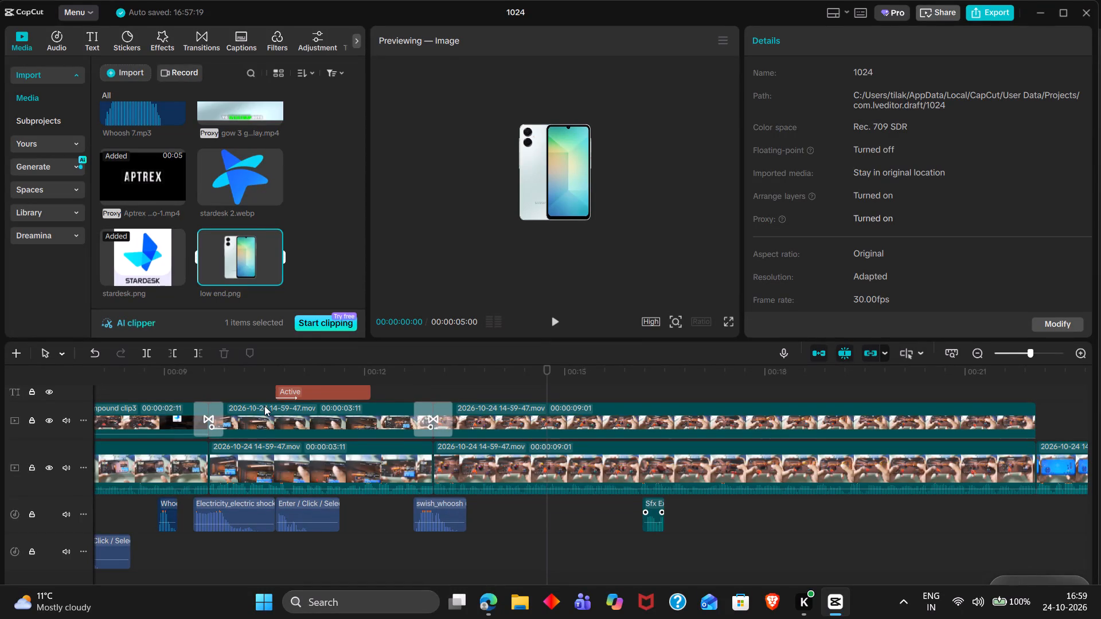
Play through the timeline between about 00:00:13 and 00:00:15 to examine the phone gameplay footage after the transition.
click(276, 374)
key(space)
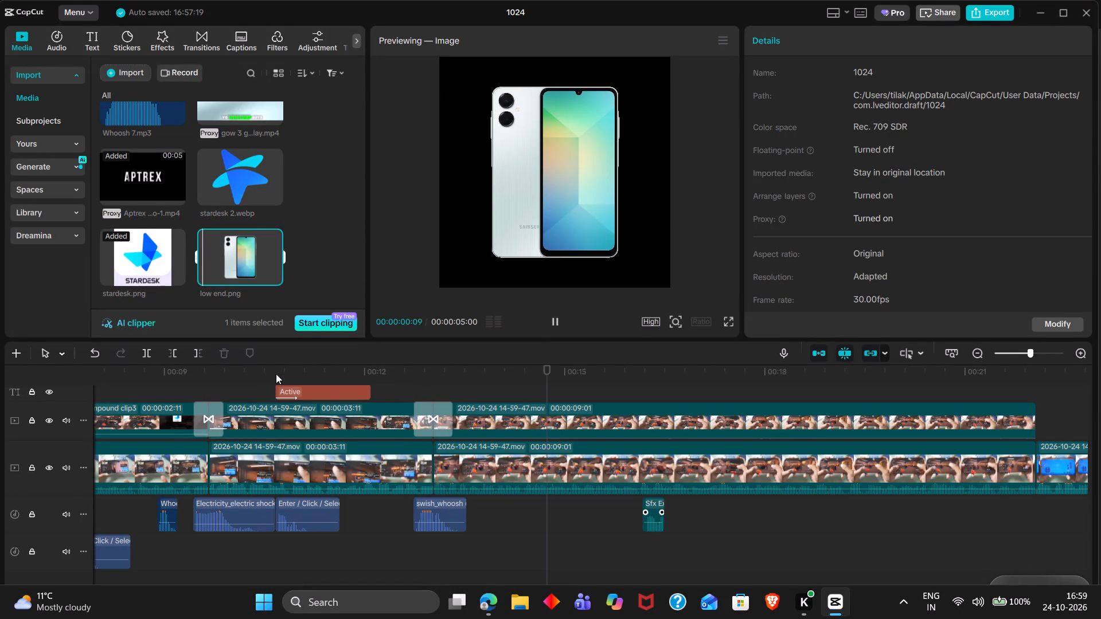
triple_click(404, 395)
key(space)
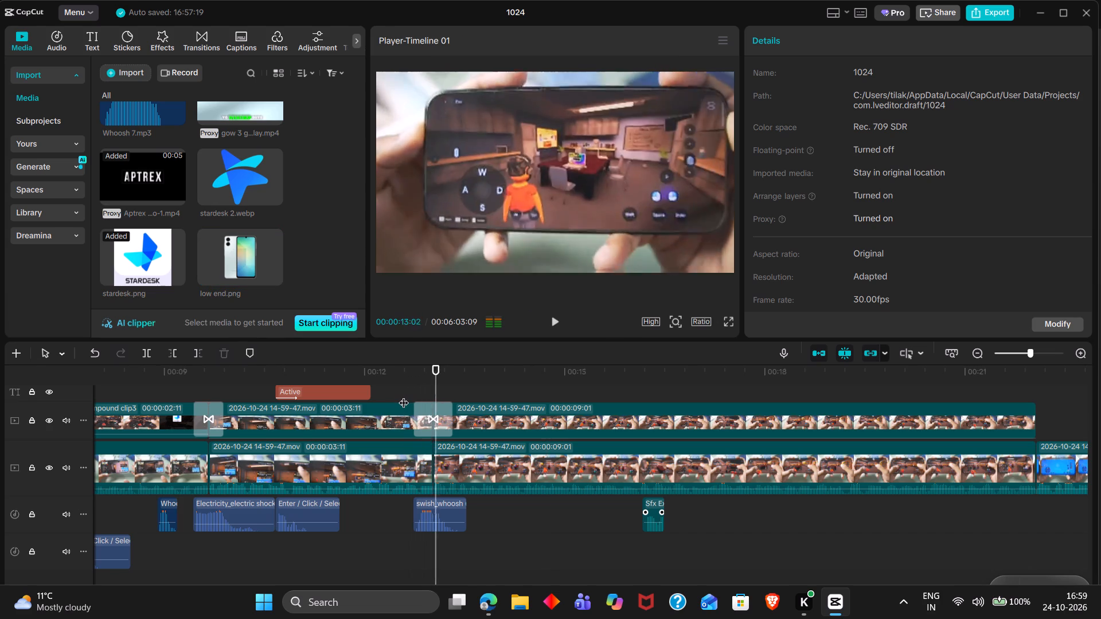
scroll(486, 440, left, 1)
key(space)
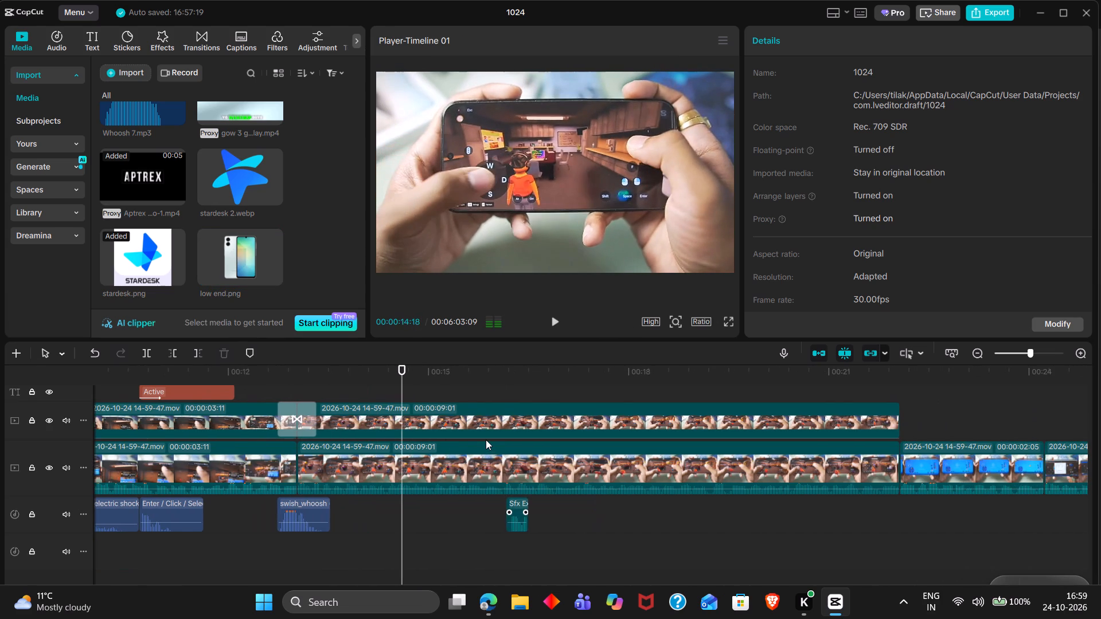
key(space)
key(space)
key(space)
key(space)
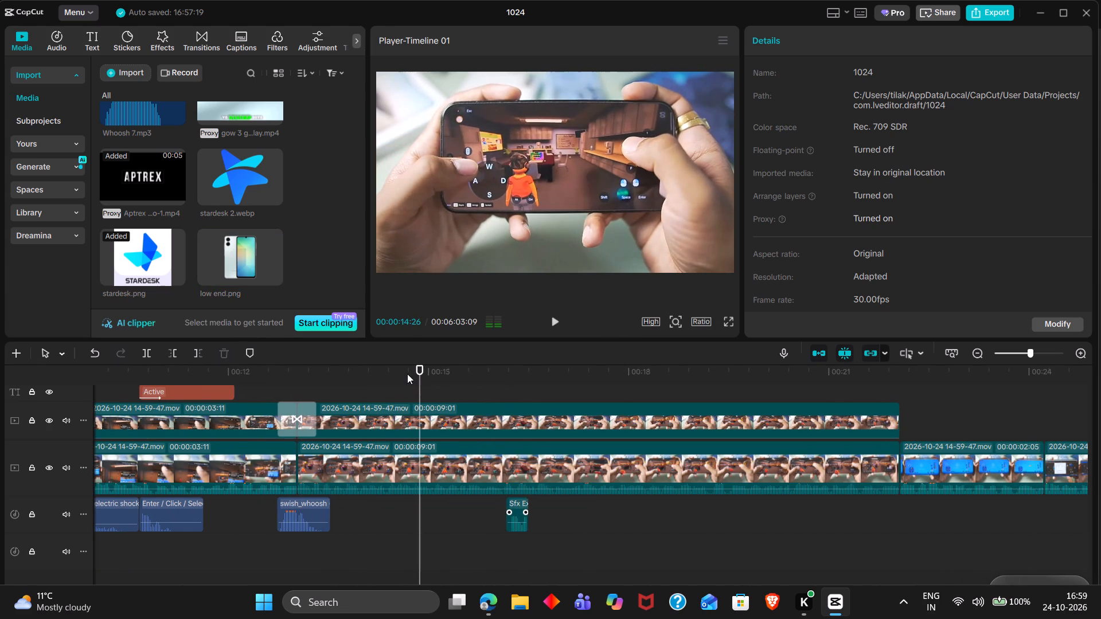
Park the playhead at 00:00:14:20 and set the opacity of the main-track 00:00:09:01 gameplay clip to 0%.
double_click(407, 374)
double_click(449, 470)
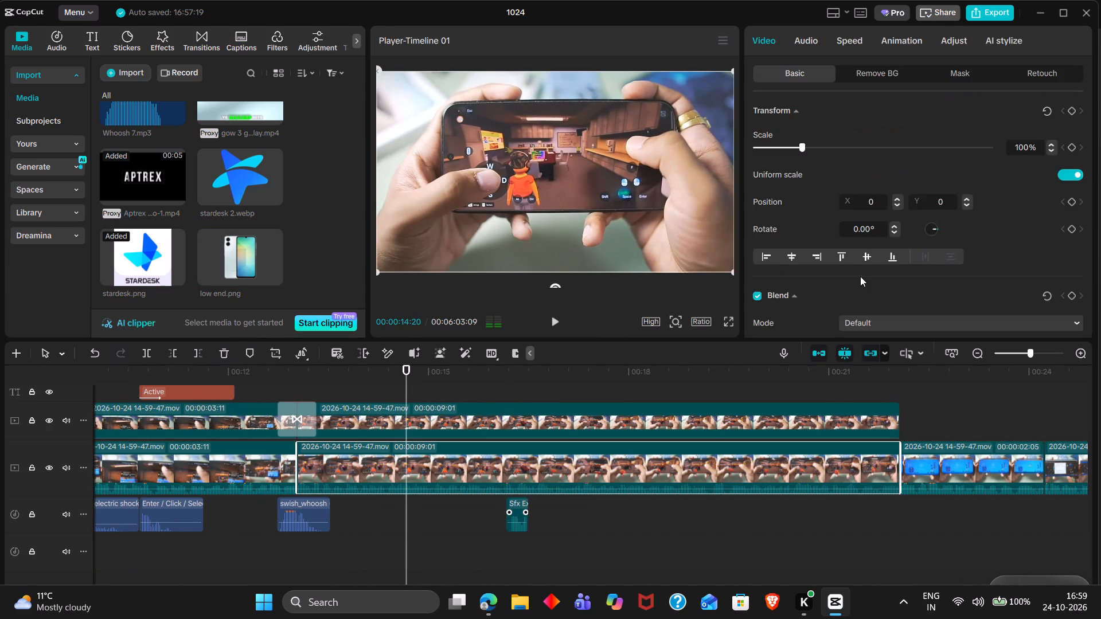
scroll(860, 276, down, 1)
drag(830, 237, 711, 241)
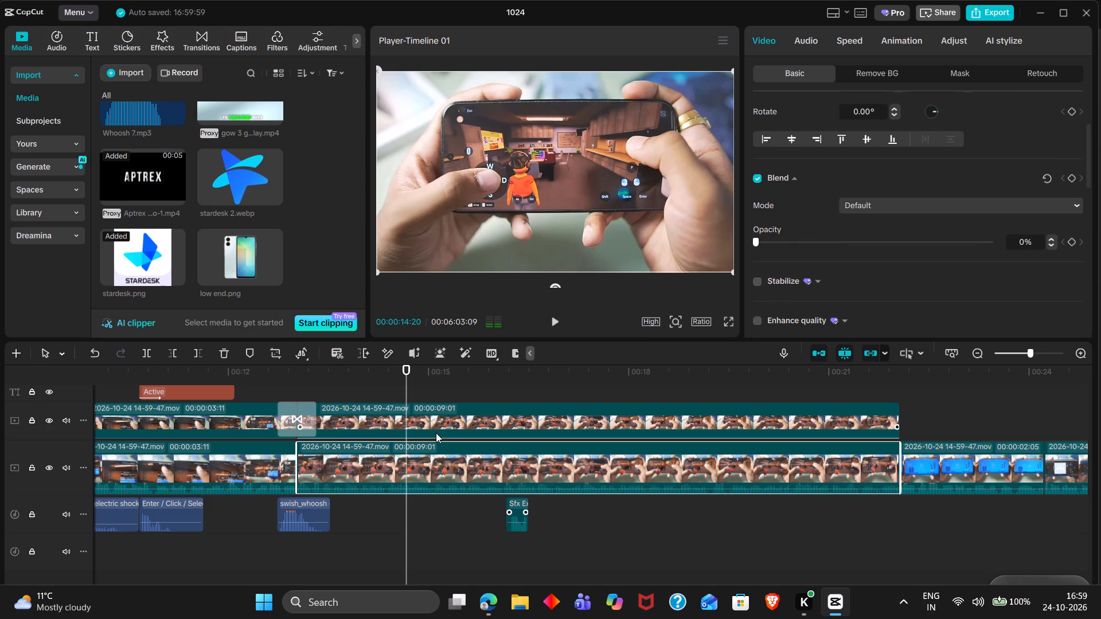
Keyframe the overlay gameplay clip's blend so its opacity drops from 100% at 00:00:14:20 to 44% at 00:00:14:24.
click(436, 433)
click(1073, 182)
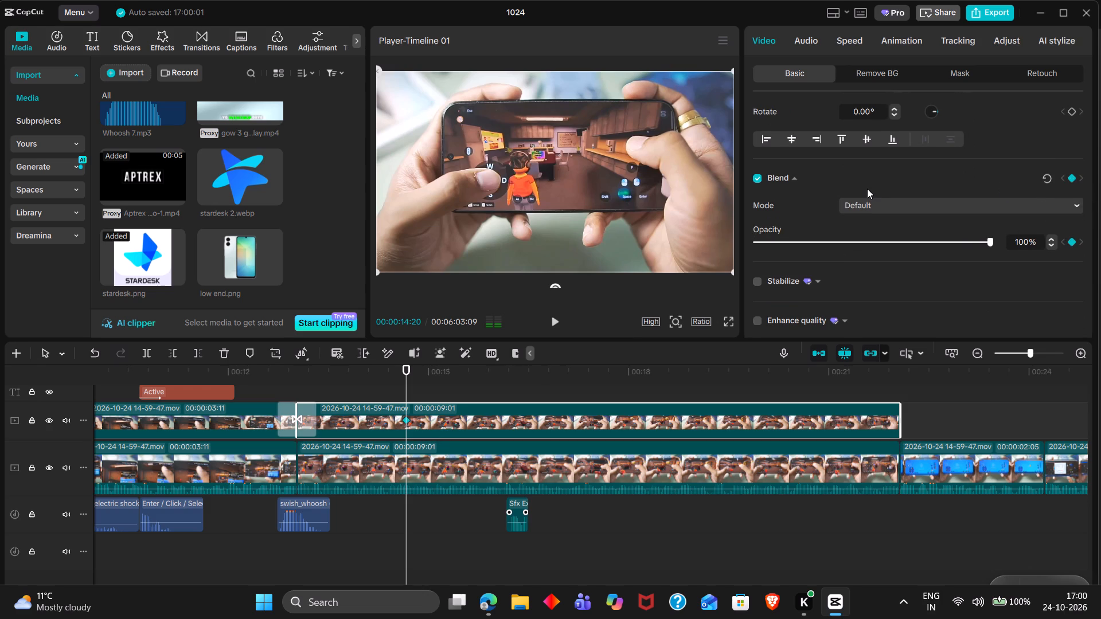
double_click(413, 371)
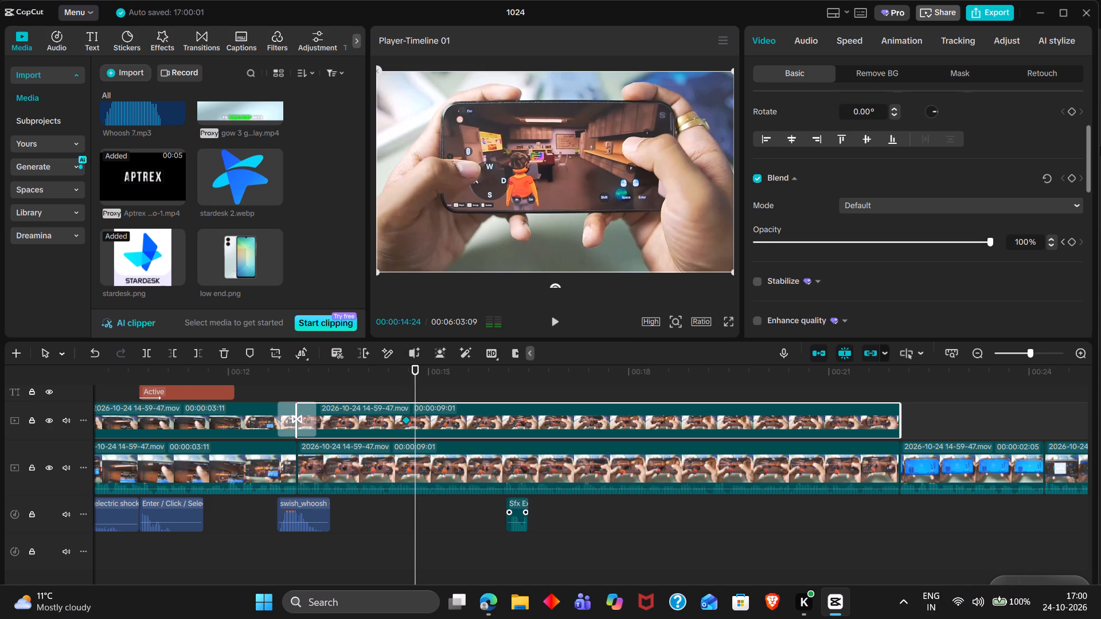
click(1071, 178)
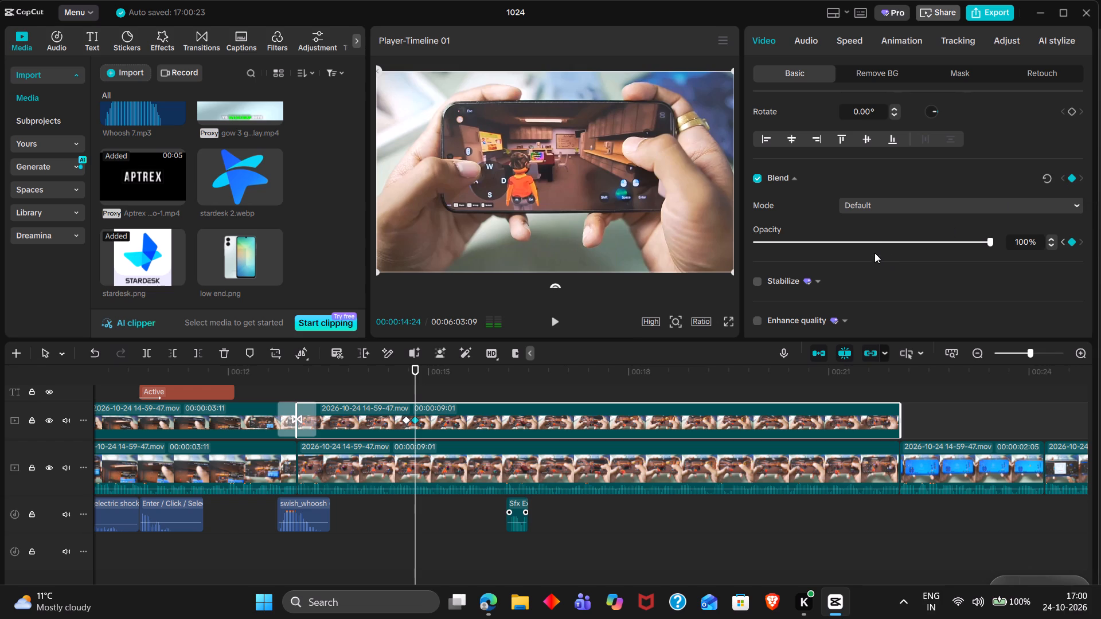
double_click(877, 242)
drag(877, 242, 860, 237)
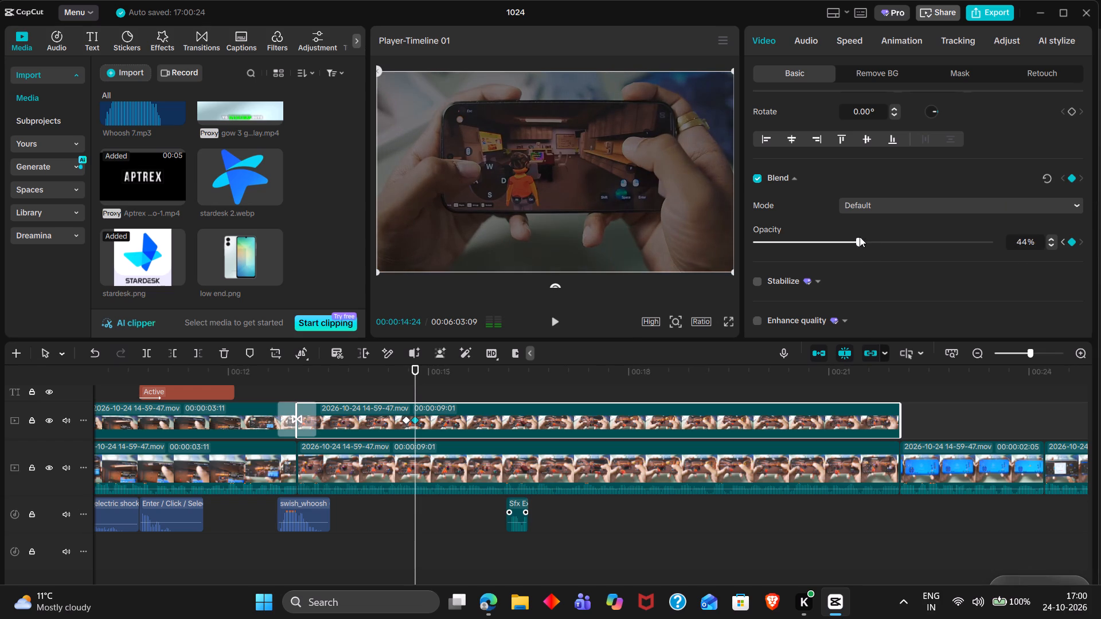
Place the low end.png phone image on a new track above the others, starting at 00:00:14:25.
ctrl+scroll(446, 401, up, 3)
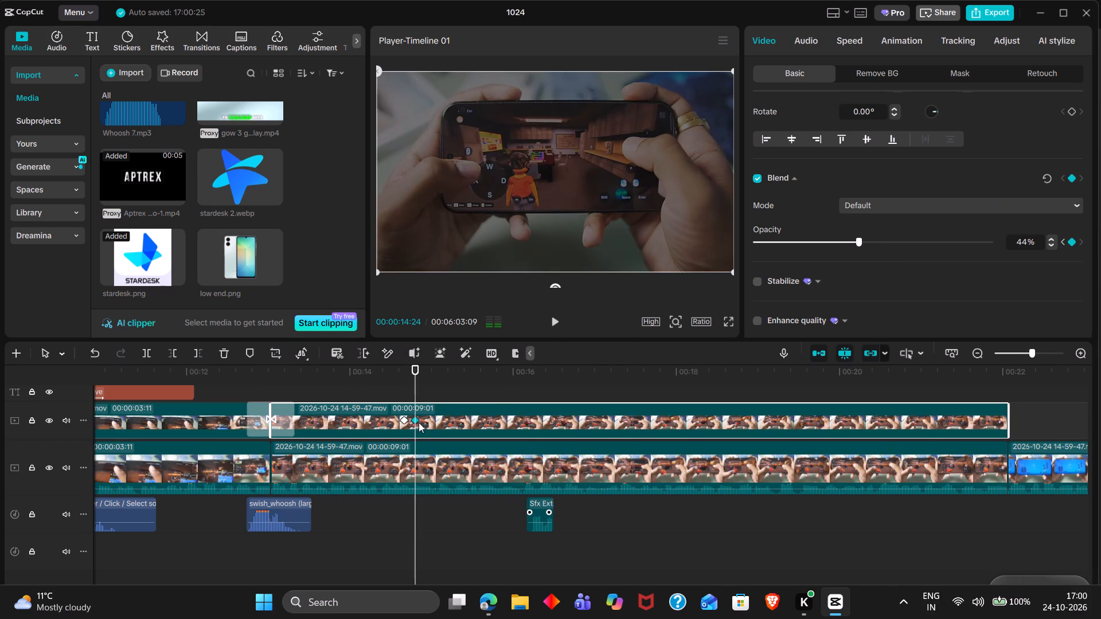
click(417, 421)
click(418, 420)
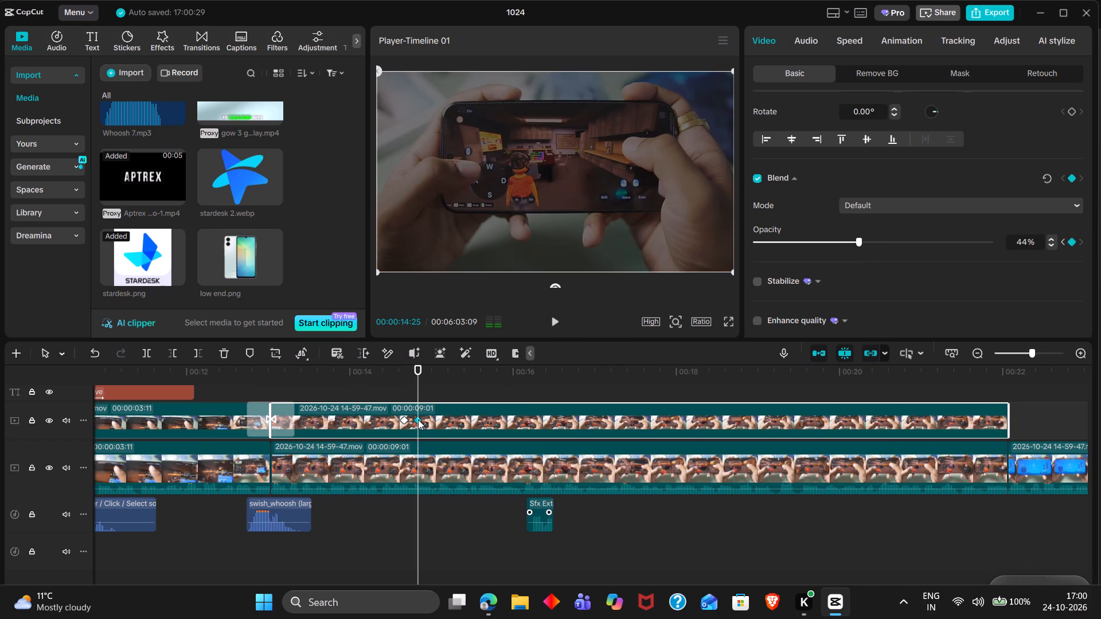
drag(272, 268, 497, 360)
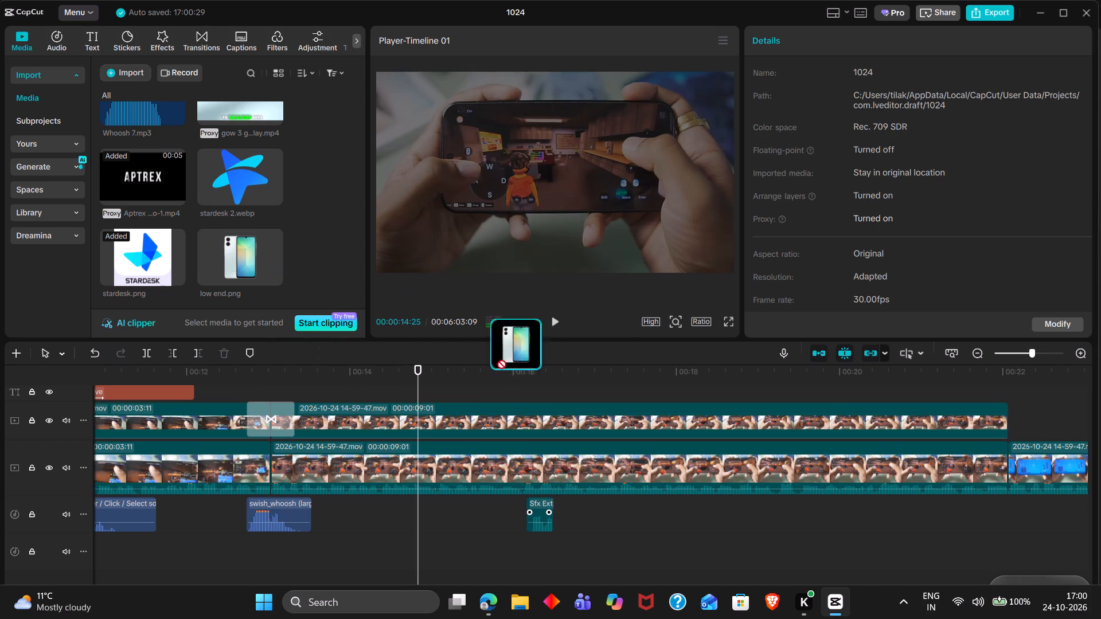
drag(497, 360, 417, 390)
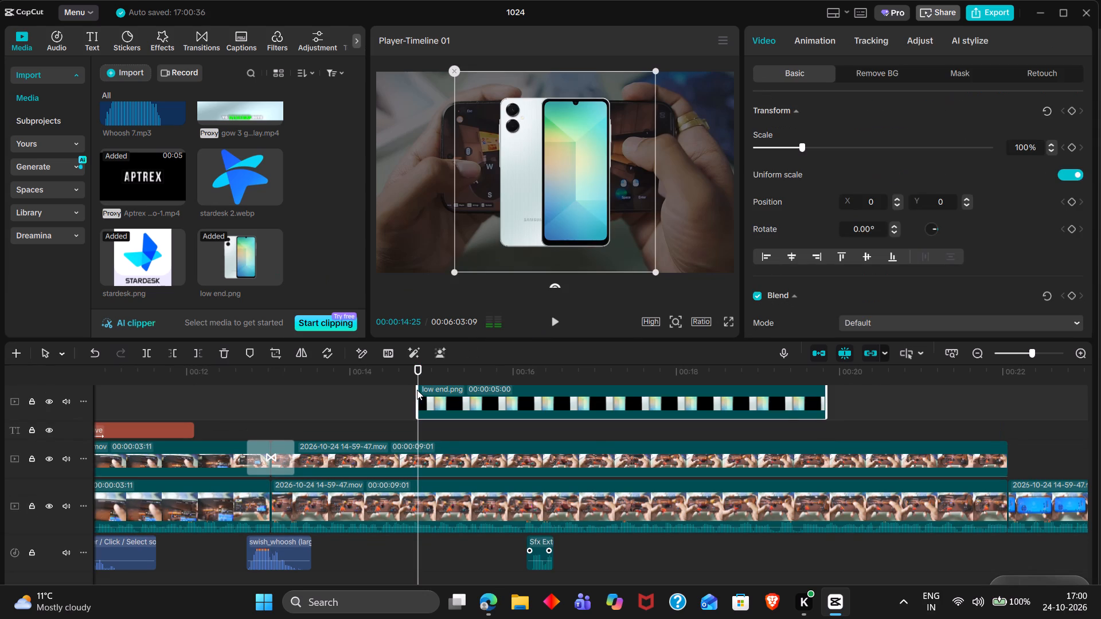
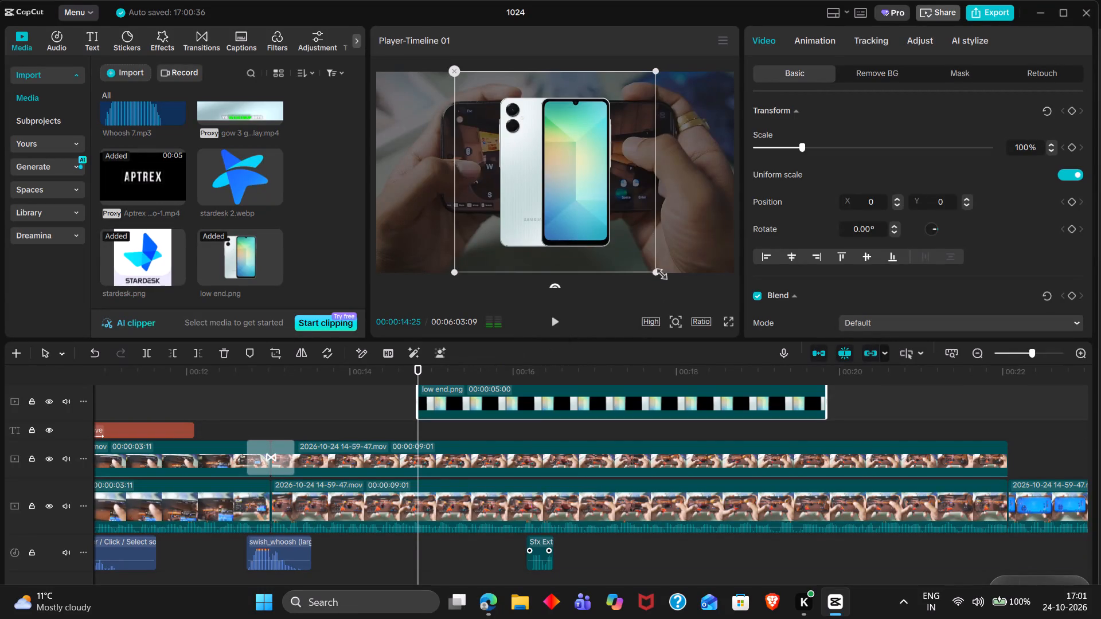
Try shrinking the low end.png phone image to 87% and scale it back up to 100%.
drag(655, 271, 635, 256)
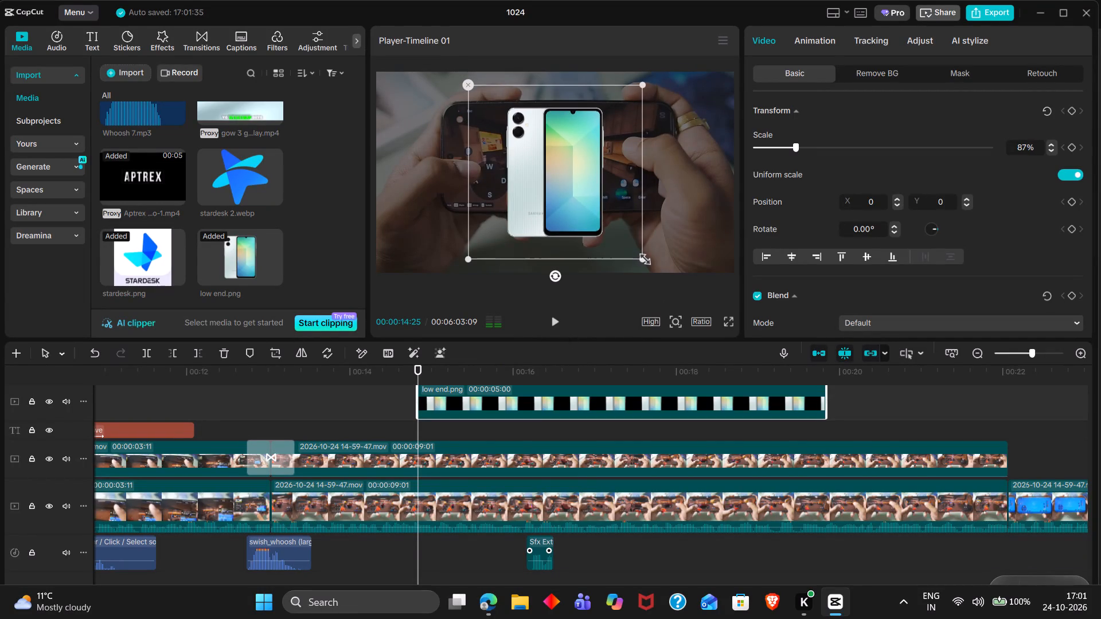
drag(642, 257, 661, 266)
Apply the Slide Down entrance animation to the low end.png phone image with a duration of 0.4 s.
double_click(835, 44)
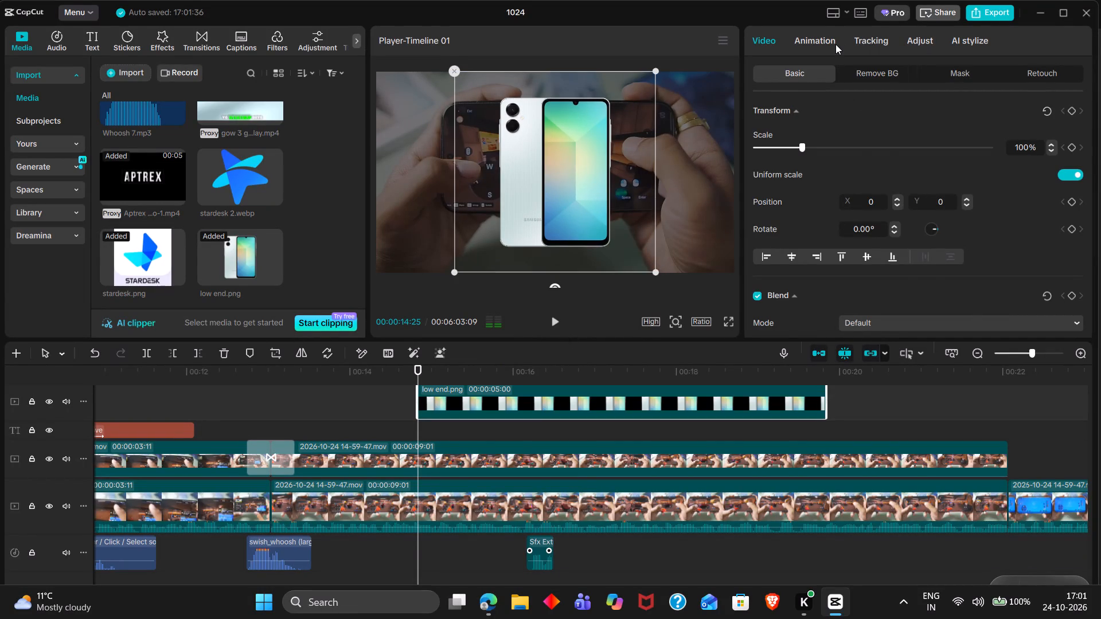
double_click(881, 75)
double_click(825, 72)
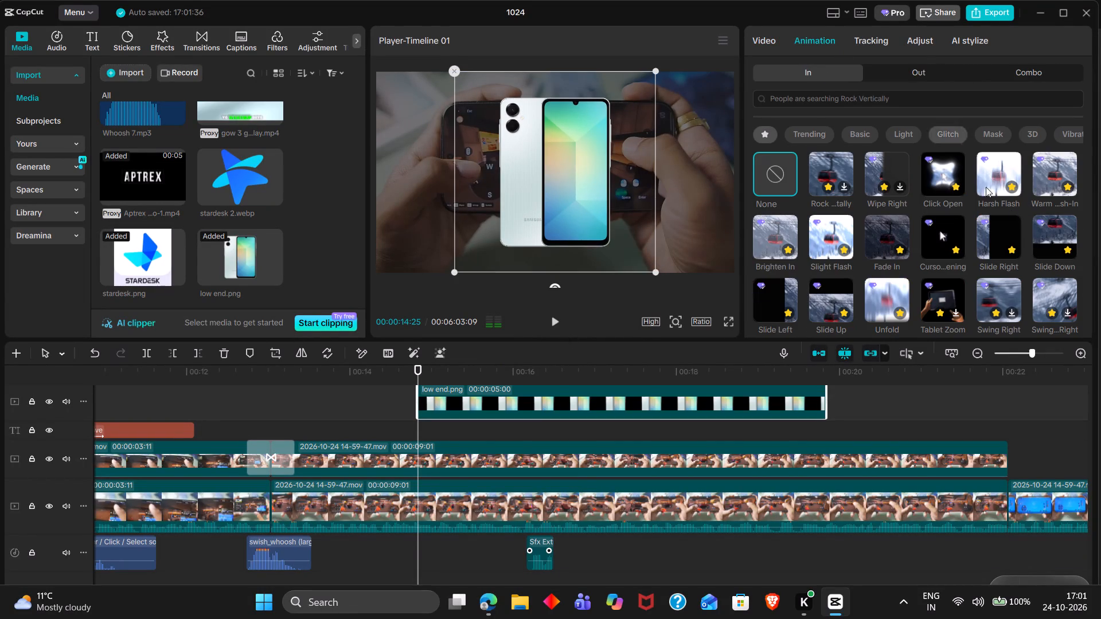
double_click(1048, 234)
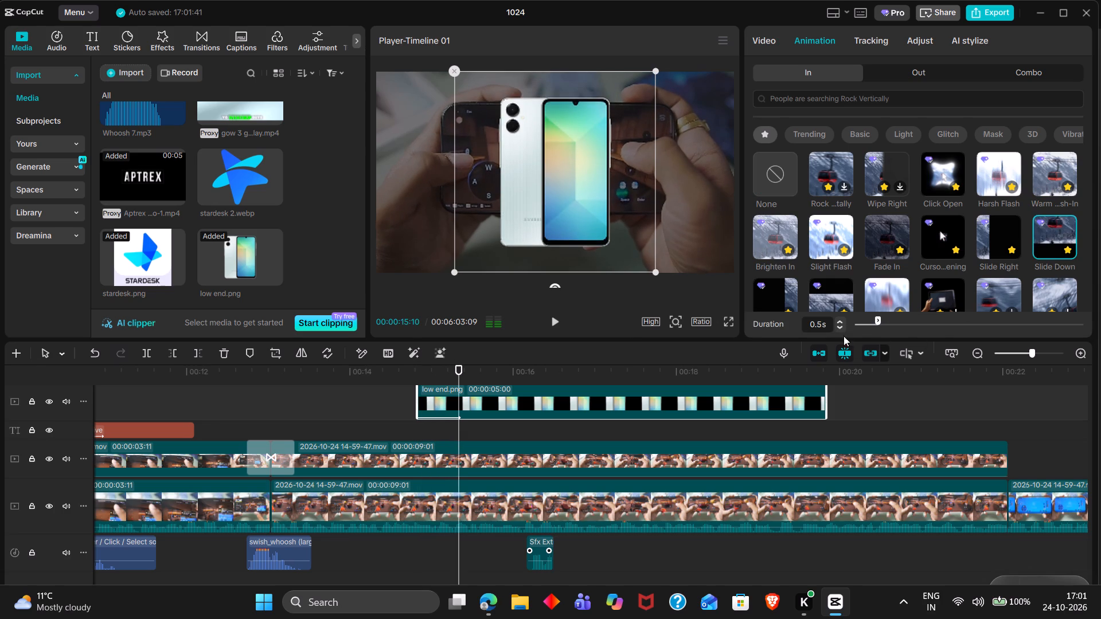
click(842, 331)
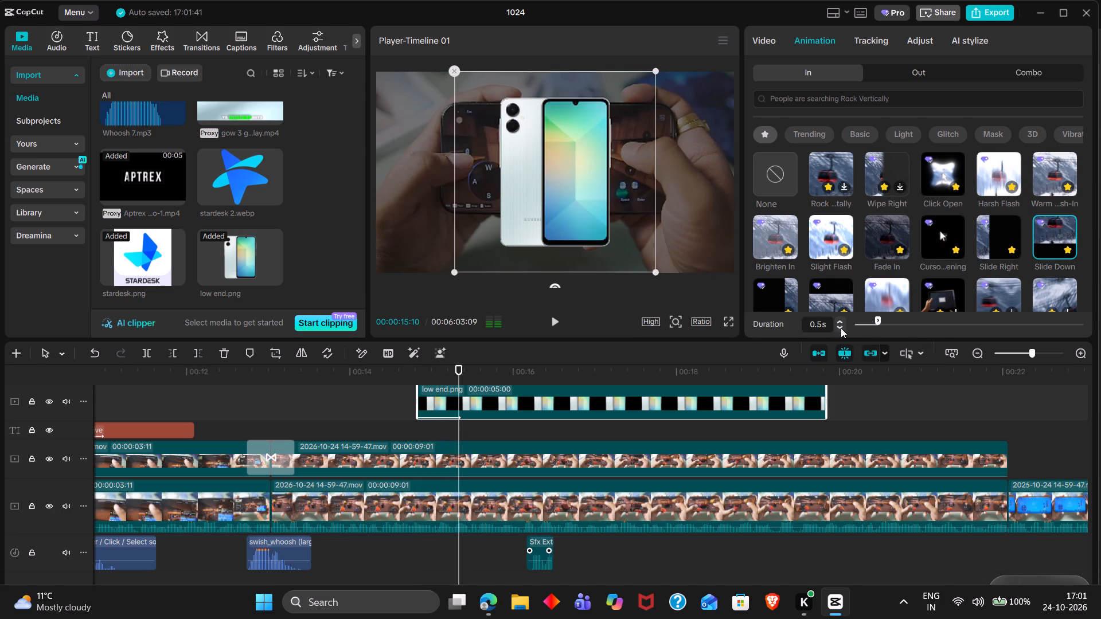
click(840, 328)
Copy the Whoosh sound effect located near 00:00:06 to 00:00:14:27, keeping only one pasted copy.
double_click(419, 373)
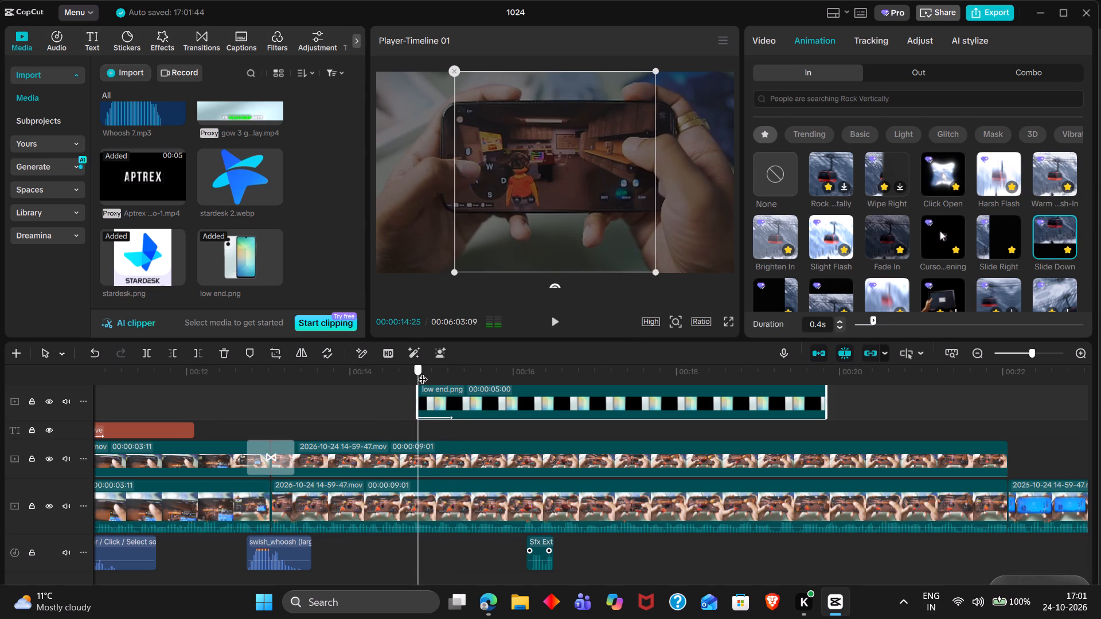
scroll(426, 473, down, 2)
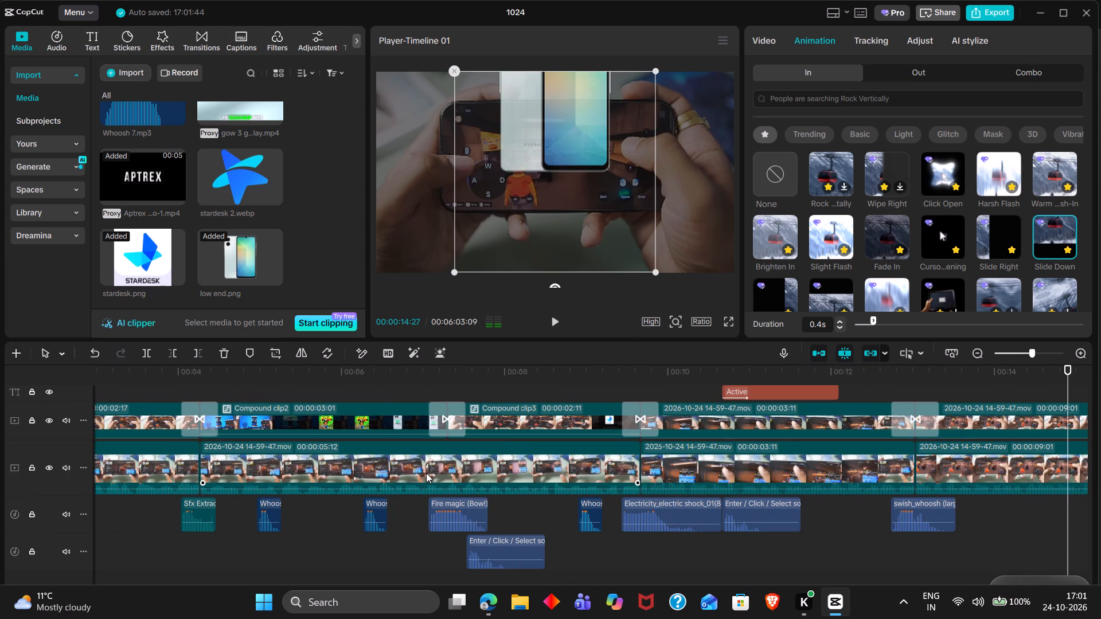
click(376, 517)
key(ctrl+c)
key(ctrl+v)
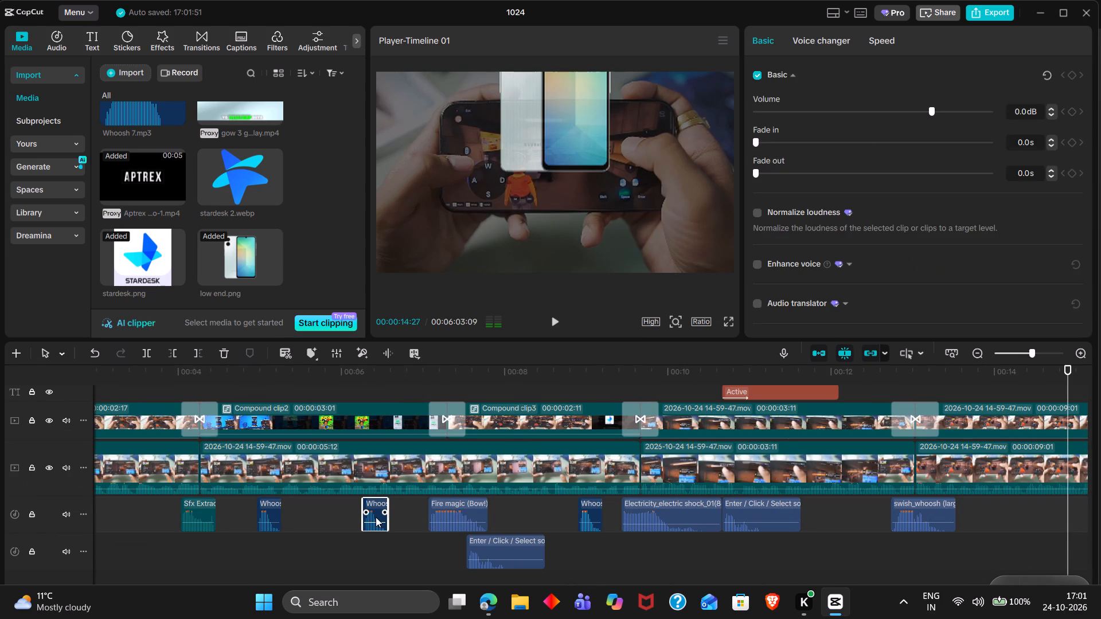
key(ctrl+v)
scroll(376, 517, left, 1)
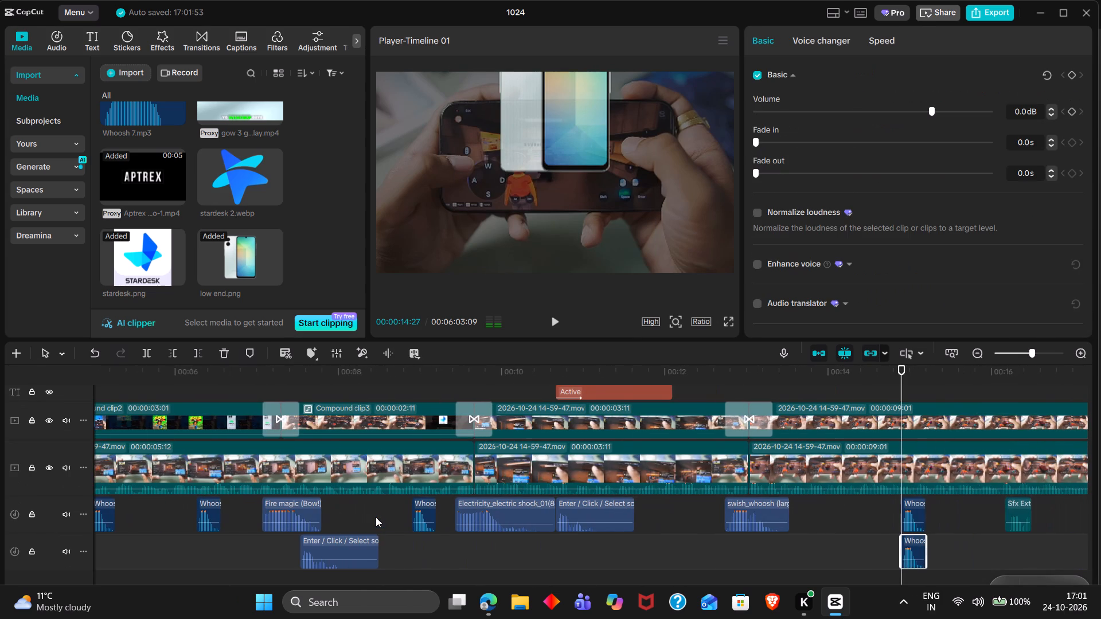
key(ctrl+z)
Play through the timeline between about 00:00:14 and 00:00:16 to examine the phone image's slide-in with the whoosh sound.
key(space)
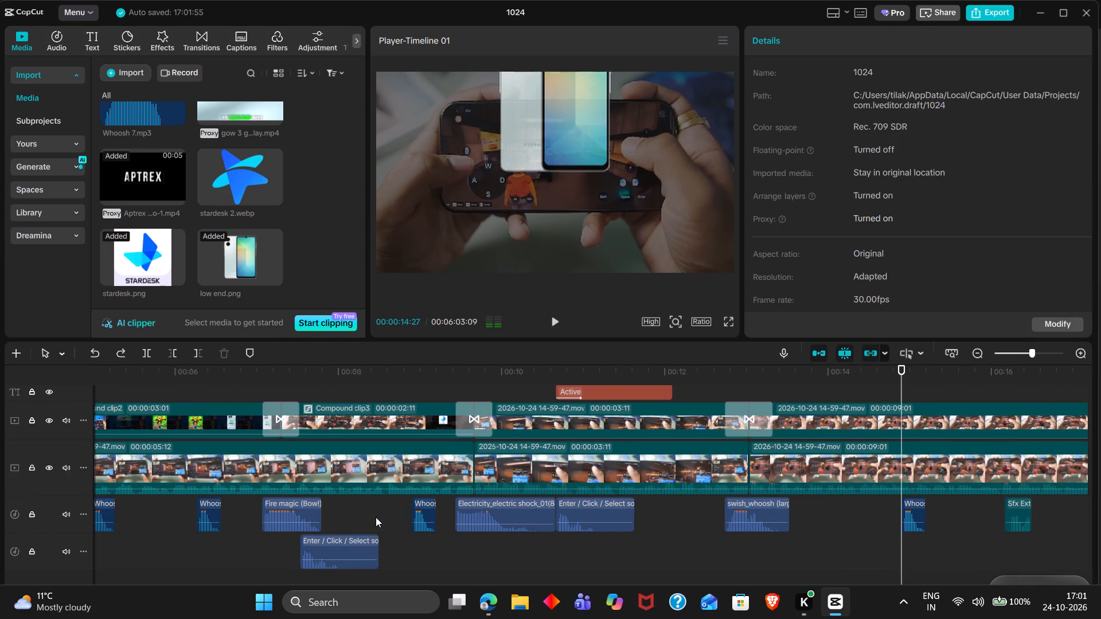
key(space)
scroll(376, 517, left, 1)
key(space)
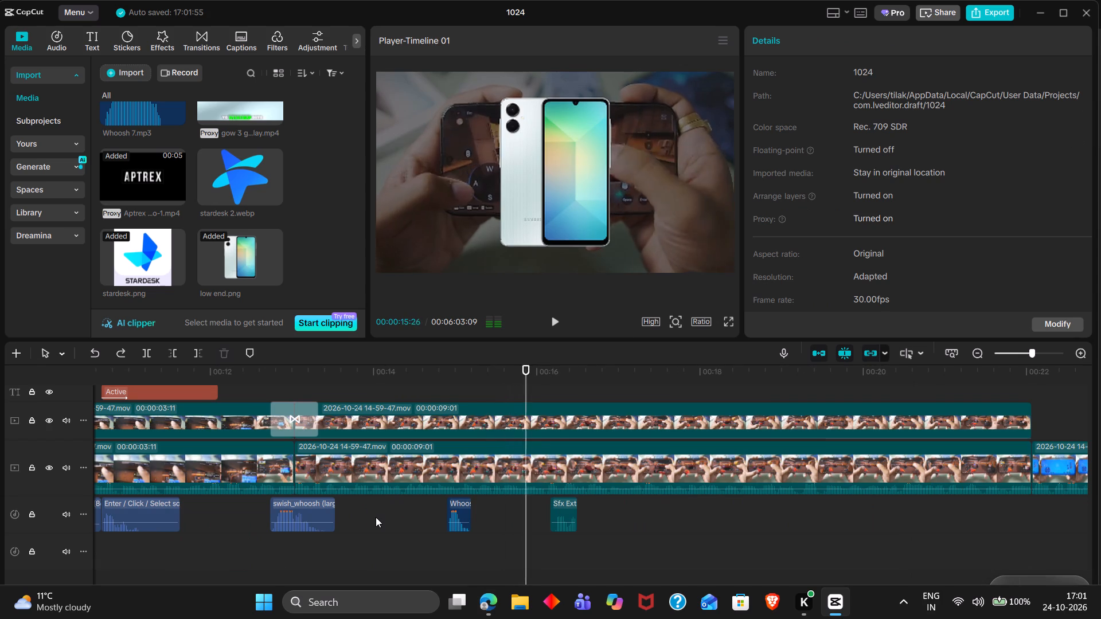
key(space)
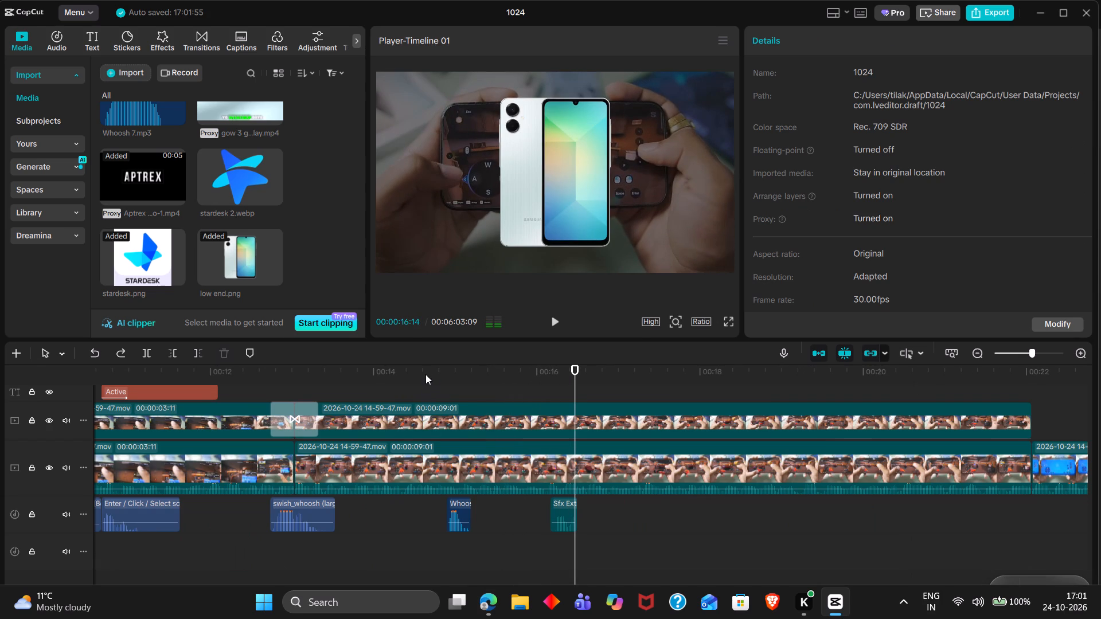
click(424, 371)
drag(424, 371, 181, 378)
key(space)
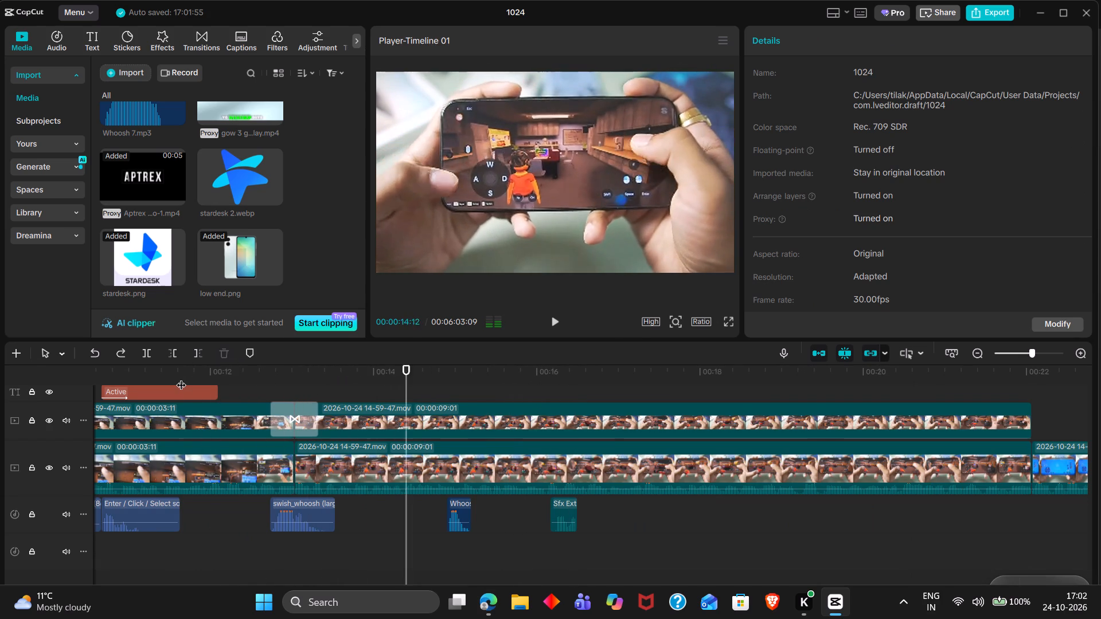
key(space)
key(space)
key(space)
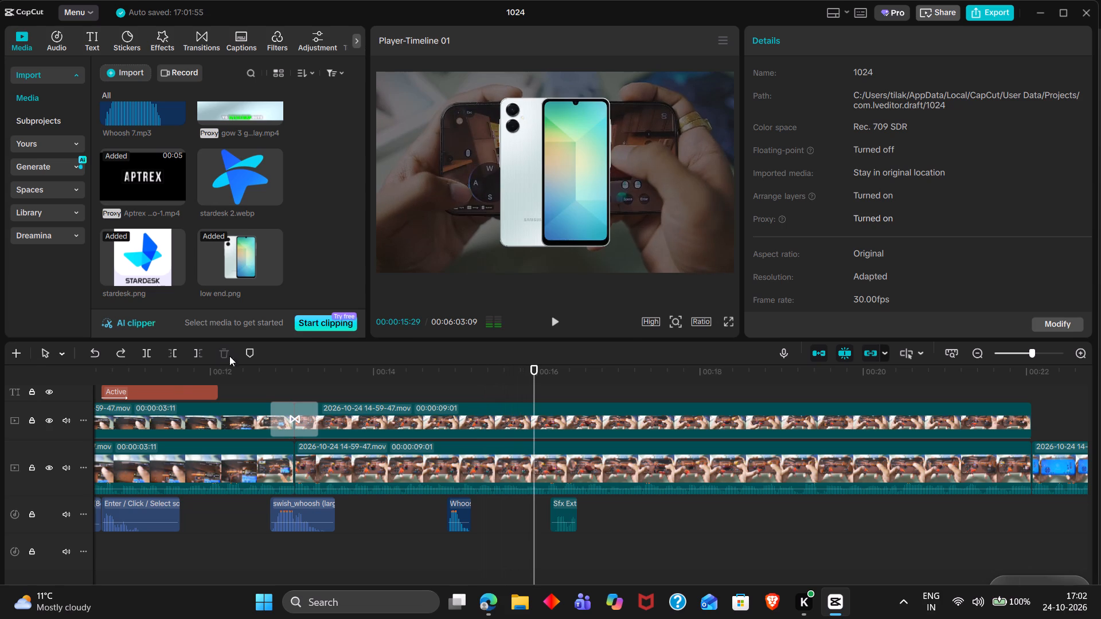
Duplicate the Active Internet title at 00:00:15:07 and change the copy's text to Low End.
double_click(424, 385)
key(space)
key(space)
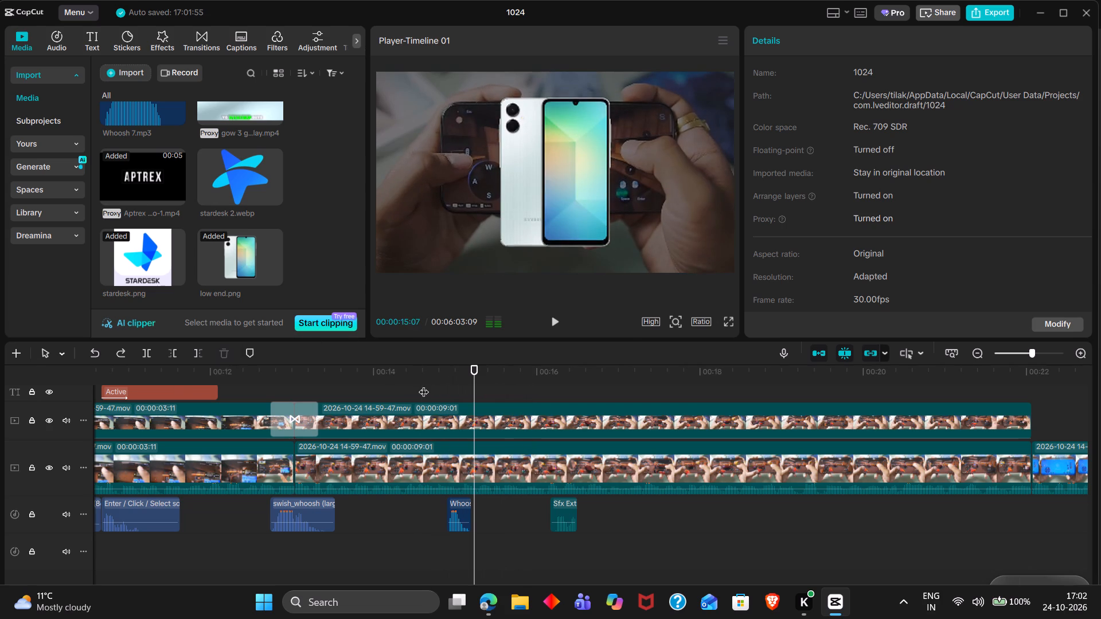
scroll(501, 442, right, 1)
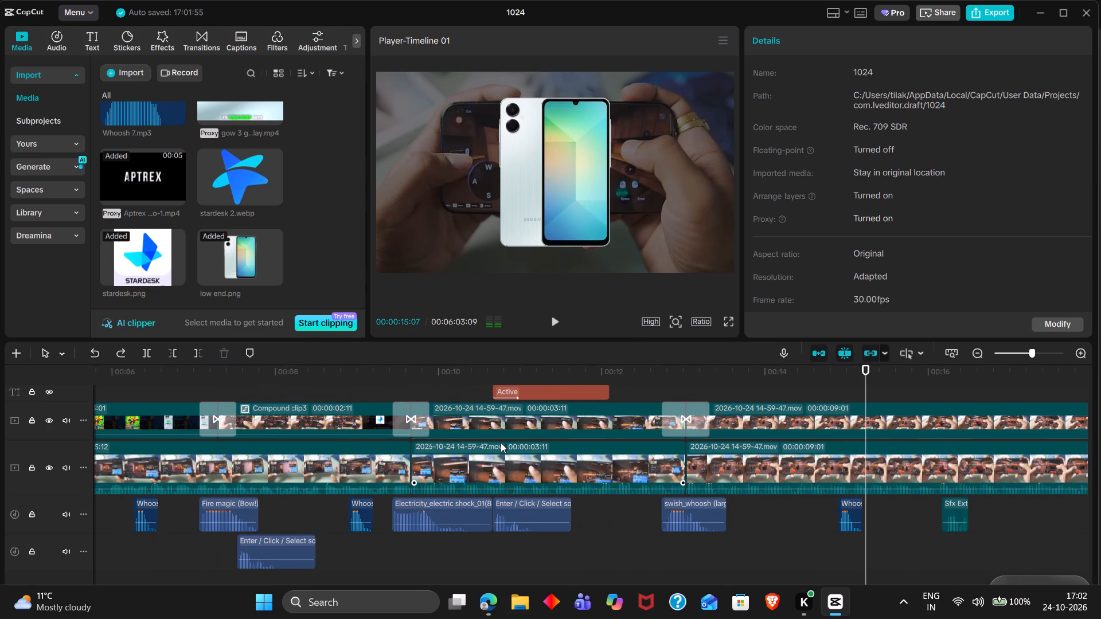
click(521, 391)
key(ctrl+c)
key(ctrl+v)
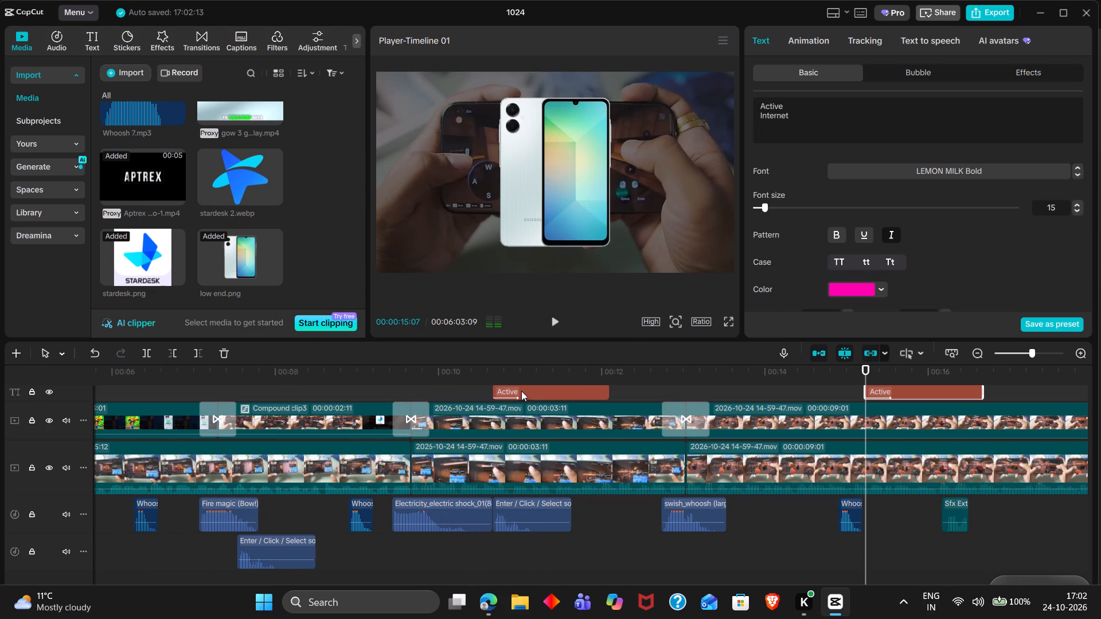
triple_click(822, 130)
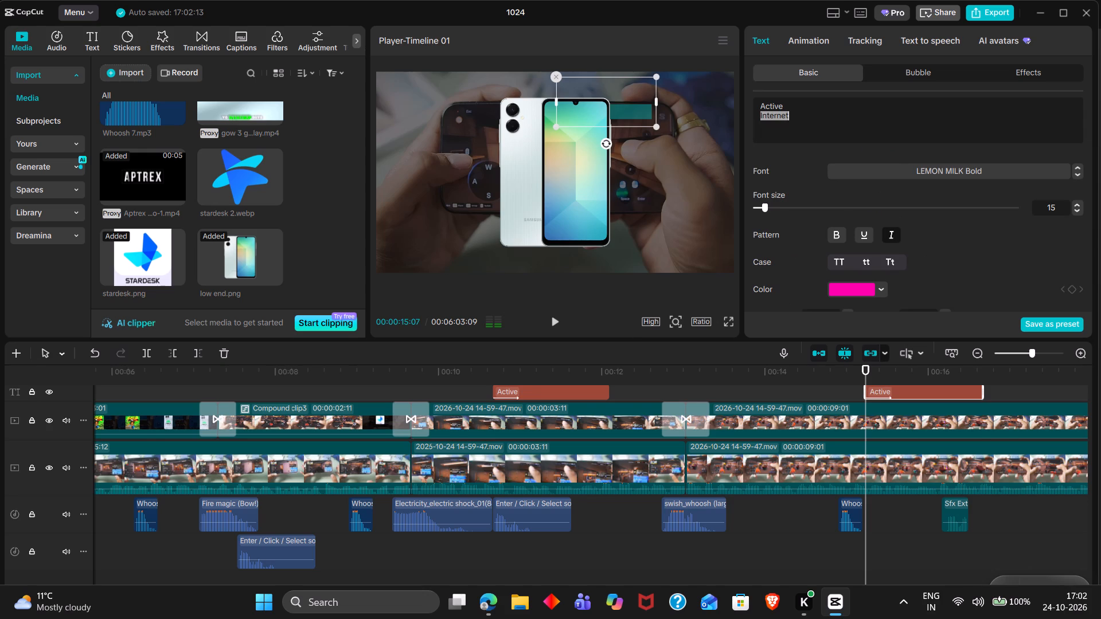
text(Lo)
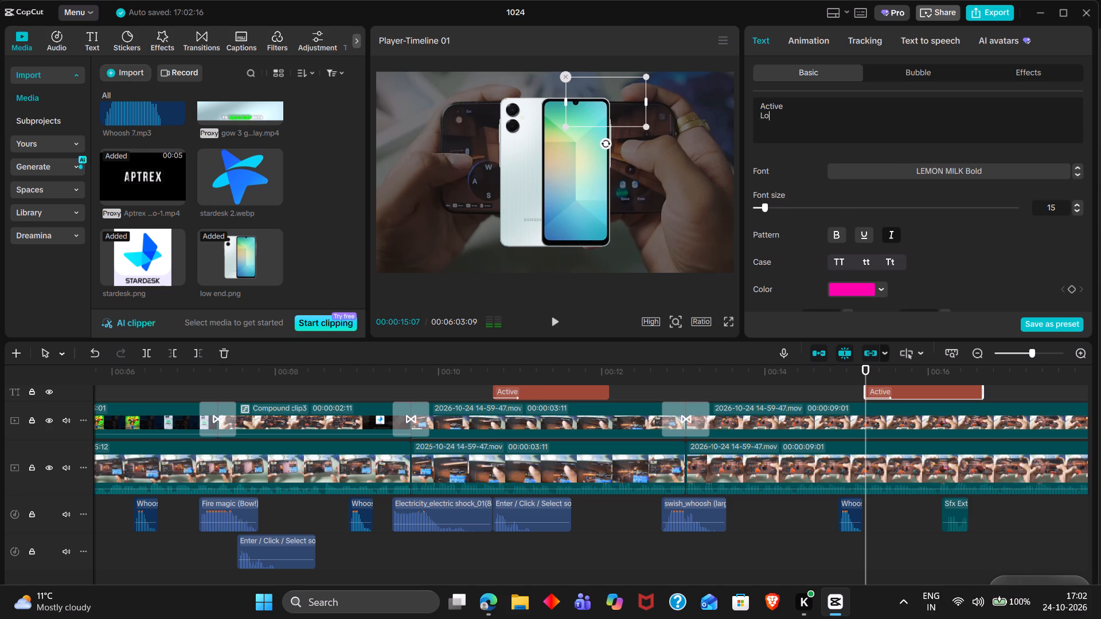
key(w)
key(ctrl+a)
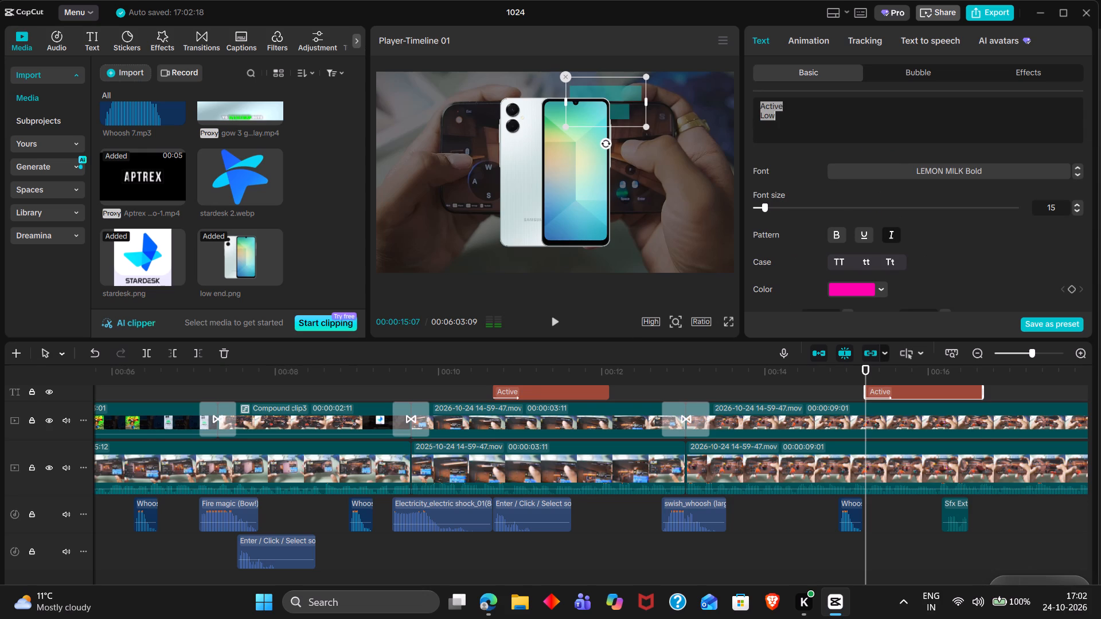
text(Low End)
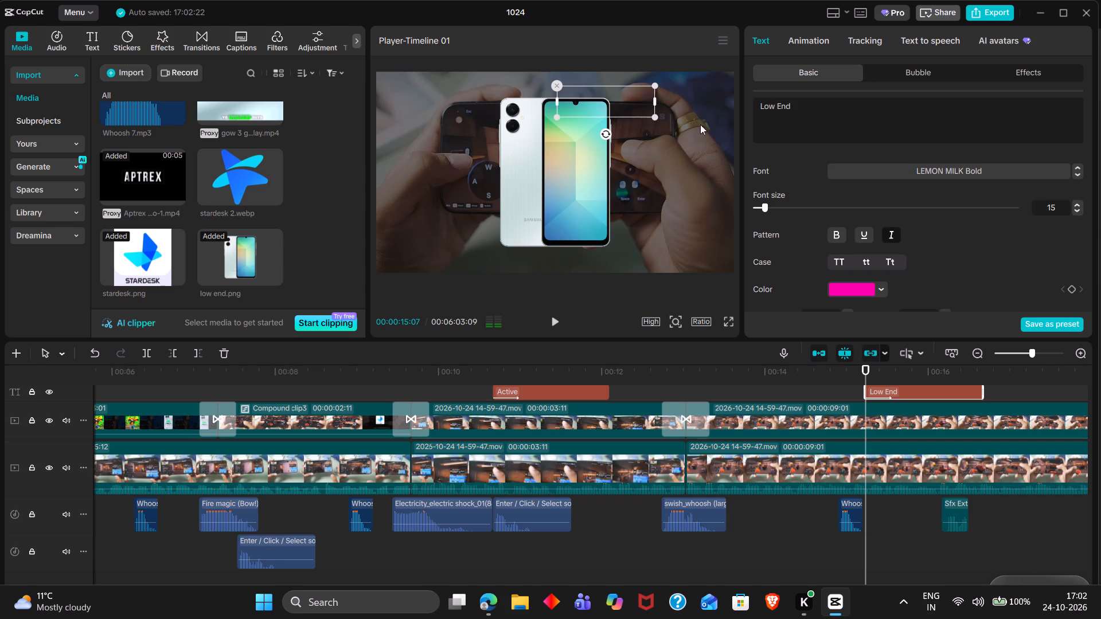
Shift the phone image down in the frame to position X 0, Y -115.
click(604, 101)
drag(604, 101, 606, 107)
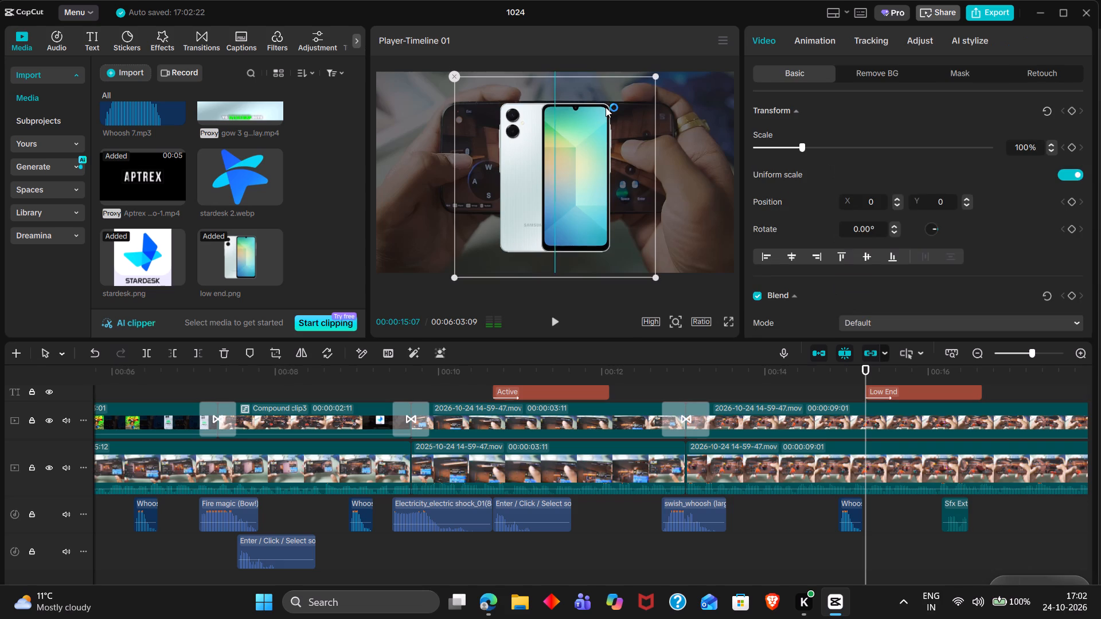
drag(606, 107, 604, 113)
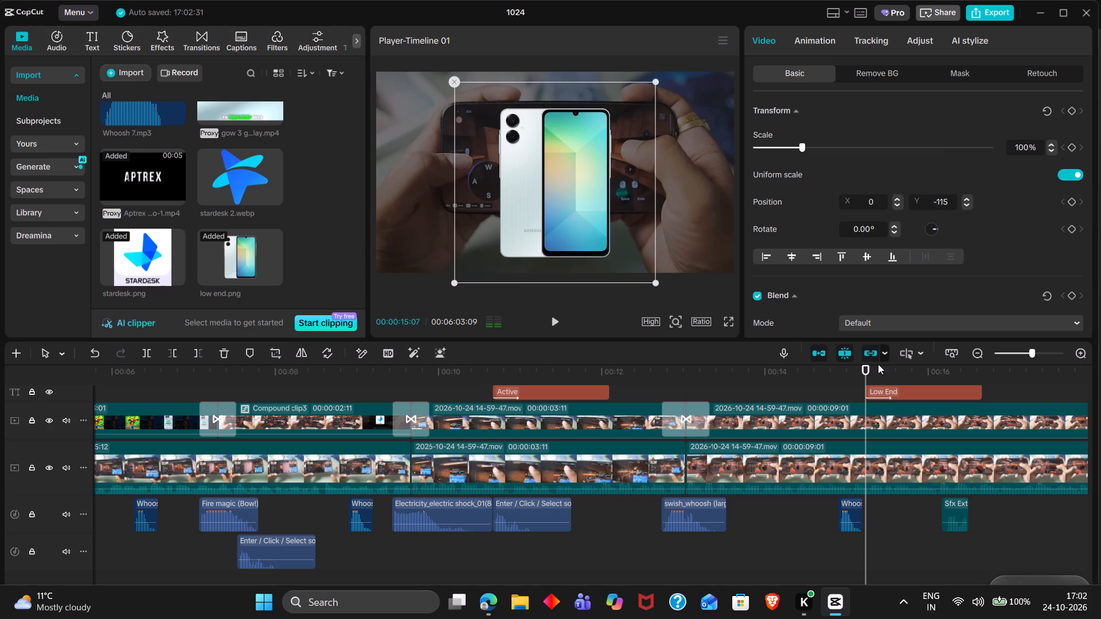
At 00:00:15:23, center the Low End title just above the phone image and enlarge it slightly to about the phone image's visible width.
click(886, 370)
drag(886, 370, 910, 375)
click(914, 397)
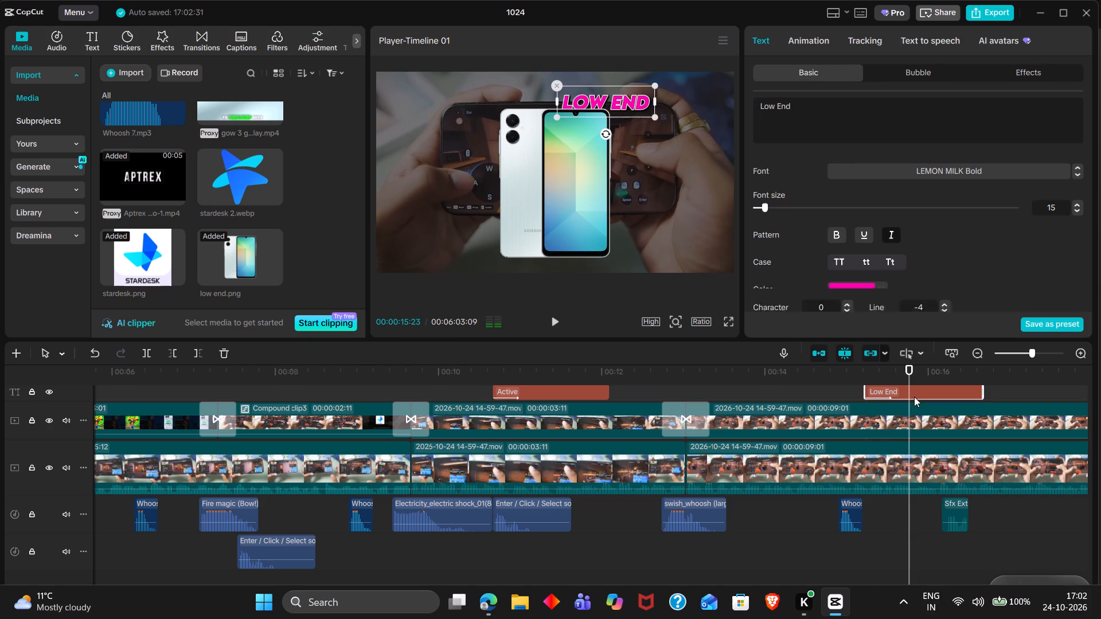
drag(626, 108, 591, 103)
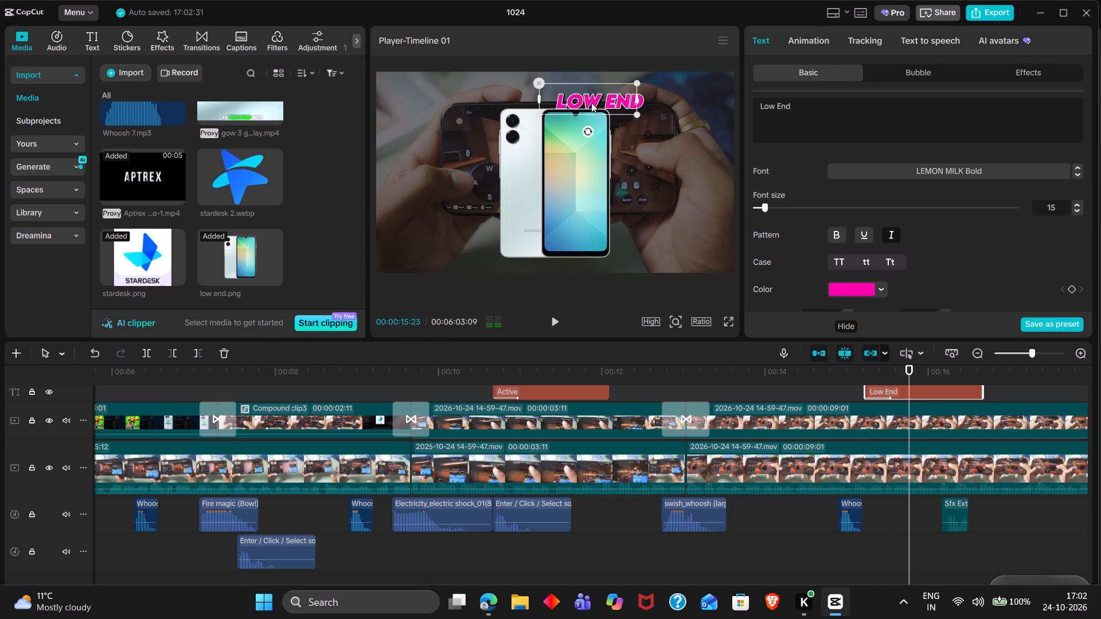
drag(591, 103, 577, 101)
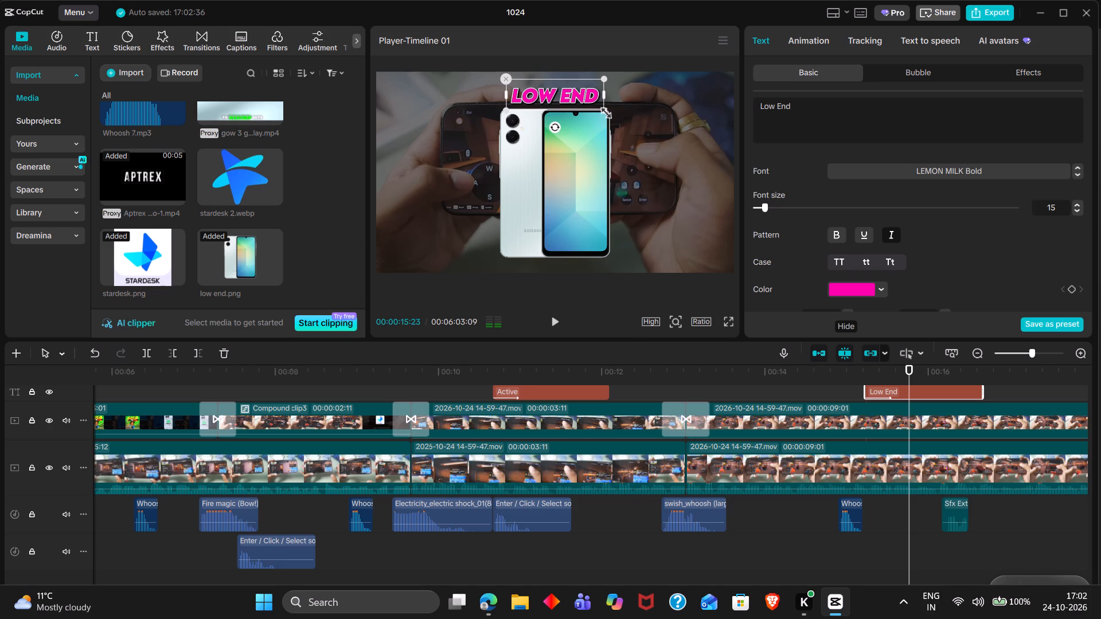
drag(604, 111, 618, 113)
click(578, 100)
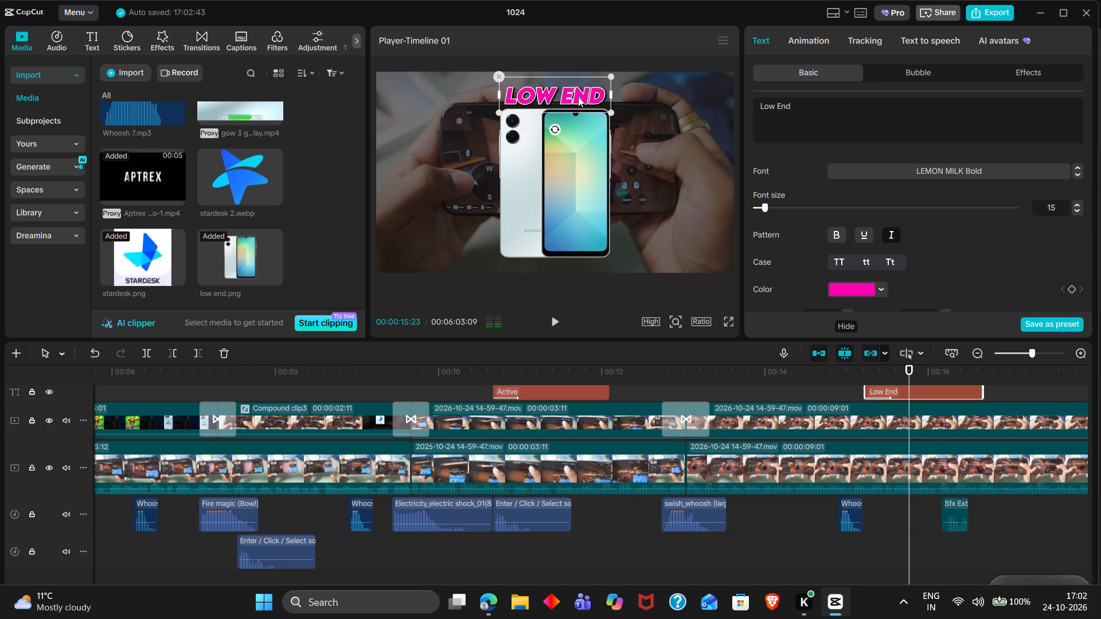
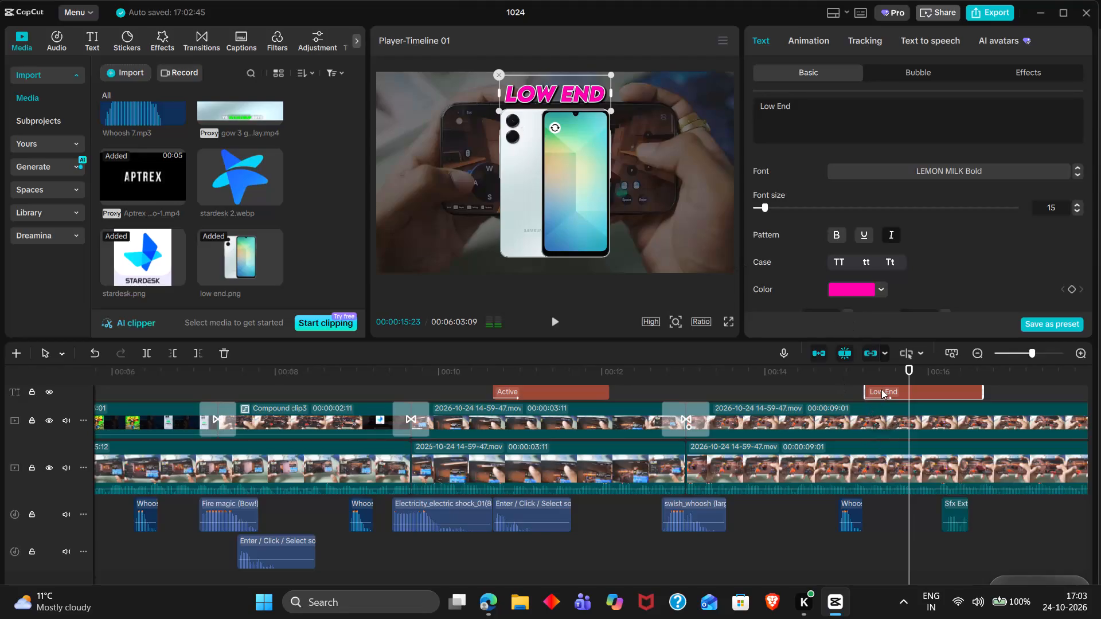
Duplicate the Enter / Click / Select sound under the Active title to the Low End title's start at 00:00:15:07.
double_click(865, 373)
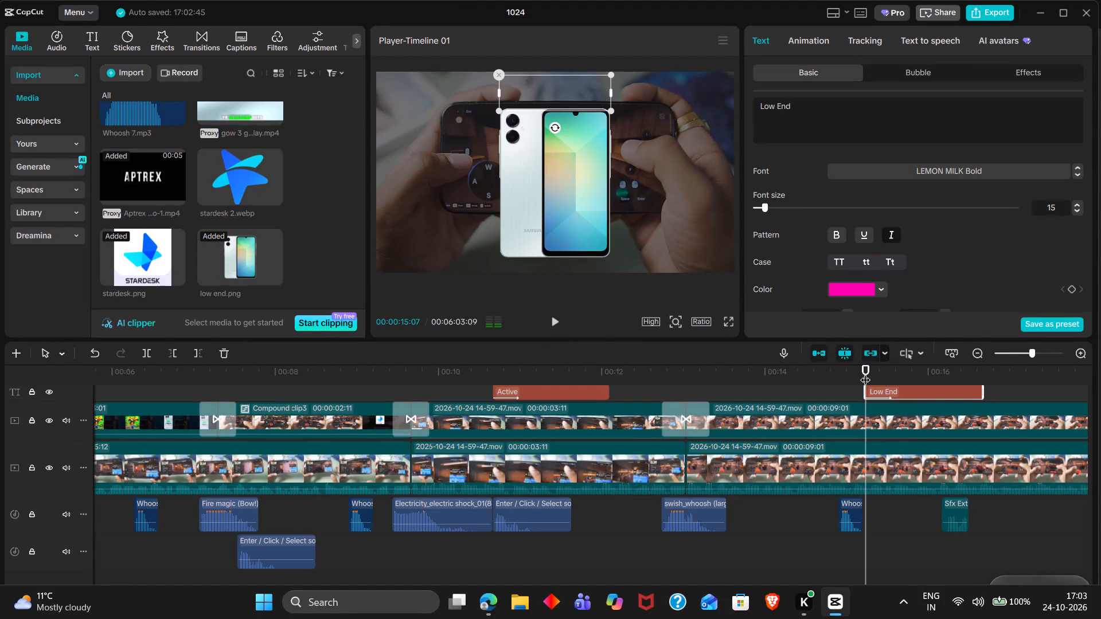
click(538, 503)
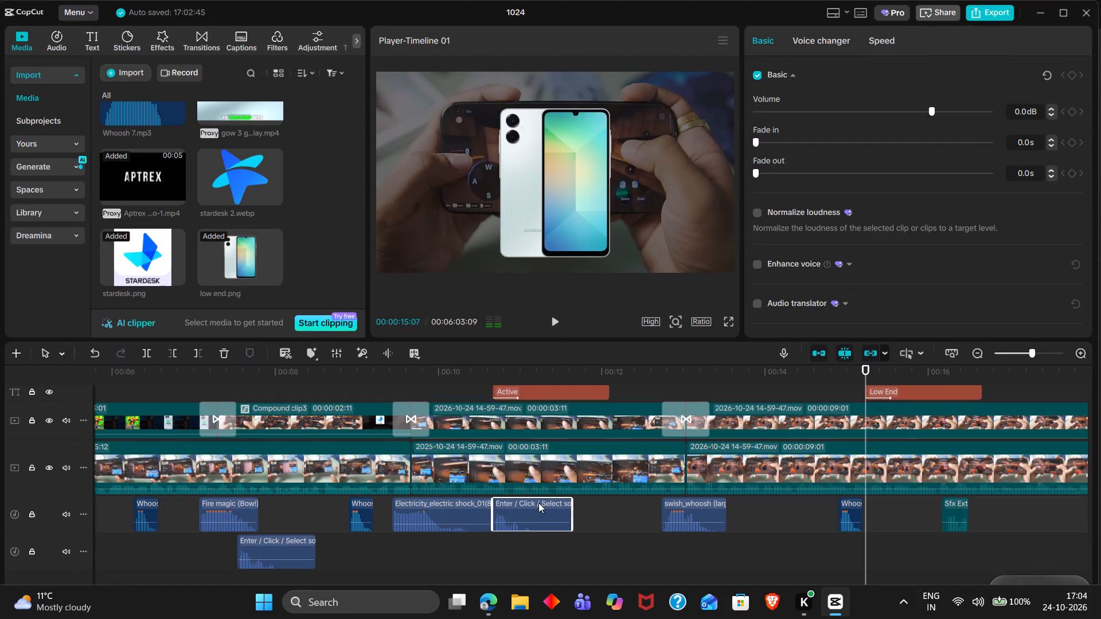
key(ctrl+c)
key(ctrl+v)
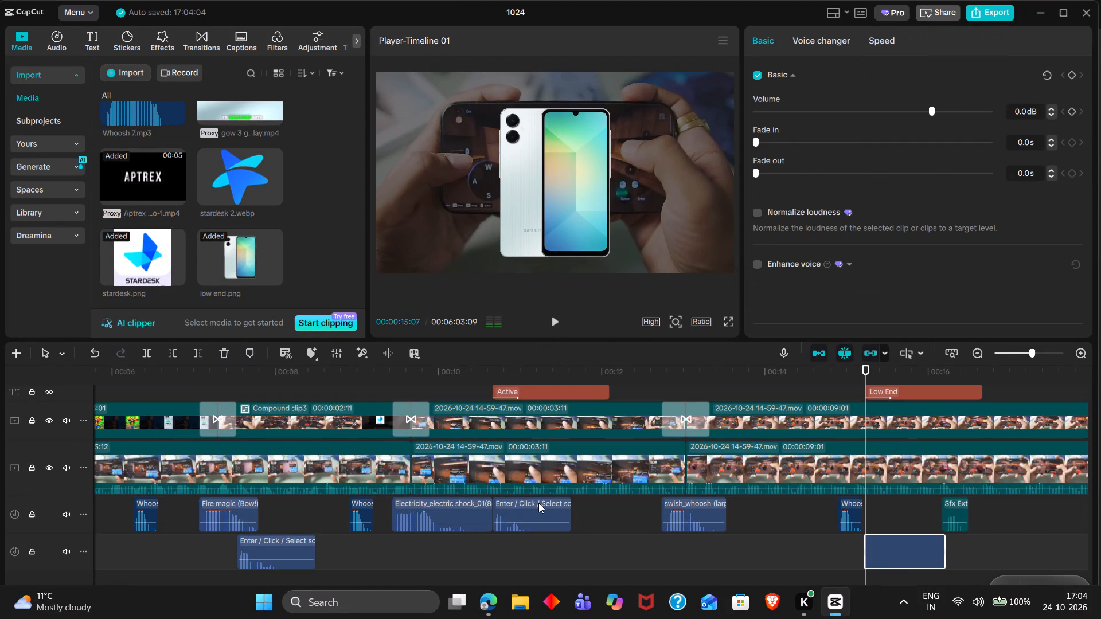
Trim the copied sound's end to 00:00:16:02 and move it onto the upper audio track, right after the whoosh.
click(956, 374)
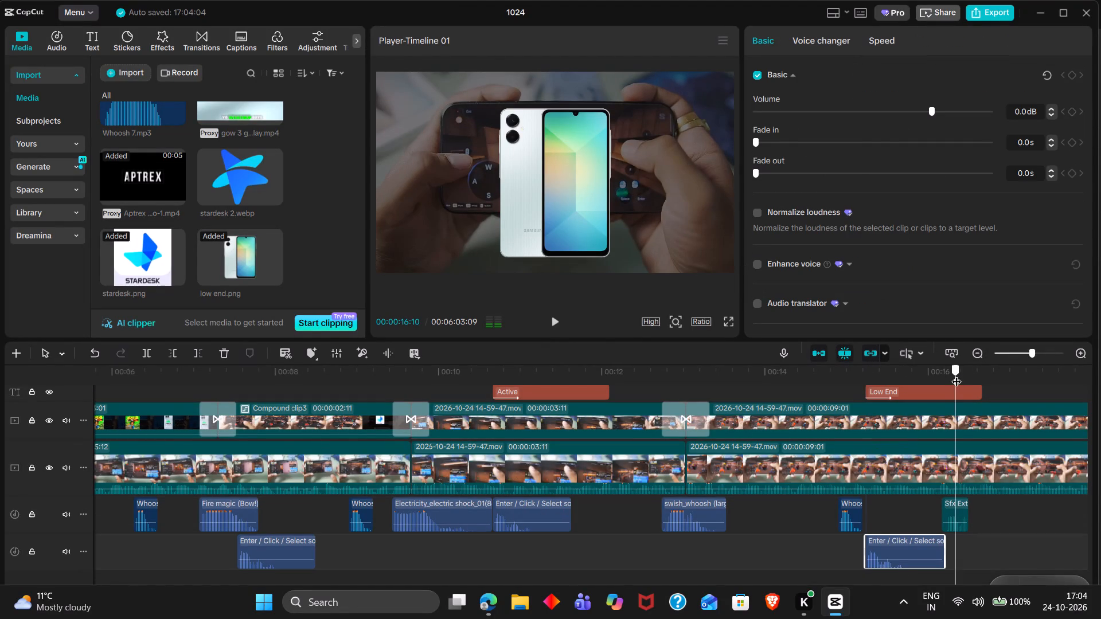
drag(956, 374, 933, 373)
key(w)
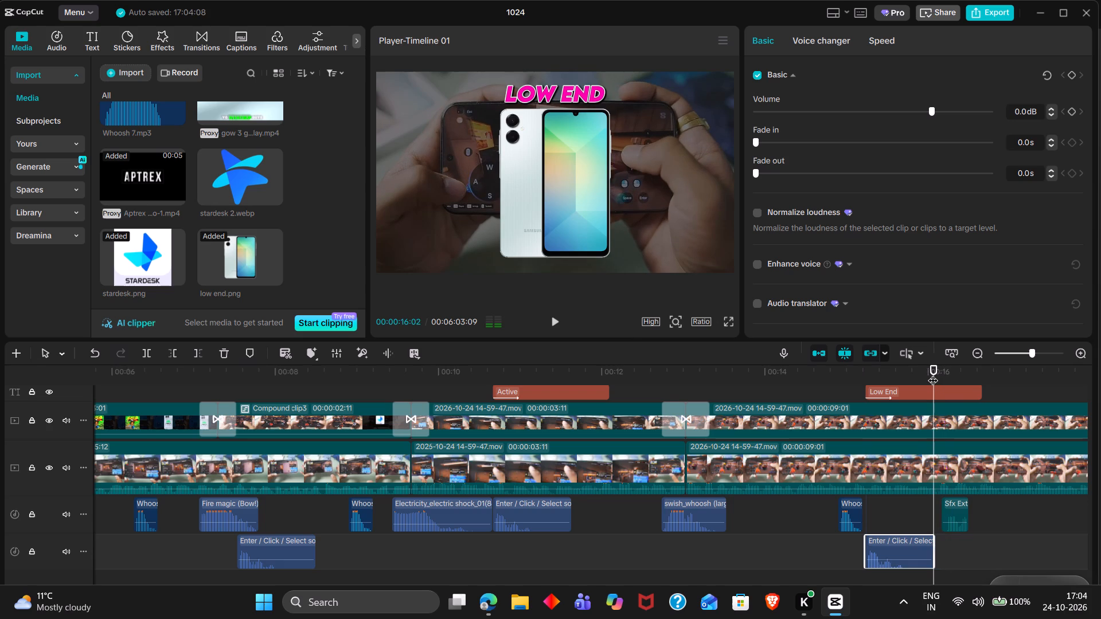
drag(898, 550, 898, 524)
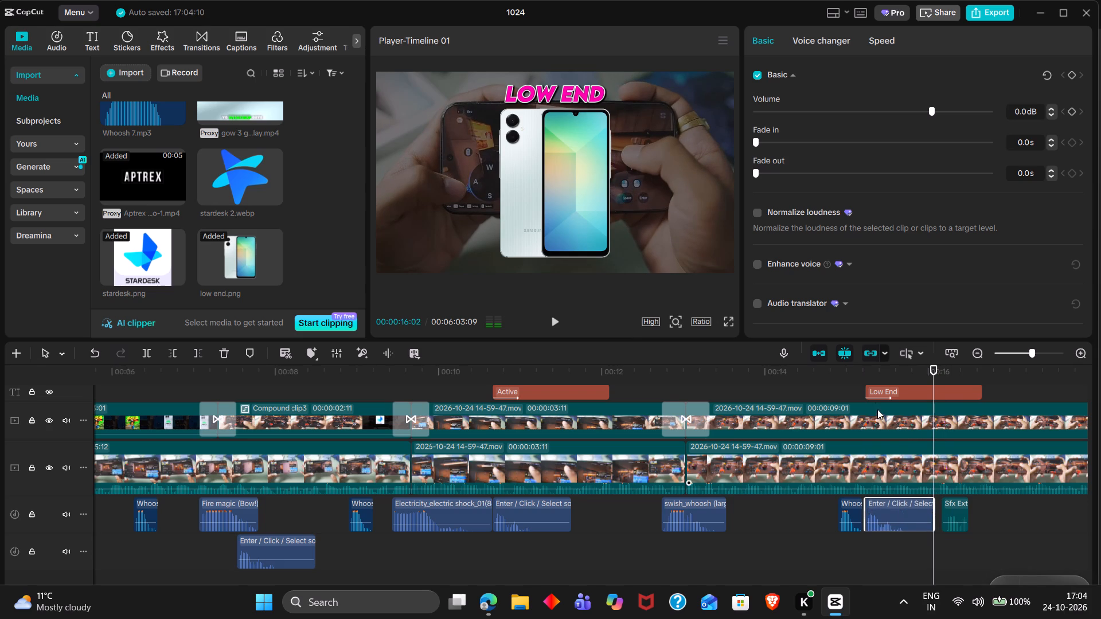
Return the playhead to the Low End title's start at 00:00:15:07.
triple_click(868, 374)
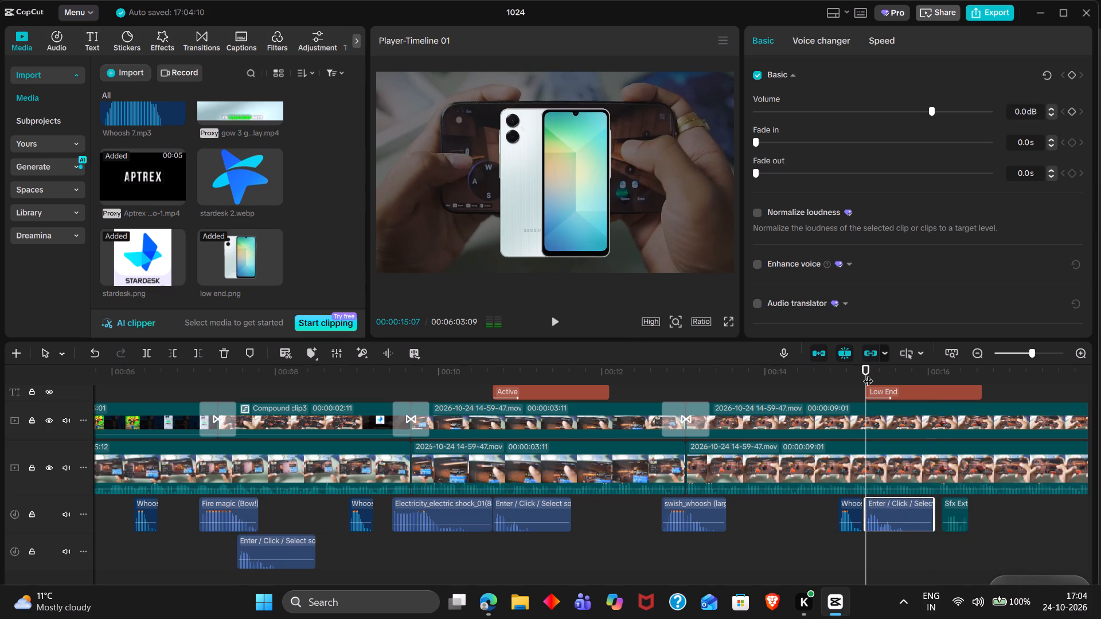
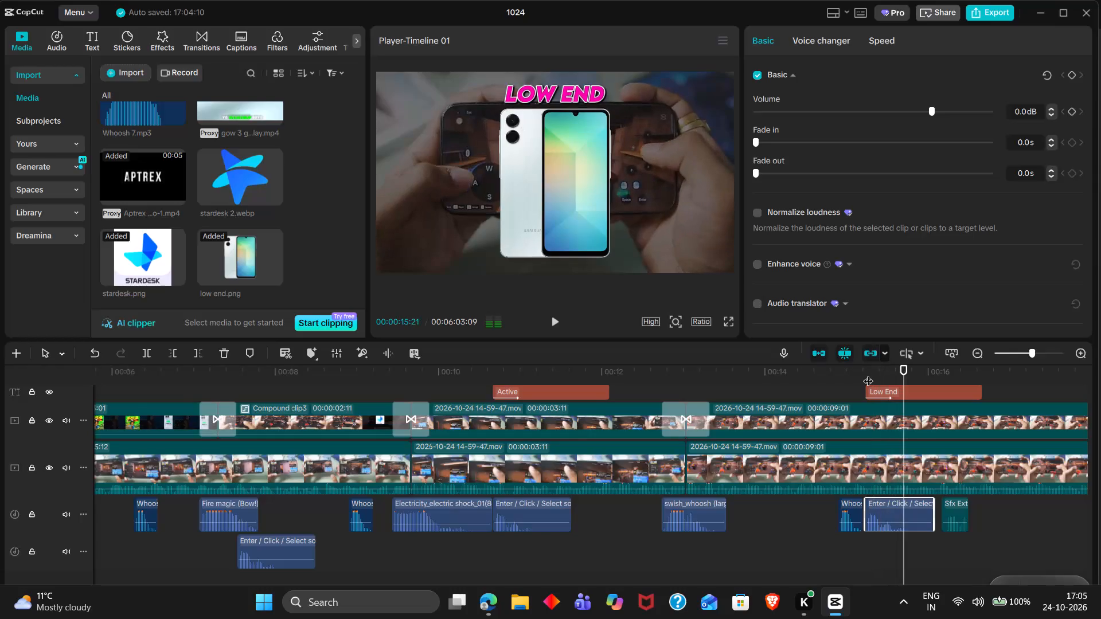
Trim the ends of the Low End title and the low end.png overlay to 00:00:16:02.
key(space)
key(space)
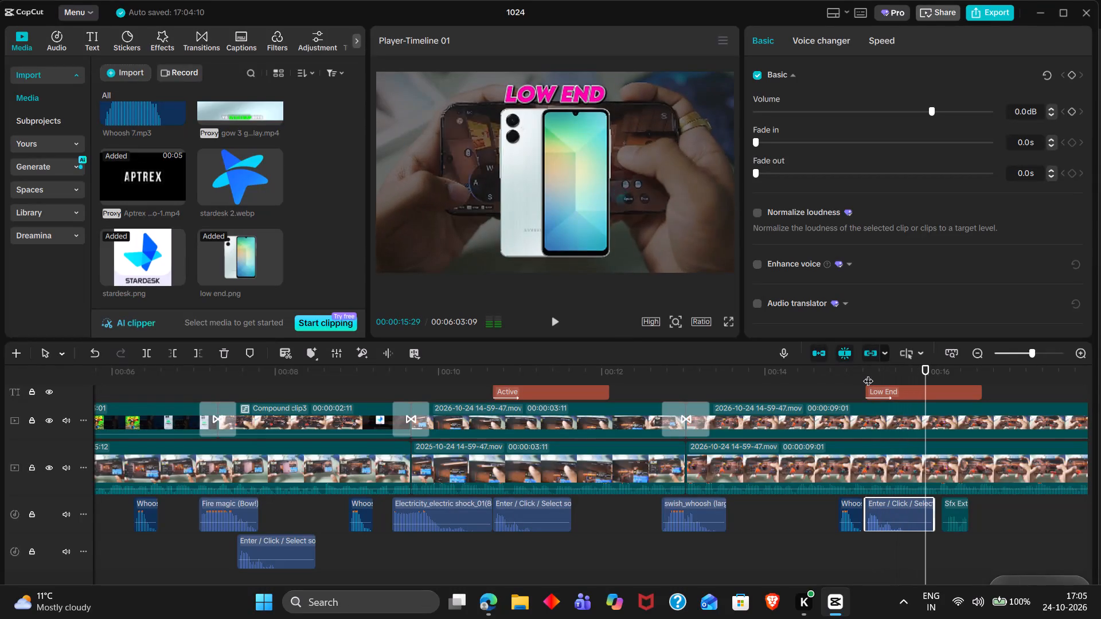
key(space)
key(space)
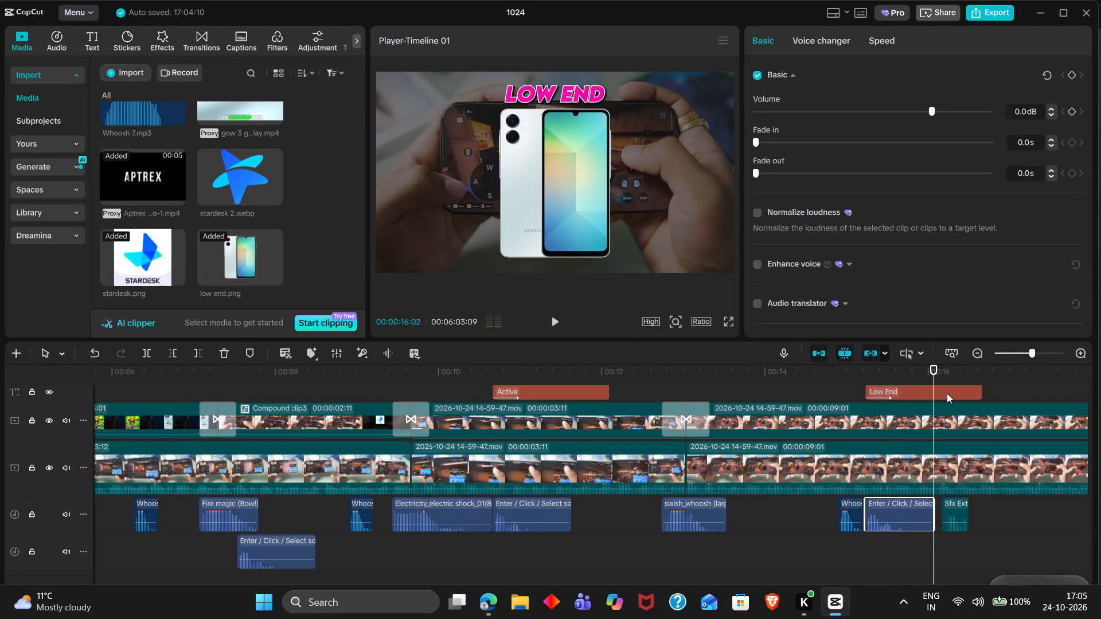
click(947, 393)
key(w)
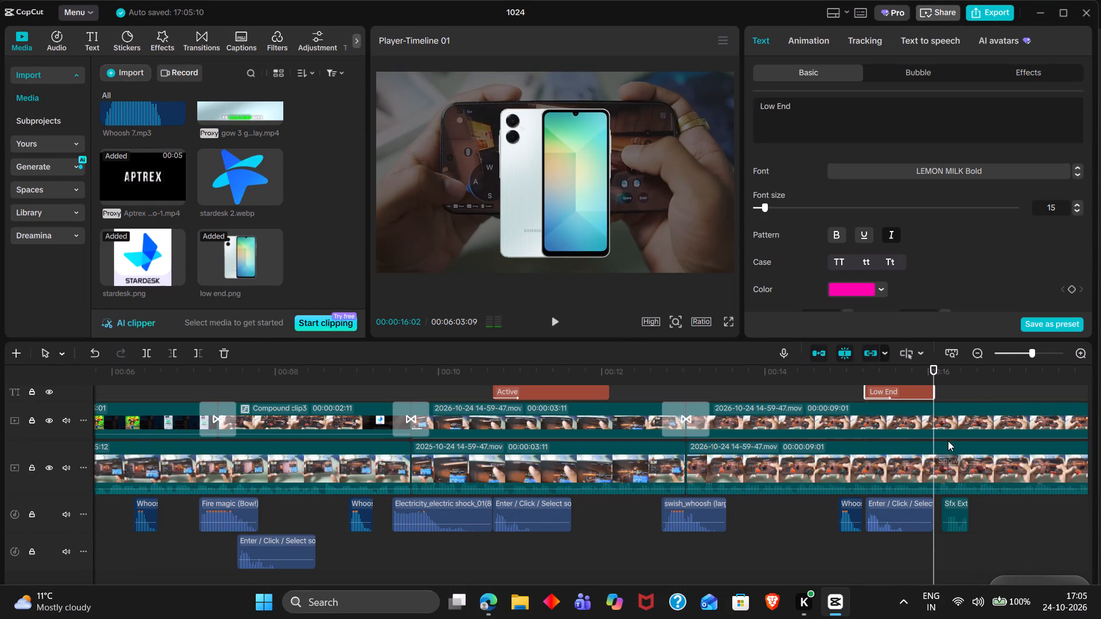
scroll(948, 441, up, 1)
drag(881, 397, 924, 473)
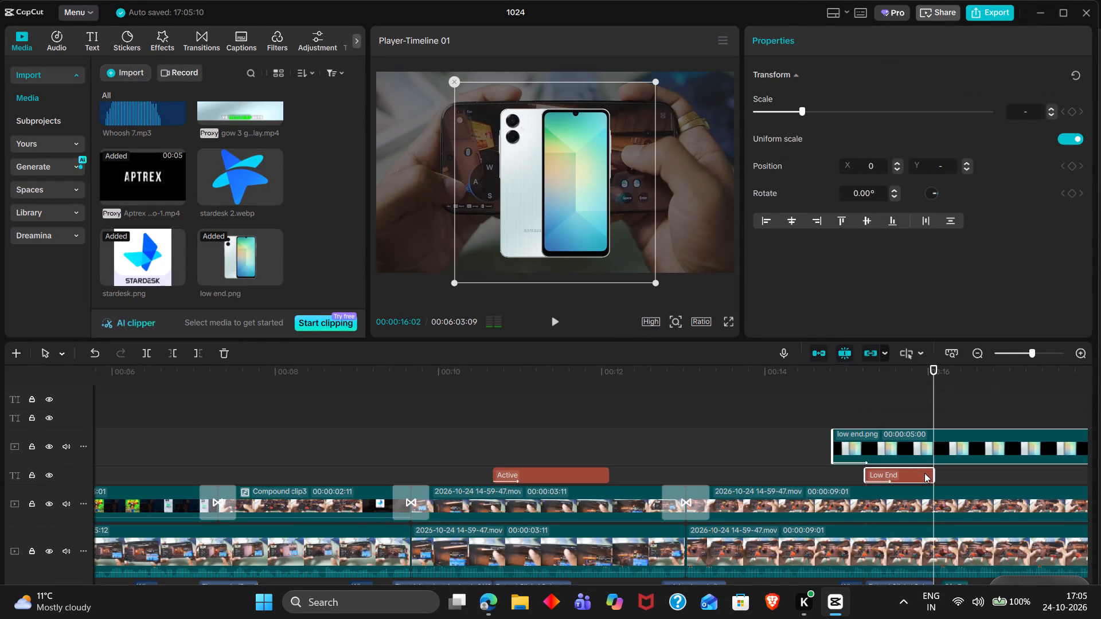
key(w)
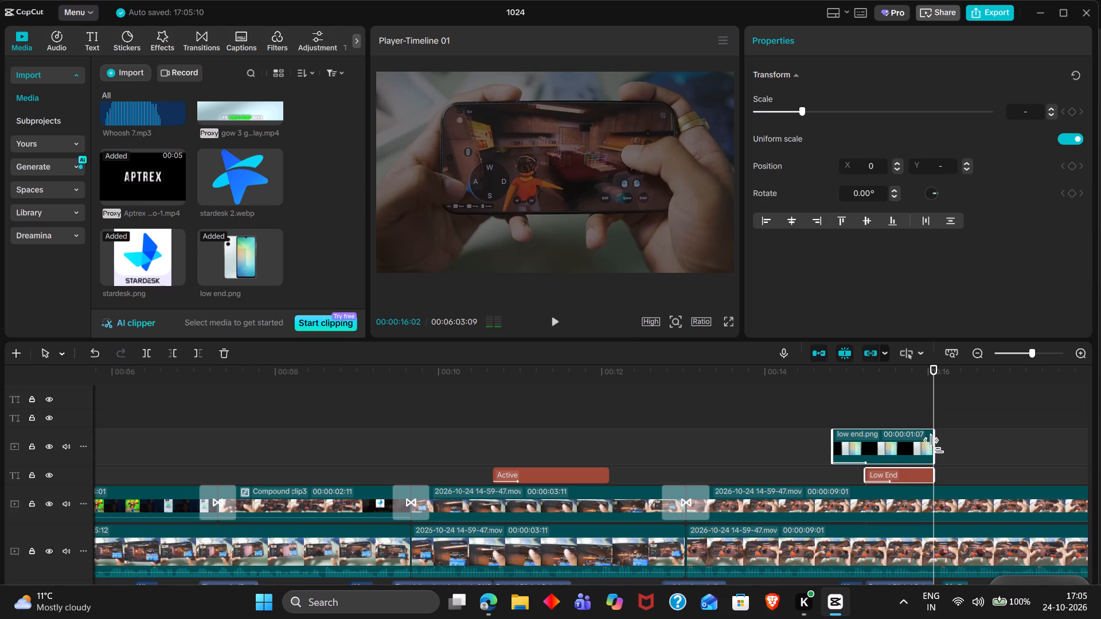
Extend the low end.png overlay and Low End title to 00:00:16:05 and group both into one compound clip.
click(936, 448)
key(alt+g)
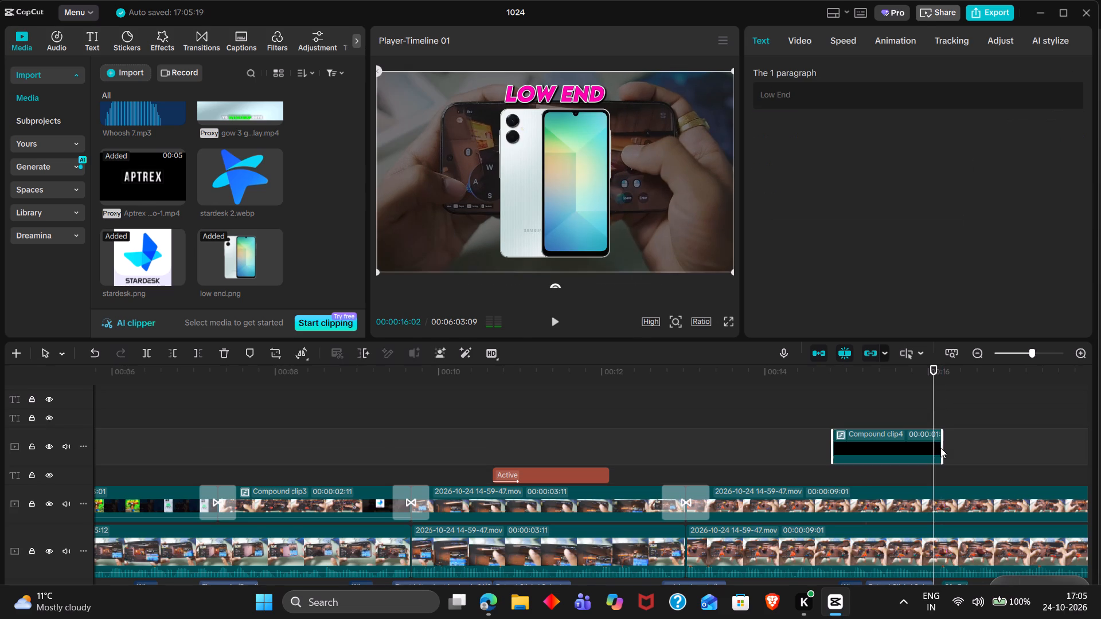
Give the low-end phone compound clip the Slide Down out animation with a duration of 0.3 s.
double_click(889, 26)
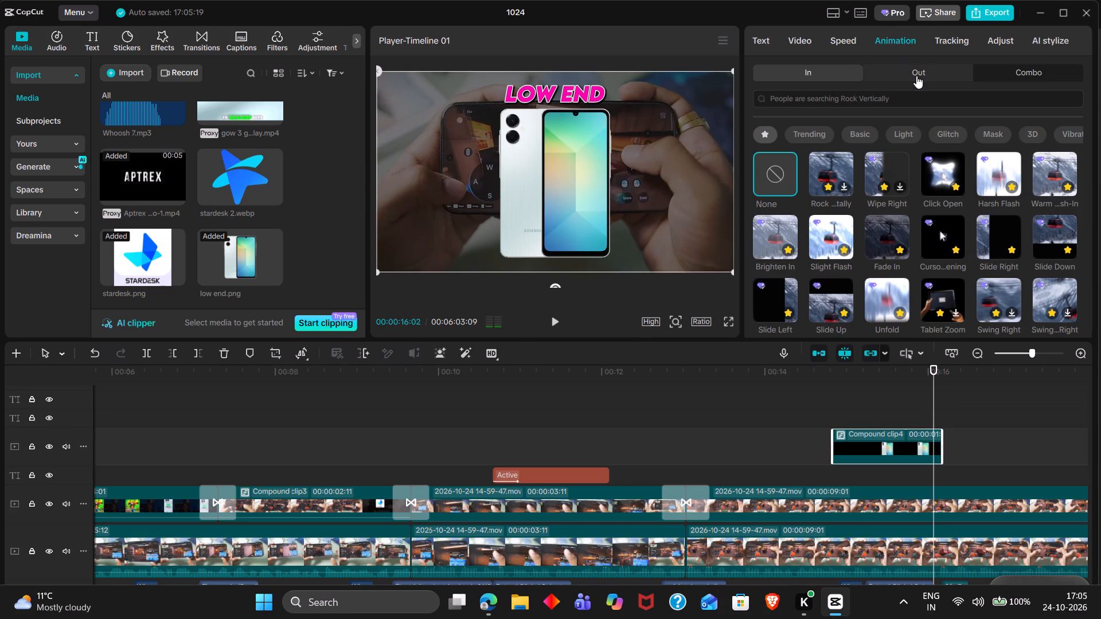
double_click(916, 76)
double_click(1001, 176)
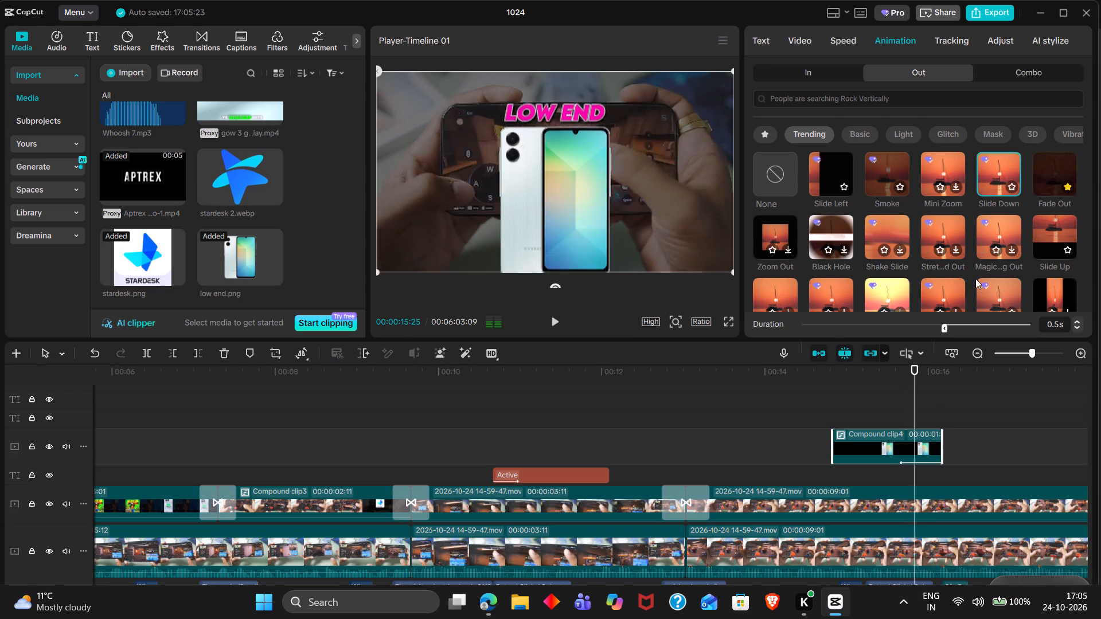
double_click(978, 320)
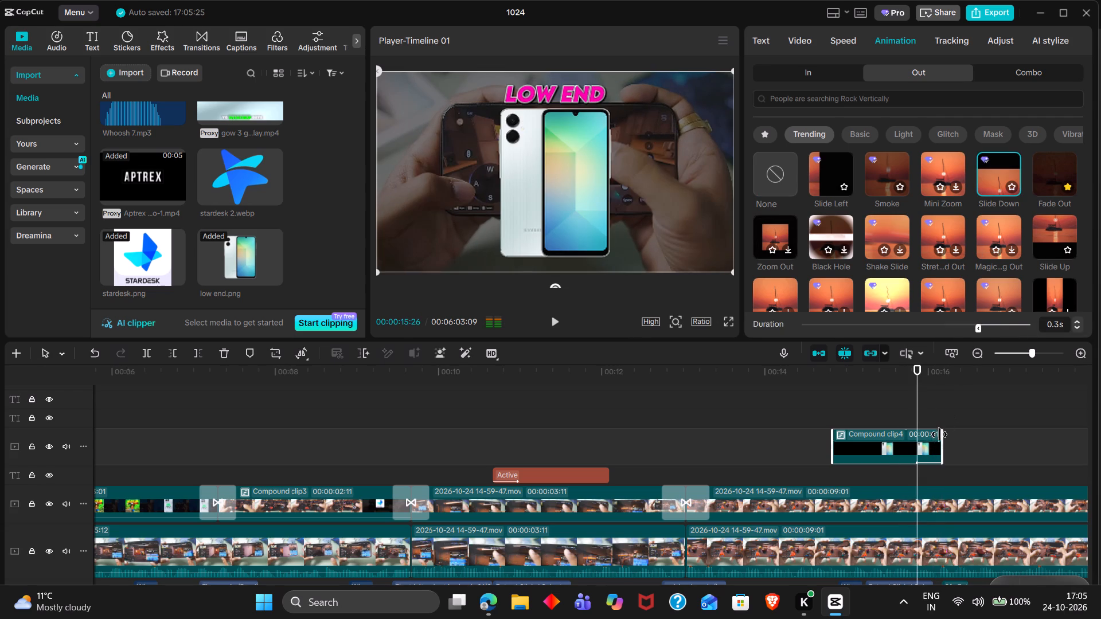
Add Blend keyframes to the upper gameplay clip at 00:00:16:02 and 00:00:16:05, with opacity at 100% on the second one.
double_click(930, 416)
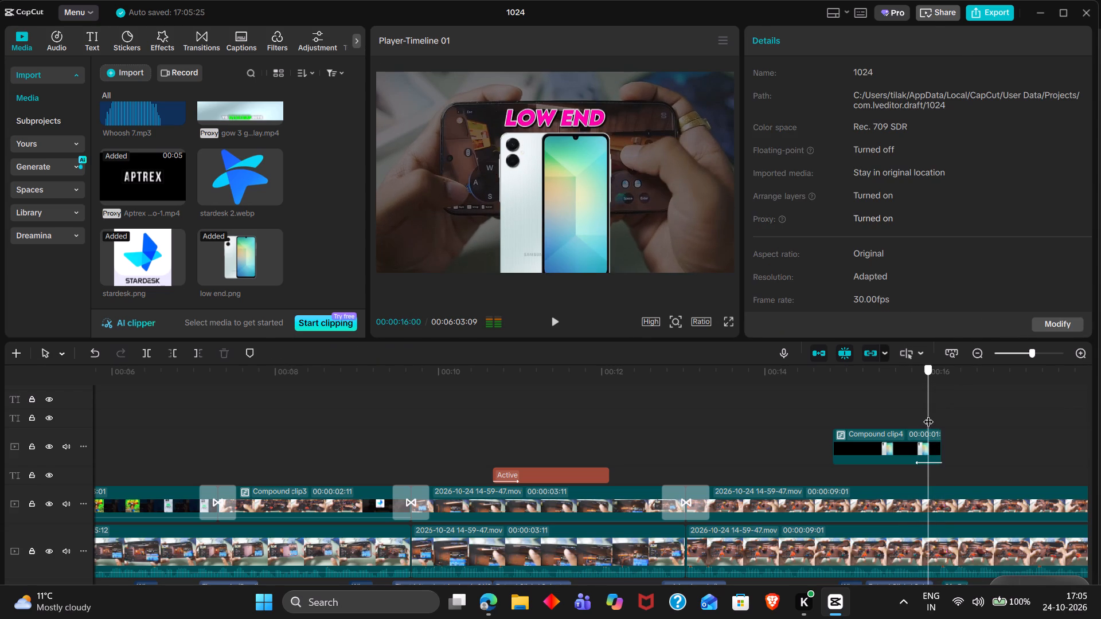
click(928, 414)
scroll(930, 414, down, 1)
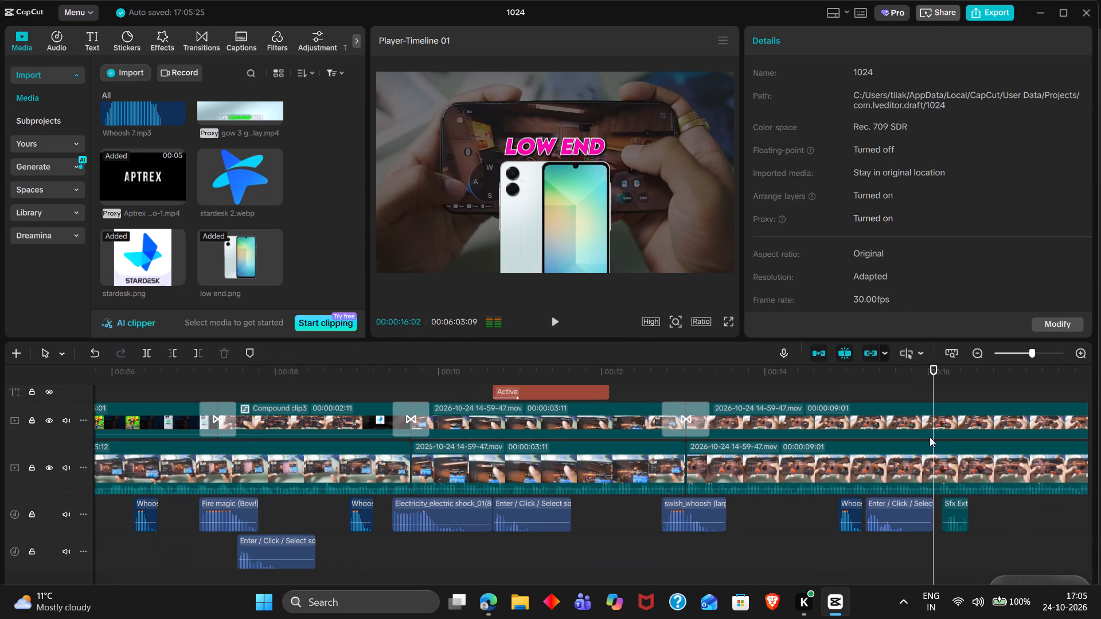
click(930, 426)
scroll(930, 426, up, 1)
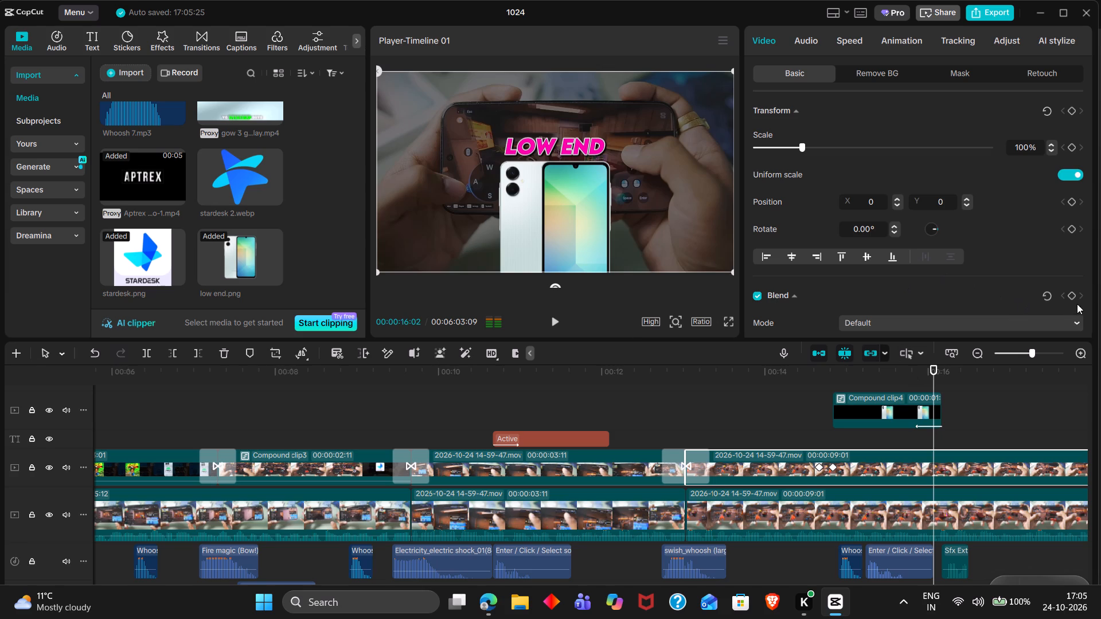
click(1069, 296)
double_click(943, 368)
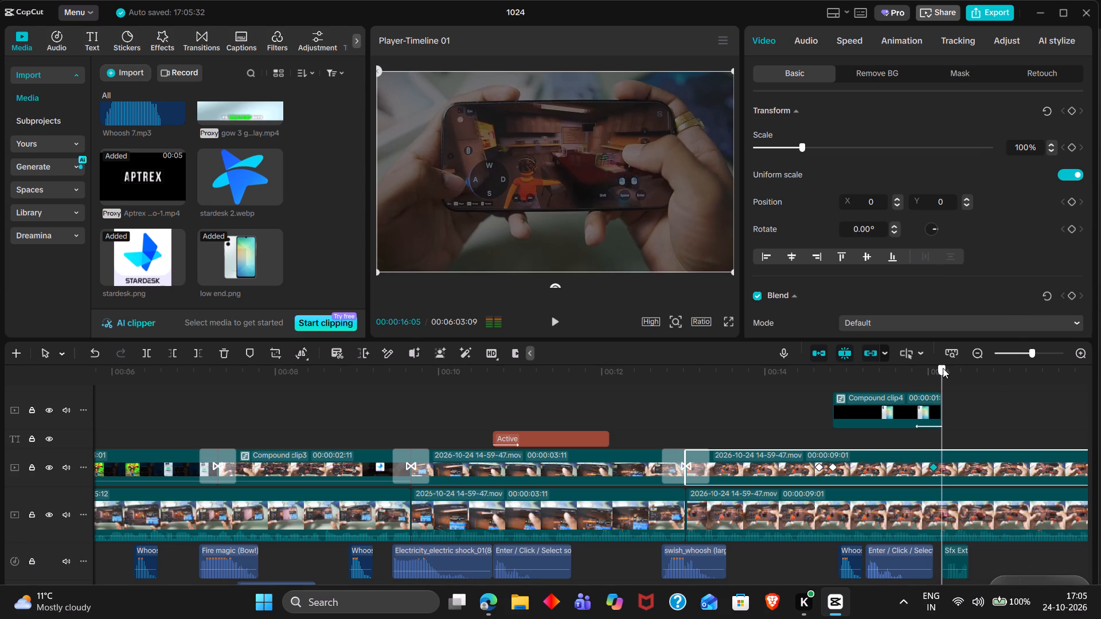
click(1076, 293)
scroll(1006, 276, down, 1)
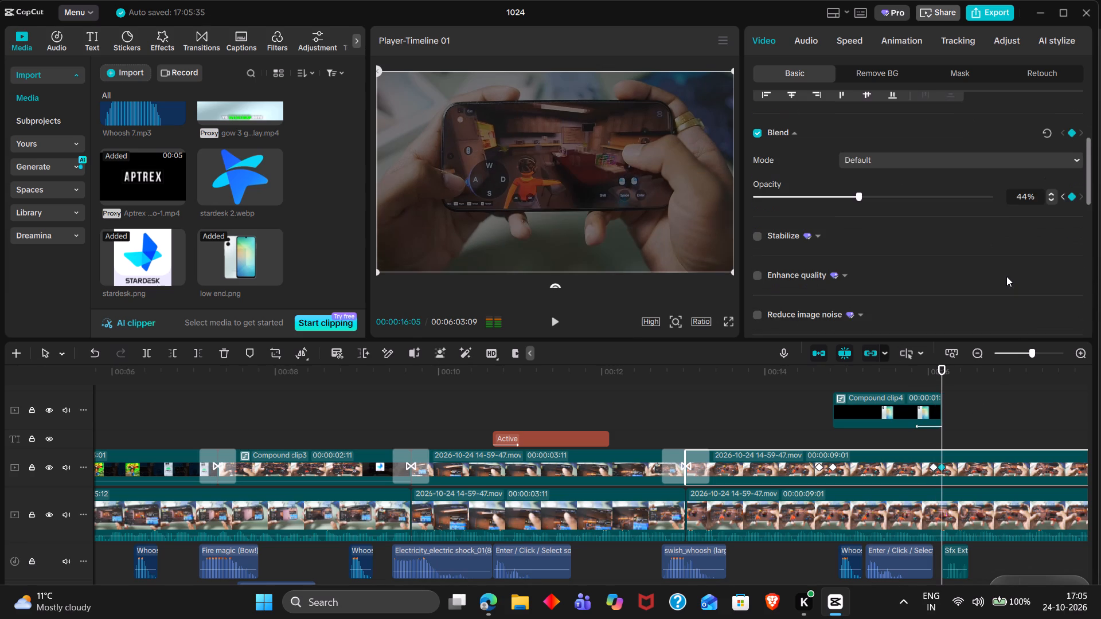
drag(953, 195, 1034, 199)
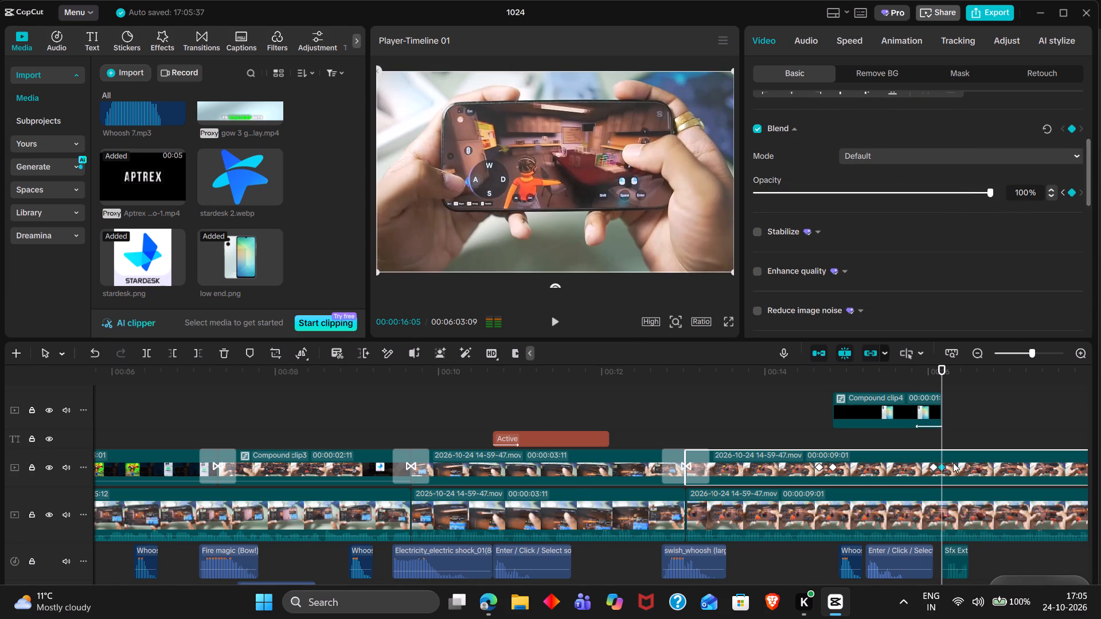
Cut the extracted Sfx sound that starts at 00:00:16:05 out of the audio track.
ctrl+scroll(953, 463, down, 3)
click(952, 562)
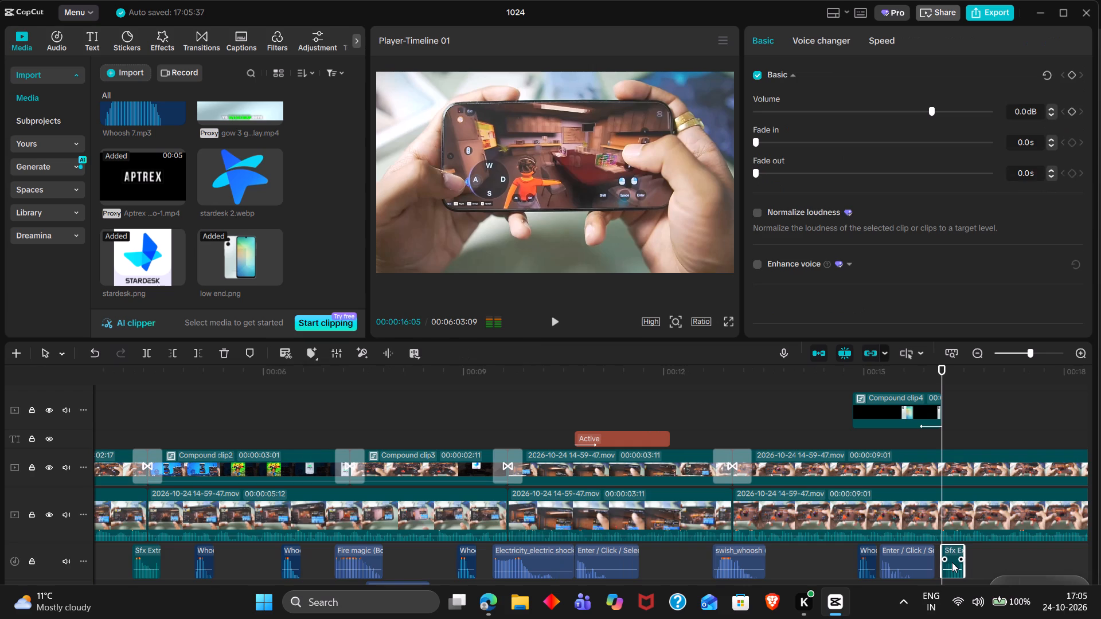
key(ctrl+x)
Examine the upper gameplay clip's Blend keyframes around 00:00:16:02 up close.
ctrl+scroll(952, 562, up, 11)
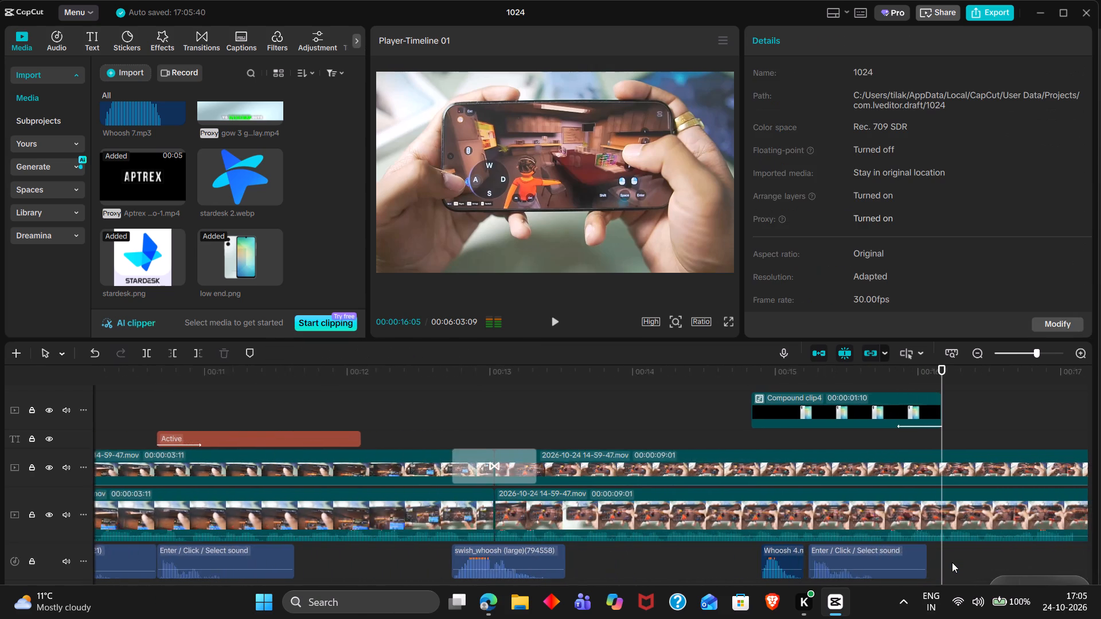
ctrl+scroll(952, 562, up, 1)
click(916, 478)
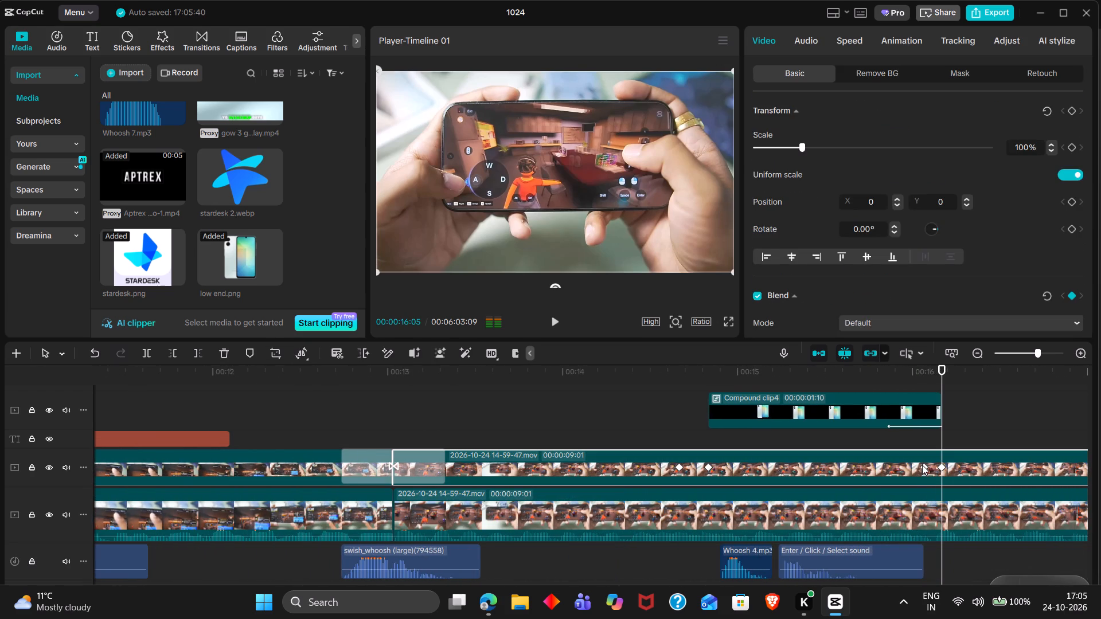
click(922, 465)
ctrl+scroll(920, 465, down, 6)
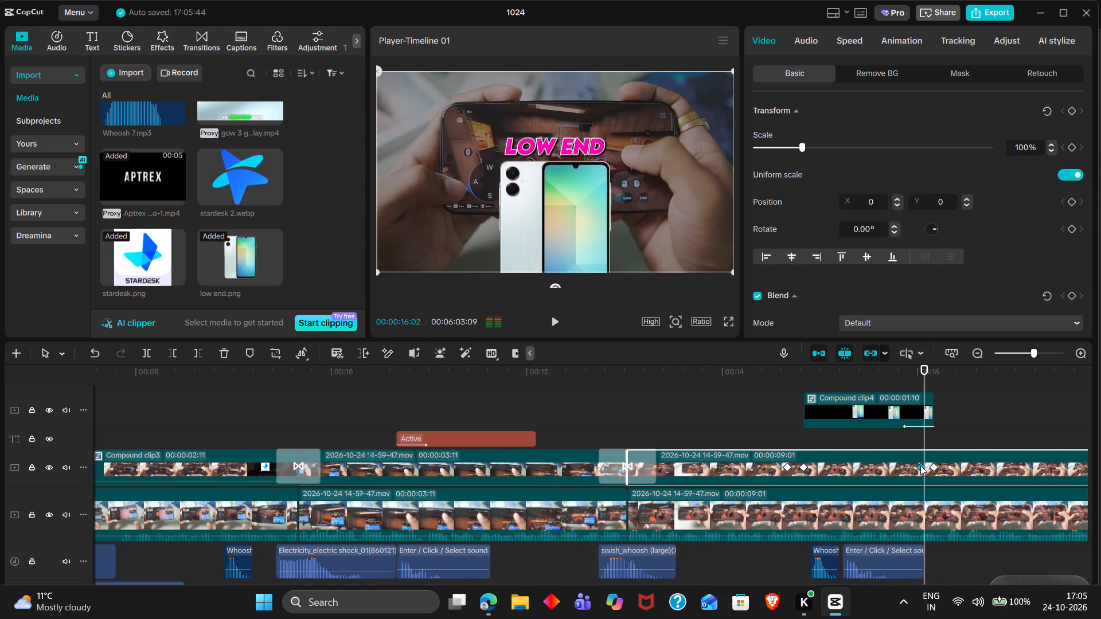
Play back the section from about 00:00:12 past the Low End overlay to check its animation, sounds and fade.
double_click(567, 414)
key(space)
key(space)
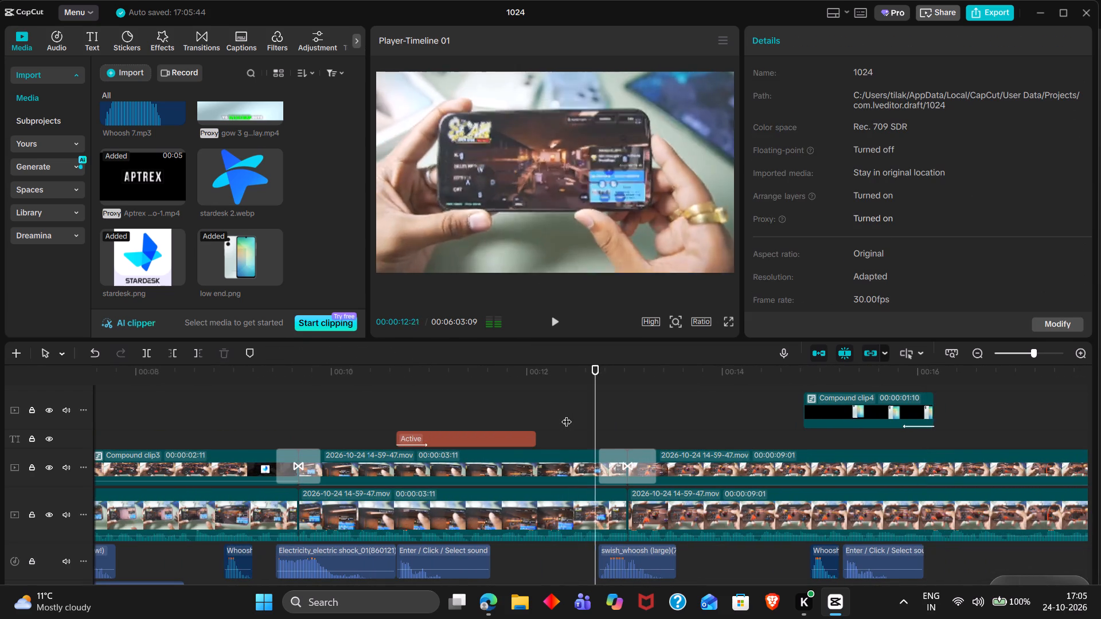
ctrl+scroll(567, 414, down, 6)
key(space)
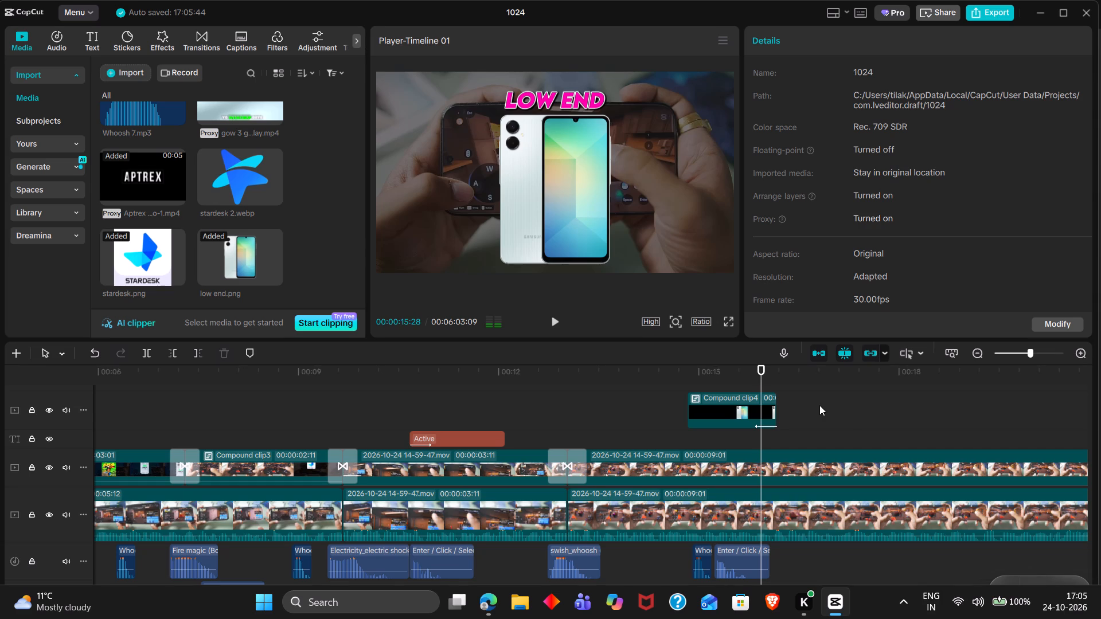
click(724, 406)
click(697, 386)
drag(697, 386, 694, 384)
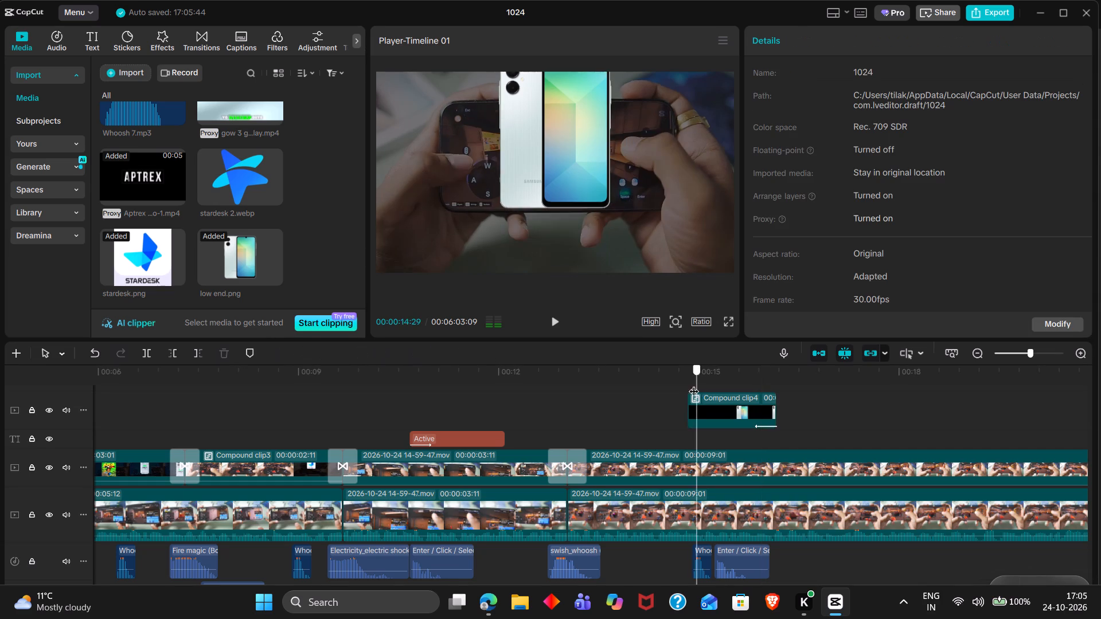
drag(694, 384, 686, 381)
key(space)
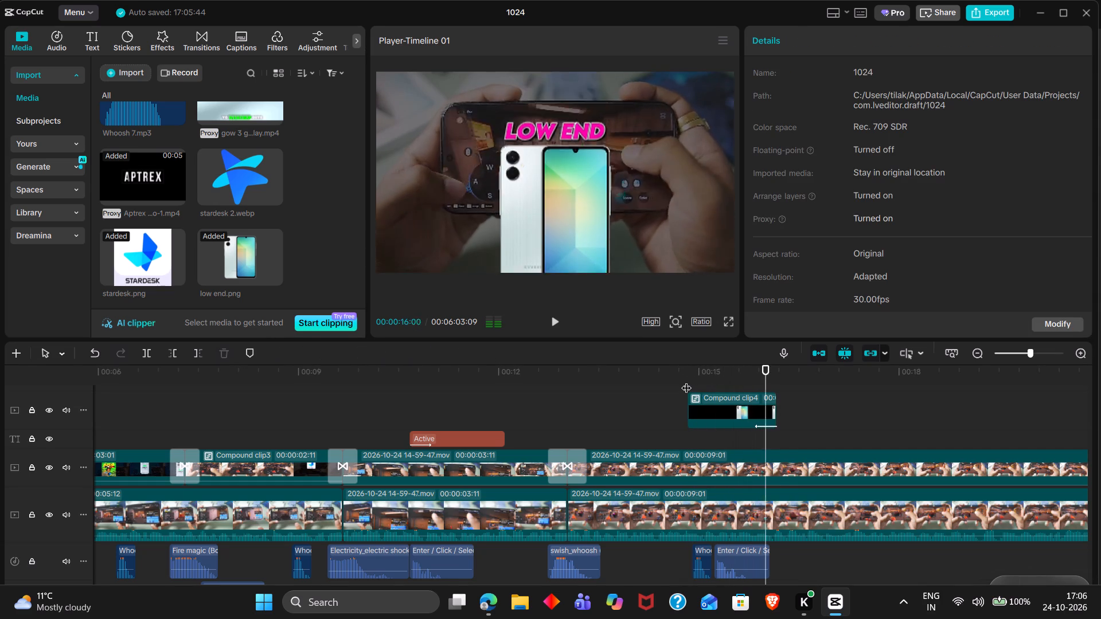
key(space)
key(space)
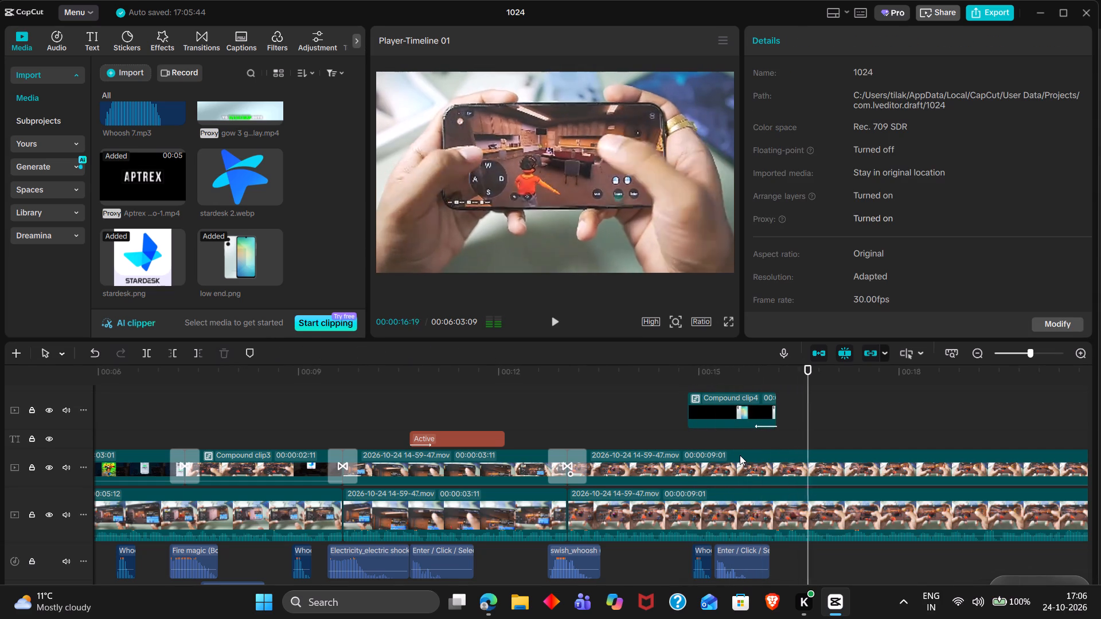
key(space)
Play the opening seconds of the video and look over the title, video and audio tracks of the whole edit.
ctrl+scroll(740, 455, down, 6)
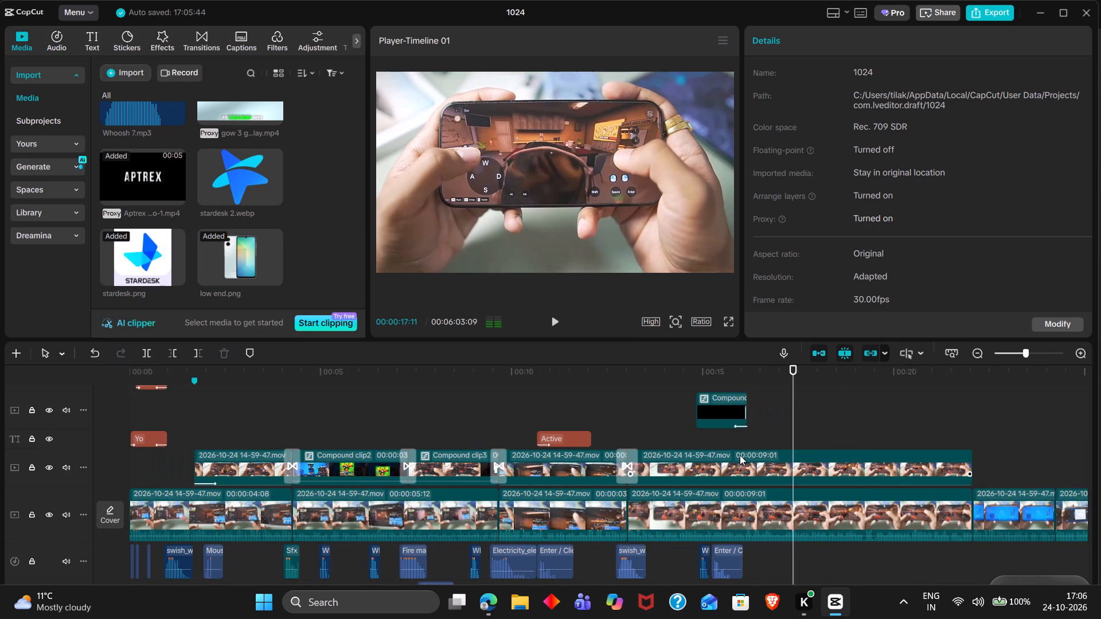
ctrl+scroll(740, 455, down, 3)
click(542, 407)
drag(542, 407, 0, 388)
key(space)
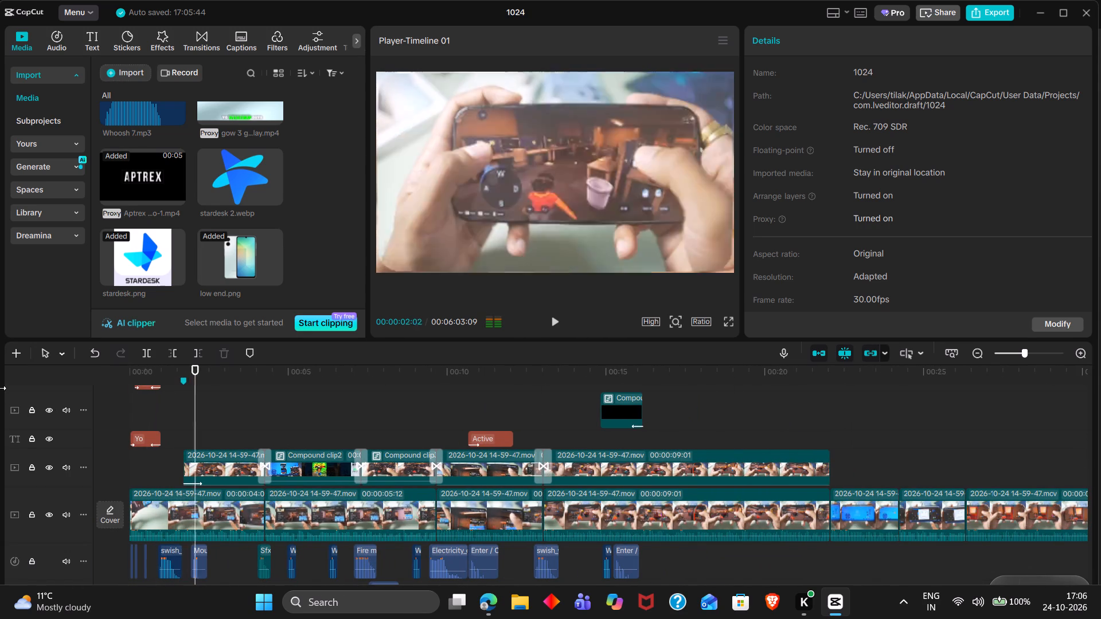
key(space)
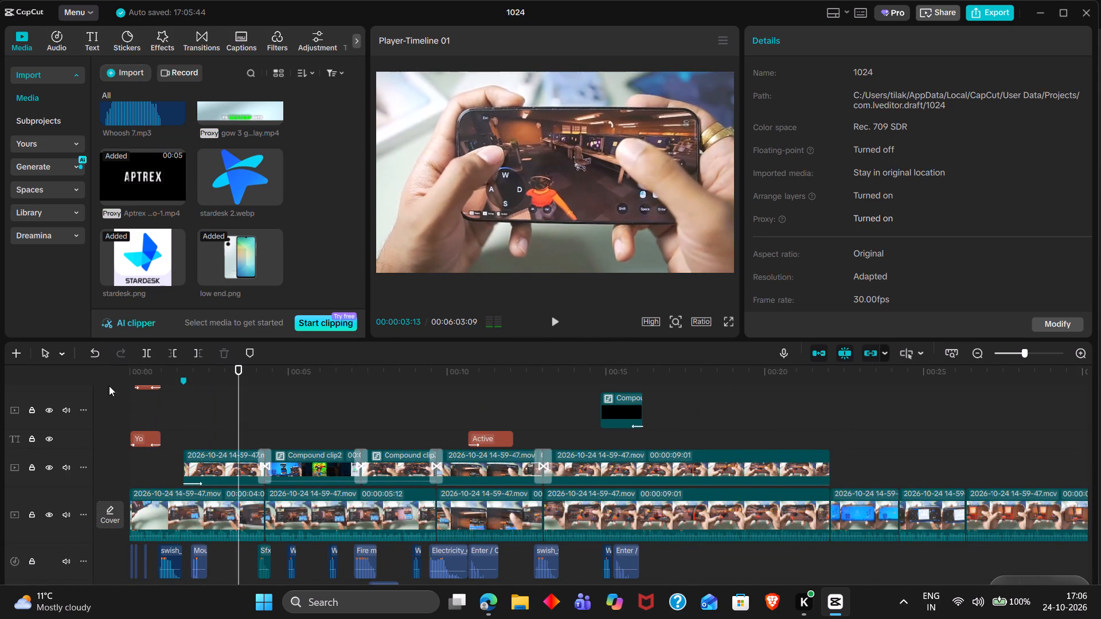
scroll(500, 496, down, 1)
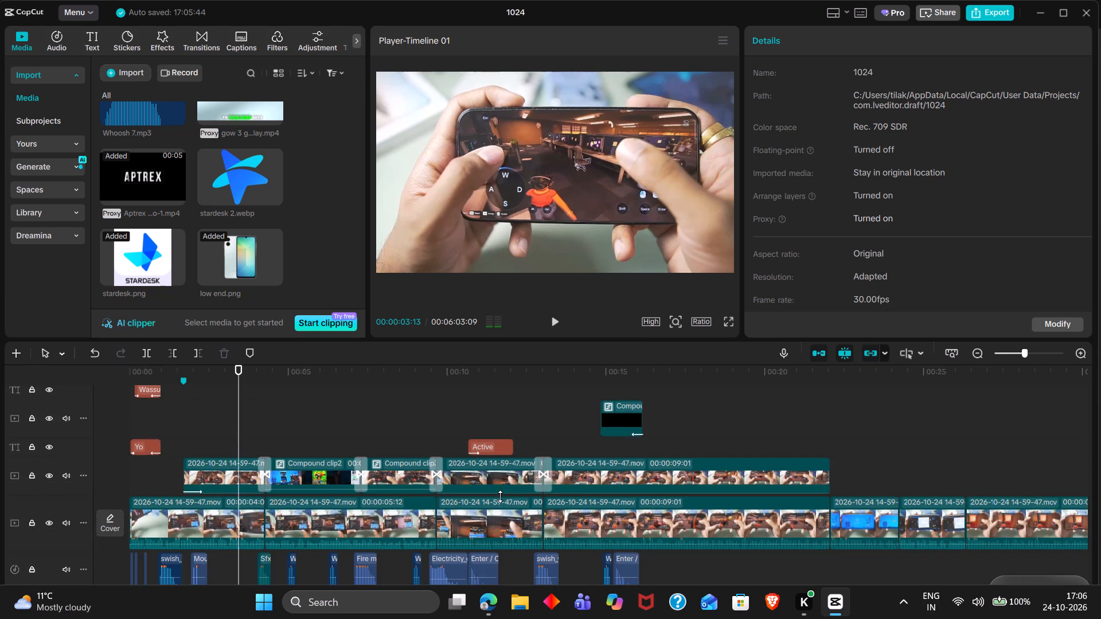
scroll(500, 496, down, 1)
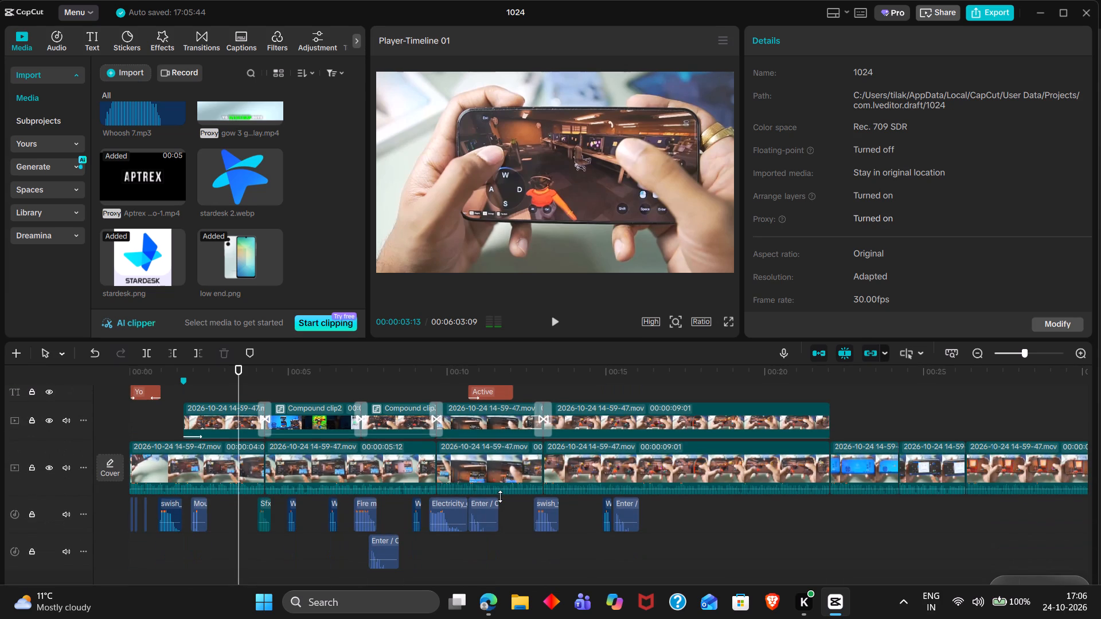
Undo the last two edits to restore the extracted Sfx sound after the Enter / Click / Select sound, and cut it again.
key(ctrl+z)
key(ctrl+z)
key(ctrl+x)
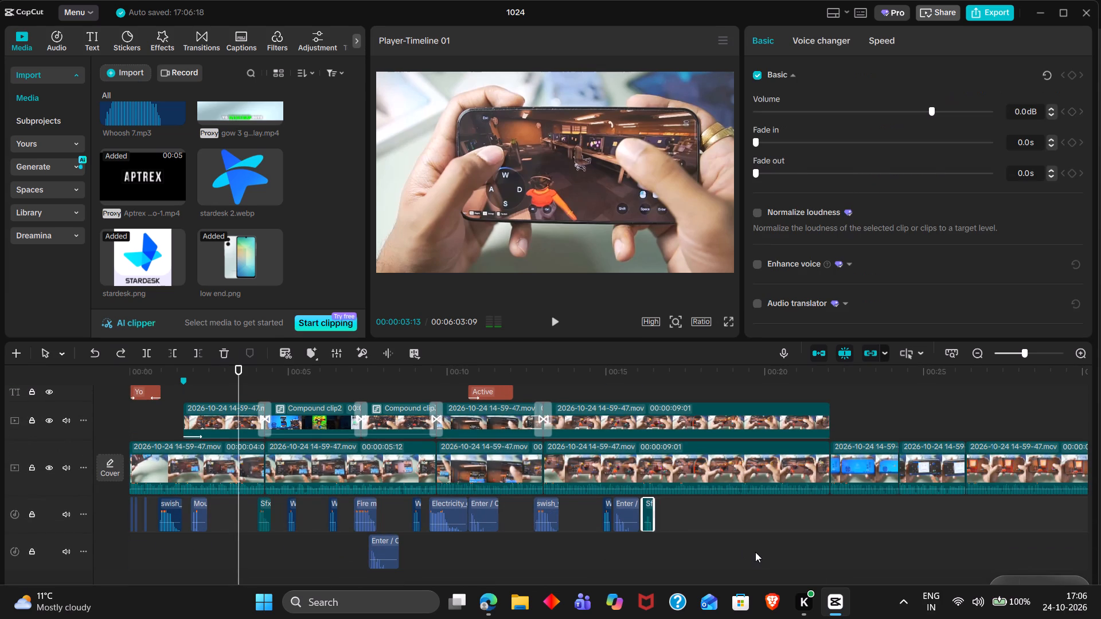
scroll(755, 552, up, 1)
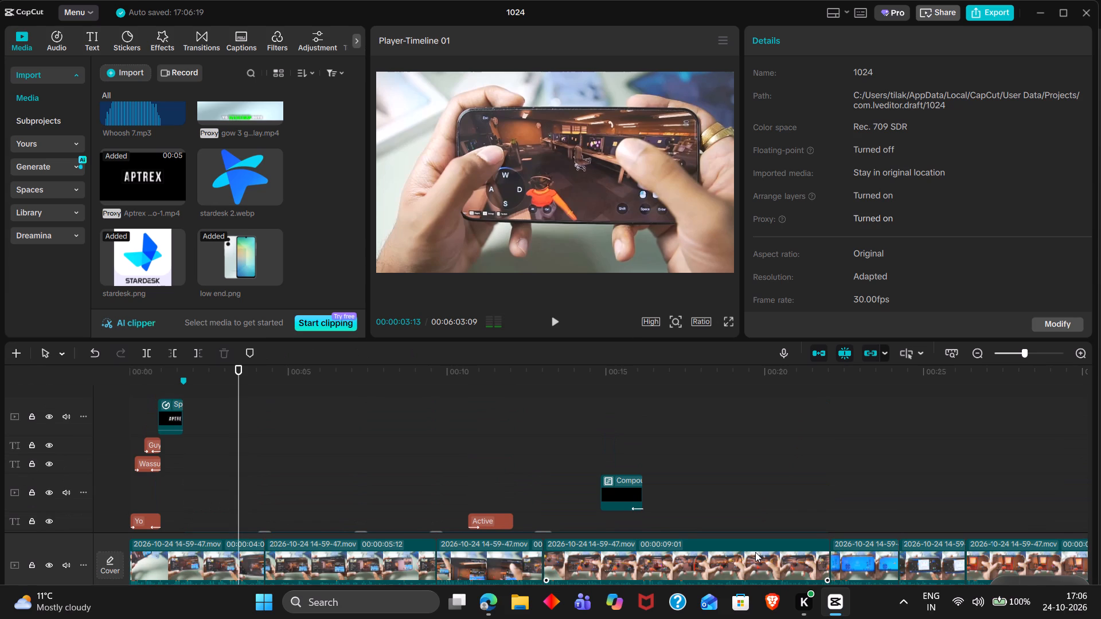
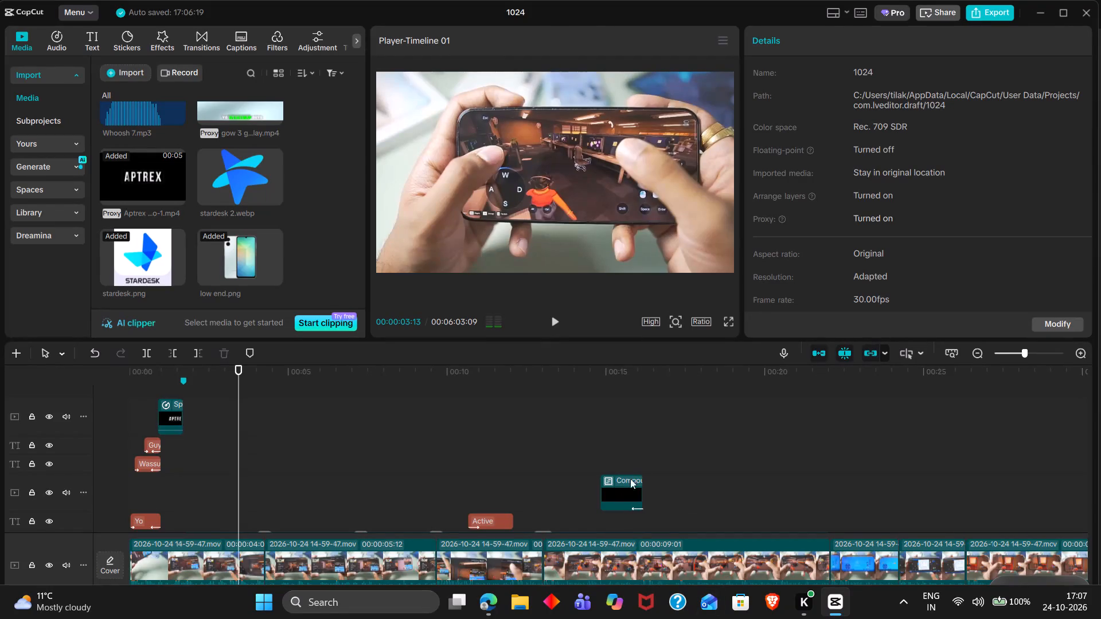
Paste the cut extracted Sfx sound at 00:00:02:21, after the mouse click sound on the first audio track.
scroll(603, 534, down, 3)
key(space)
key(space)
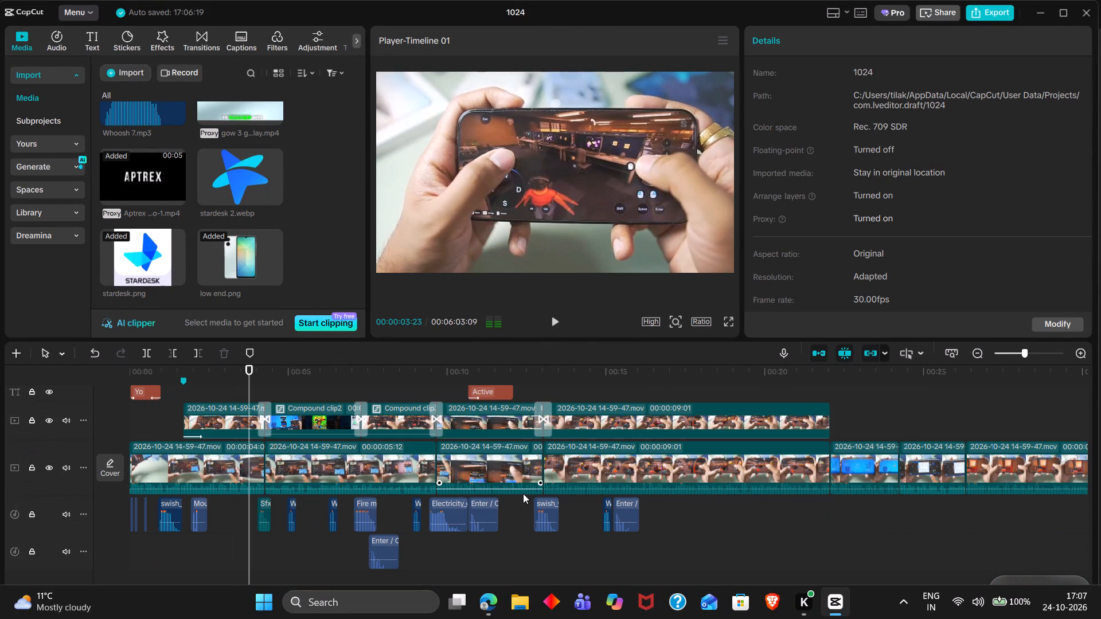
scroll(523, 493, right, 1)
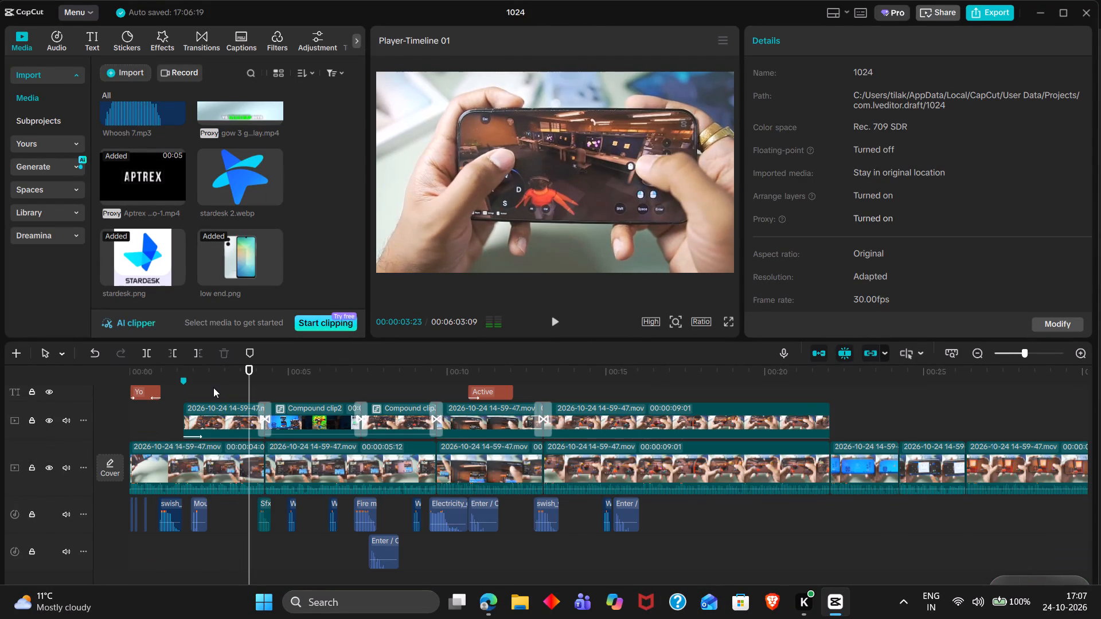
double_click(213, 387)
key(space)
key(space)
key(space)
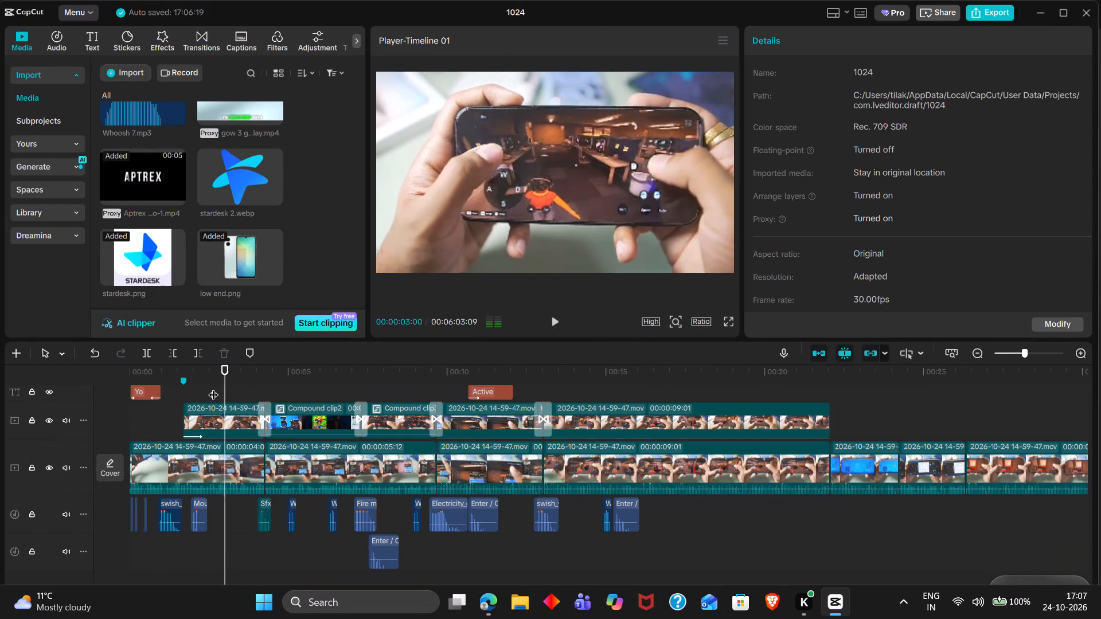
key(space)
double_click(200, 382)
key(space)
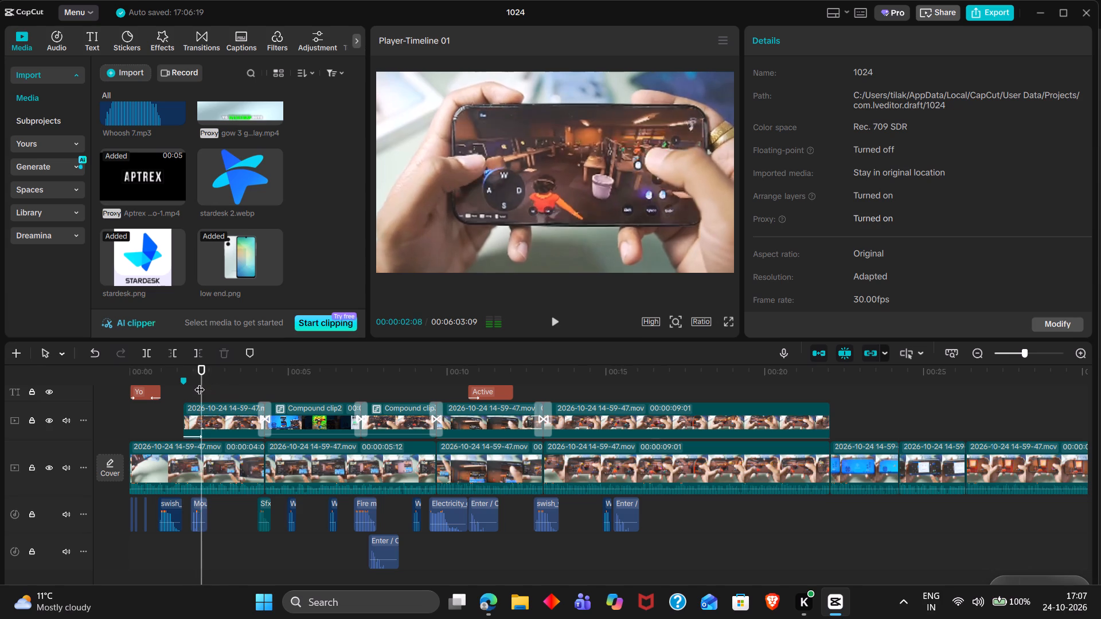
key(space)
key(ctrl+v)
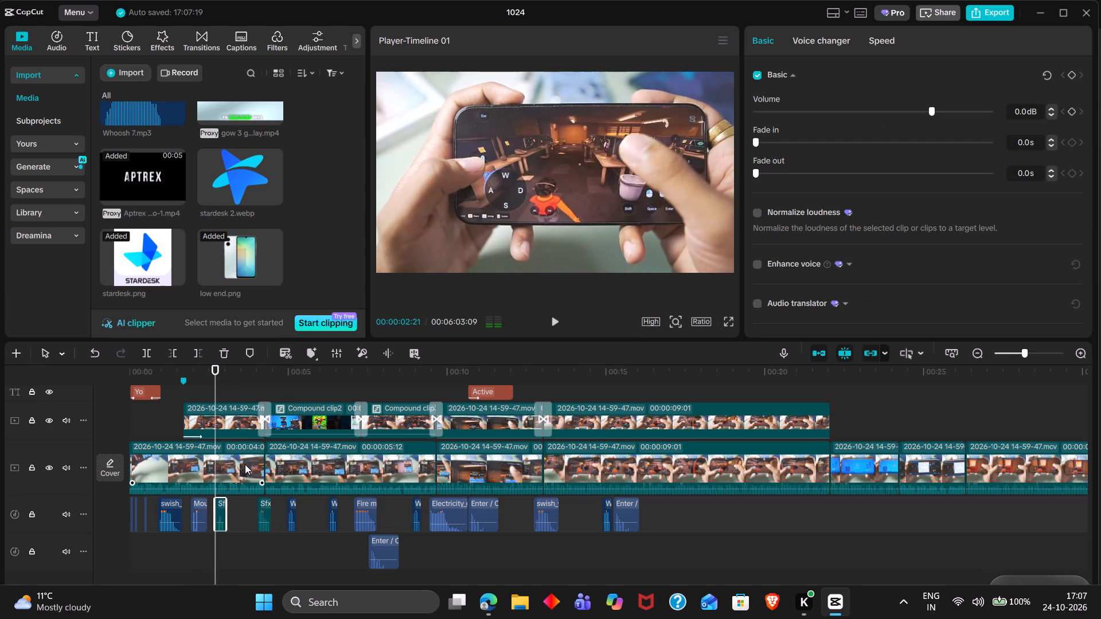
Place green bg.jpg above the gameplay clips at 00:00:02:21 and trim its end to 00:00:03:01.
scroll(245, 464, up, 1)
scroll(158, 220, up, 1)
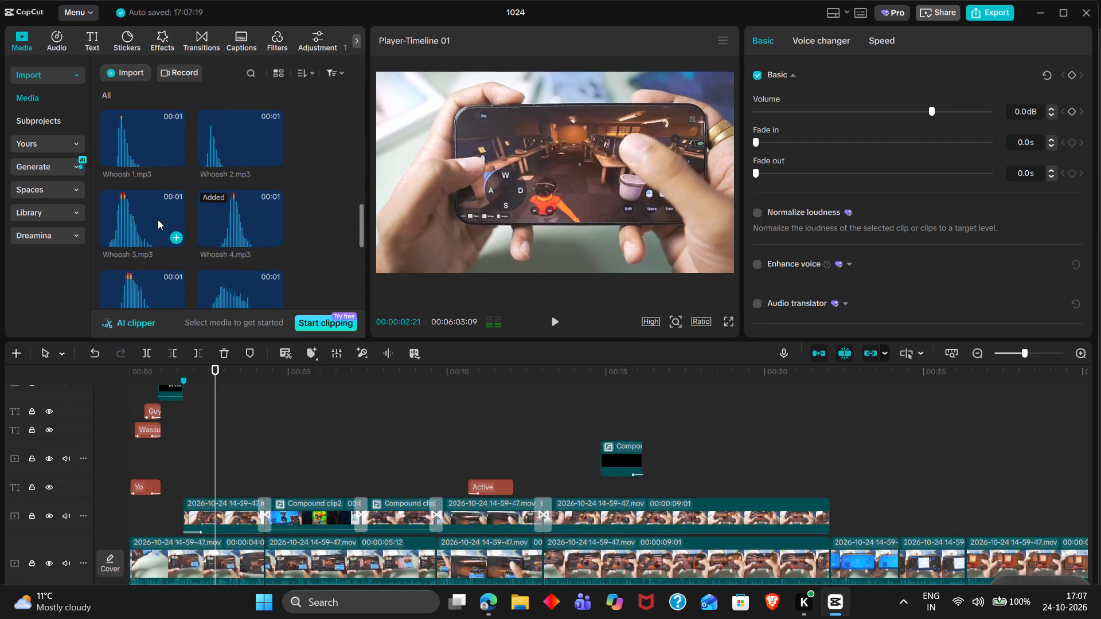
scroll(158, 220, up, 1)
drag(139, 154, 219, 459)
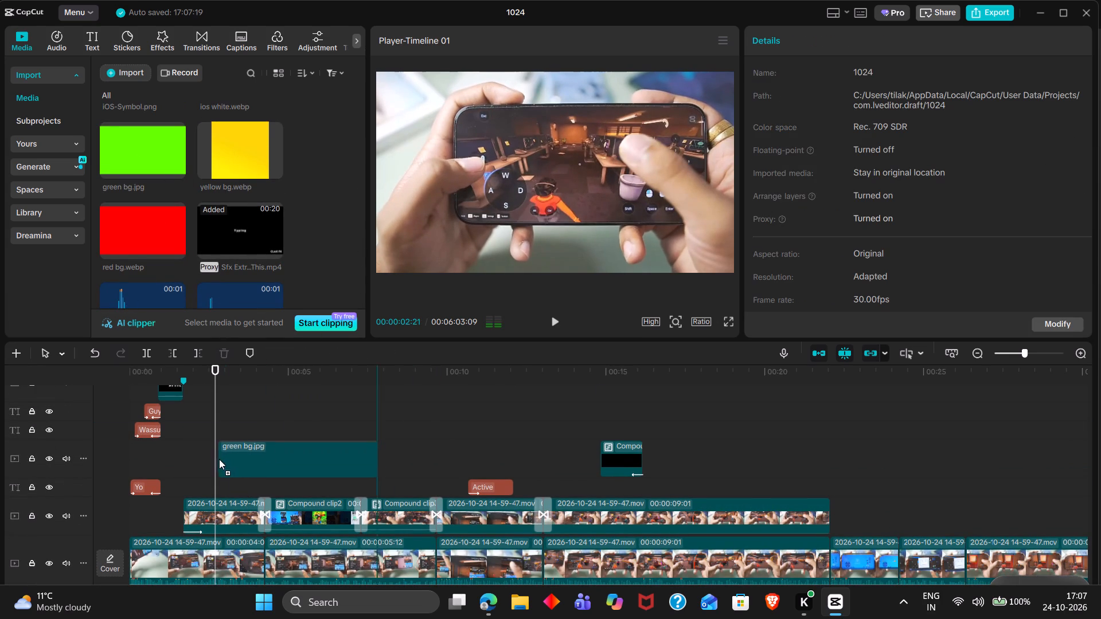
drag(219, 459, 217, 459)
scroll(217, 459, down, 4)
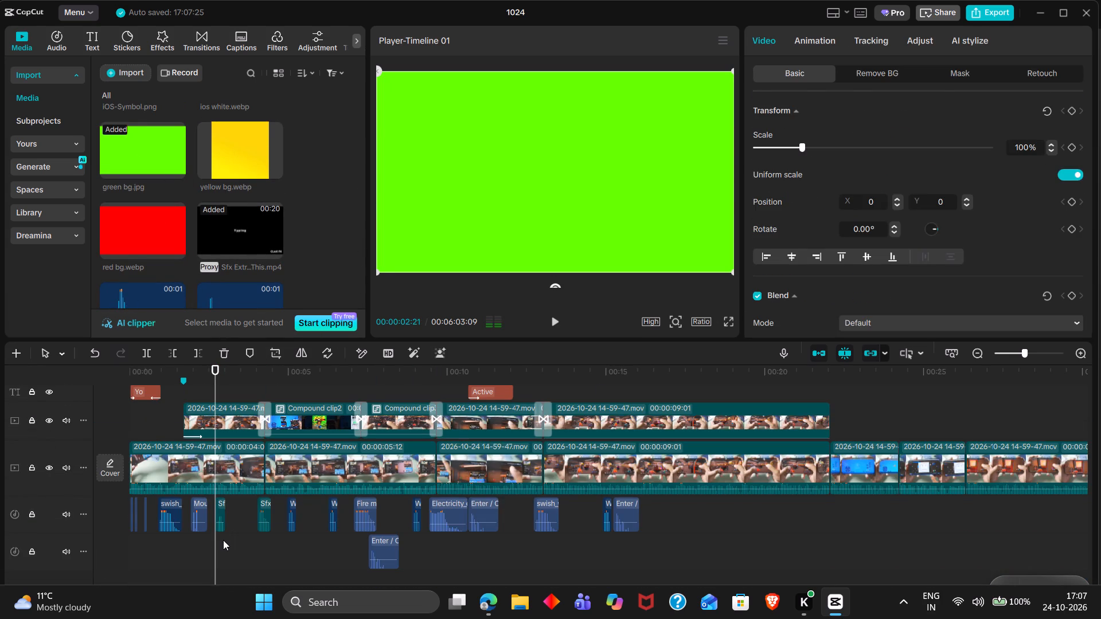
double_click(223, 540)
scroll(223, 540, up, 1)
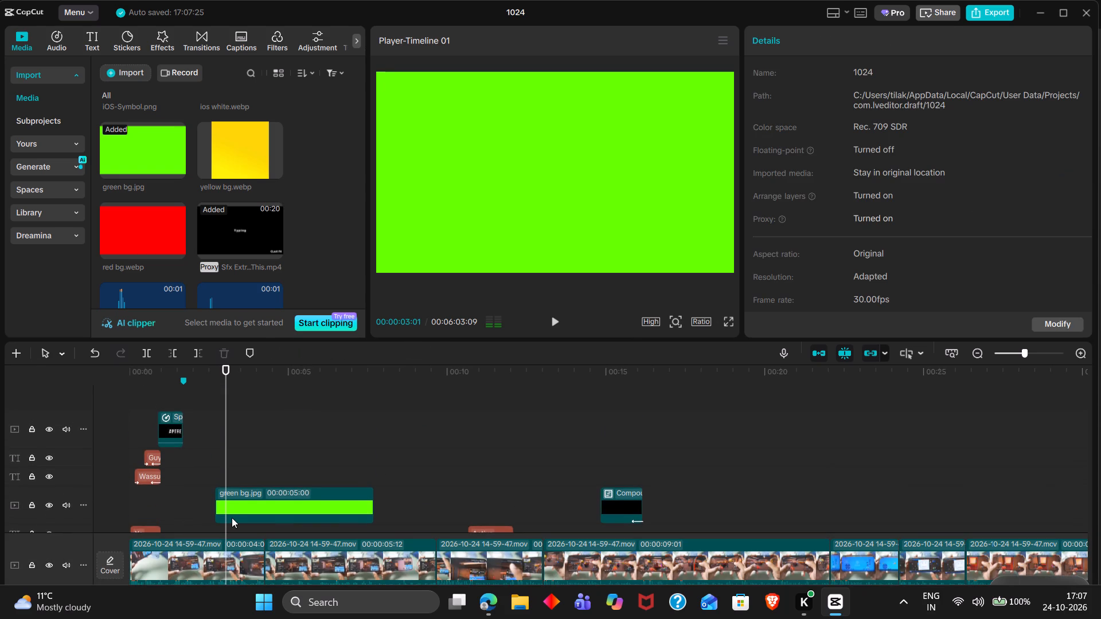
click(232, 518)
key(w)
Keyframe the green background's Blend opacity from 58% at 00:00:02:21 to 0% at 00:00:03:01.
ctrl+scroll(232, 518, up, 7)
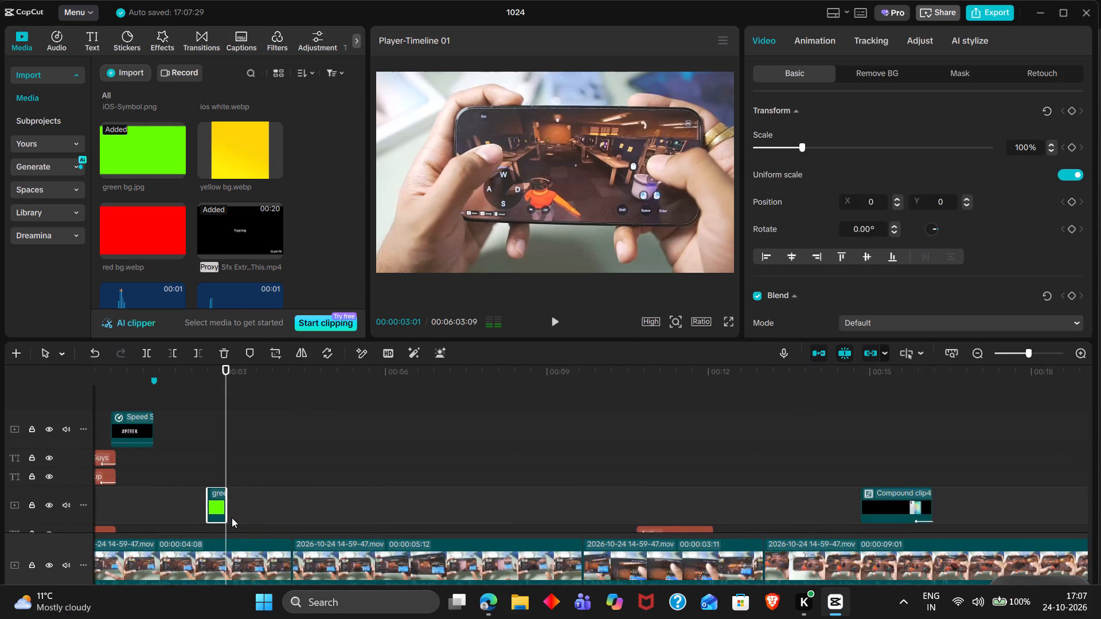
ctrl+scroll(232, 518, up, 7)
scroll(232, 518, up, 3)
scroll(898, 272, down, 1)
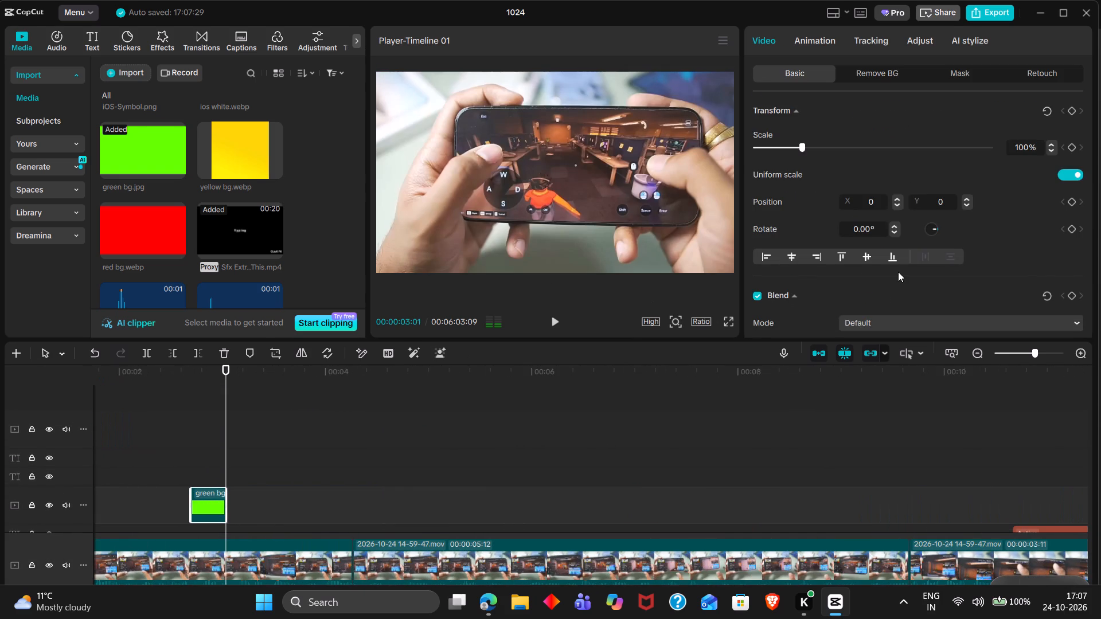
scroll(898, 272, down, 1)
click(1075, 218)
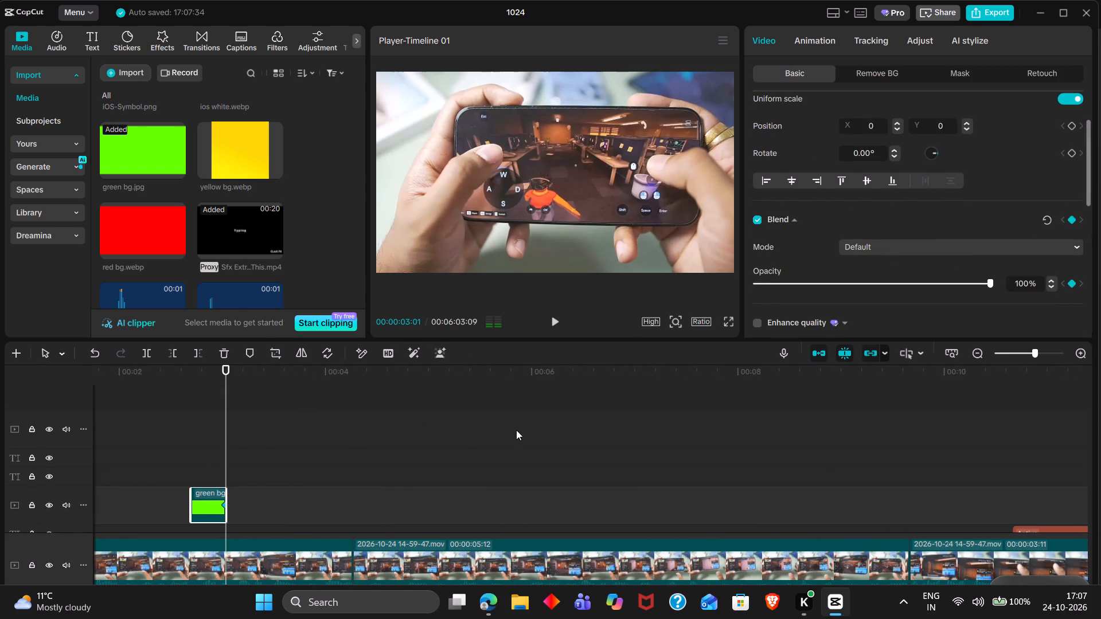
double_click(183, 369)
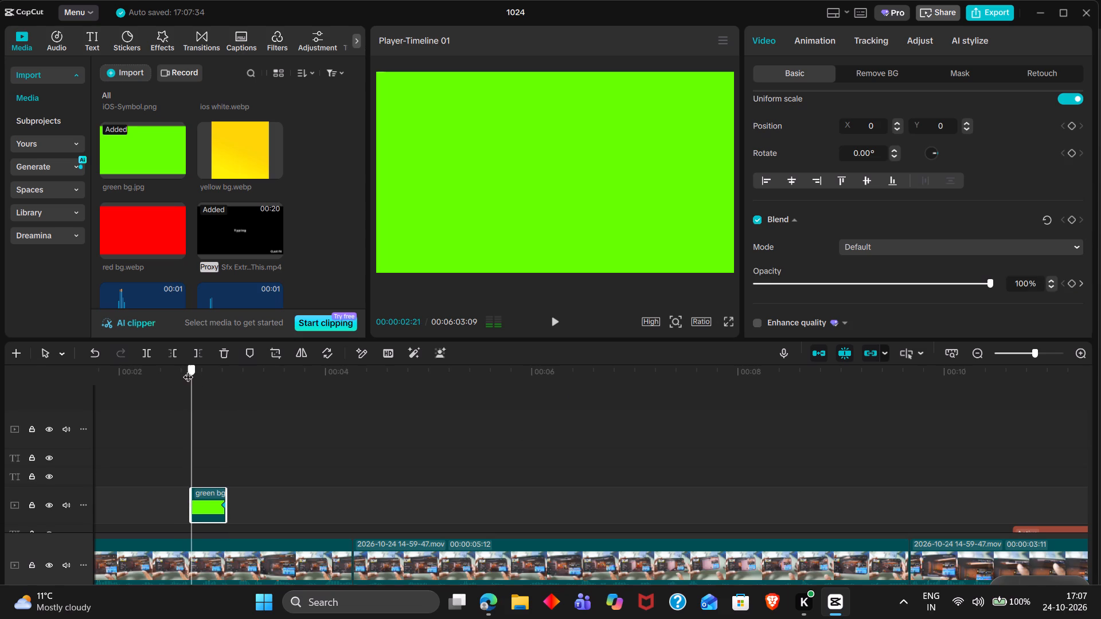
click(1070, 221)
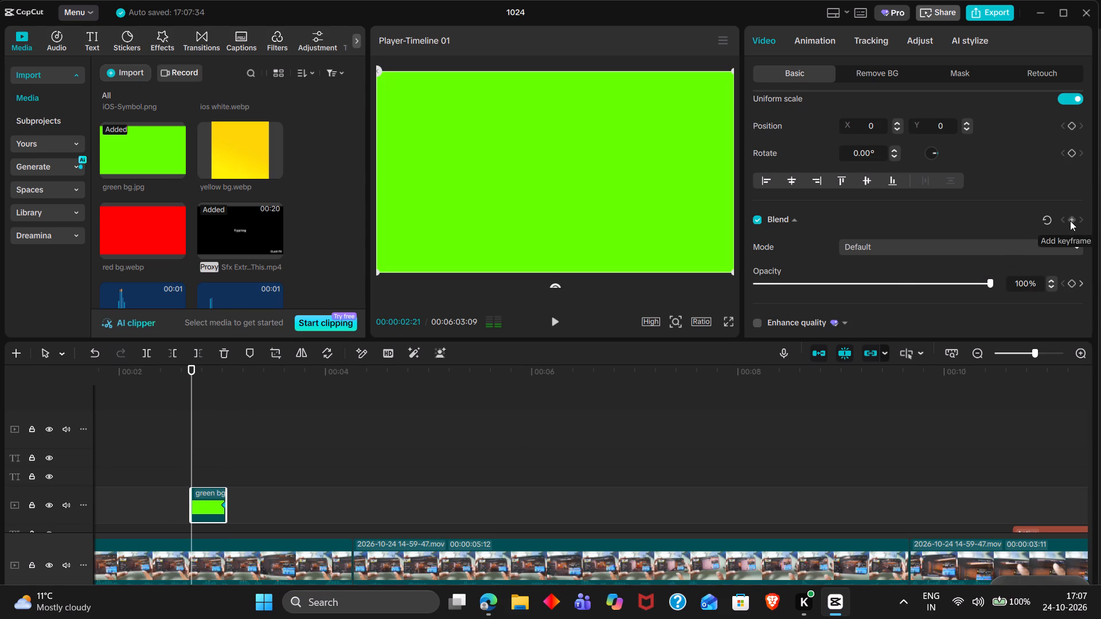
click(892, 280)
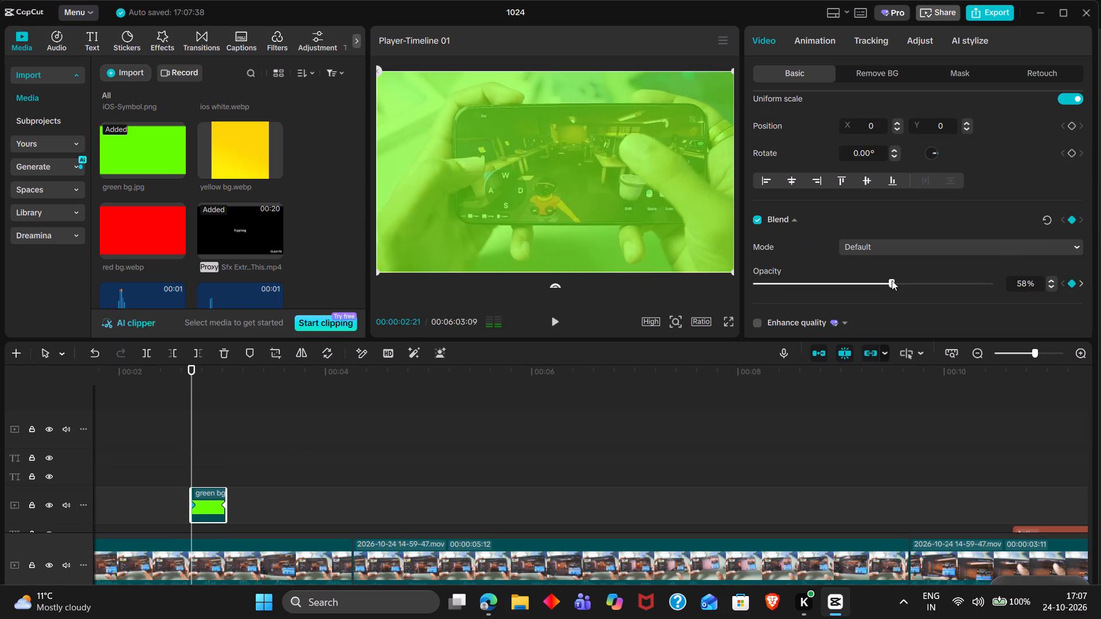
drag(892, 280, 900, 281)
drag(900, 281, 893, 281)
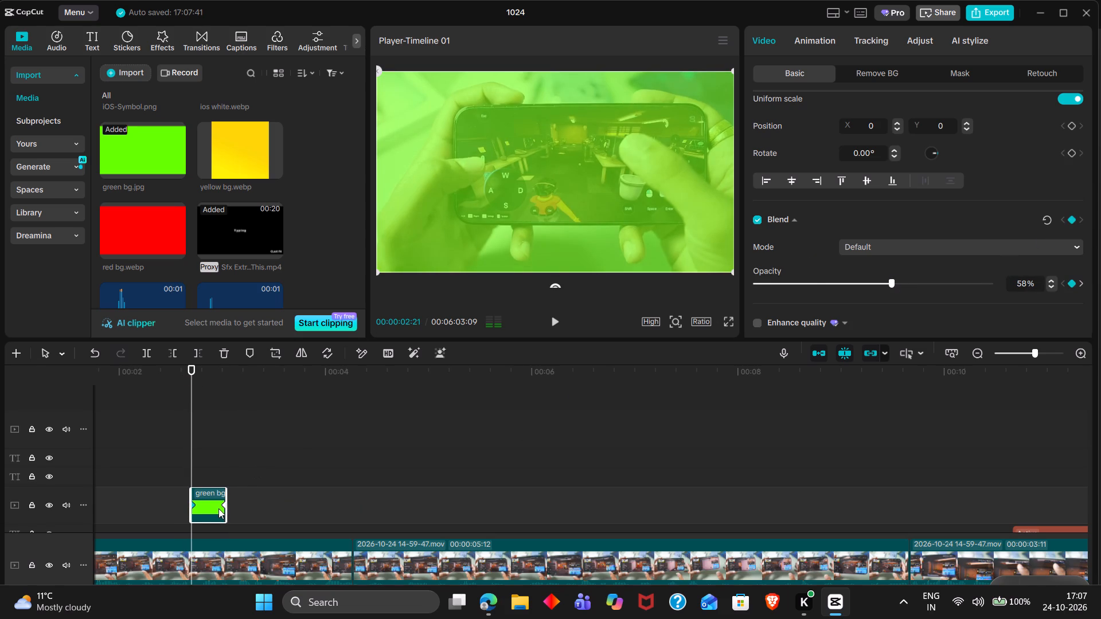
click(221, 504)
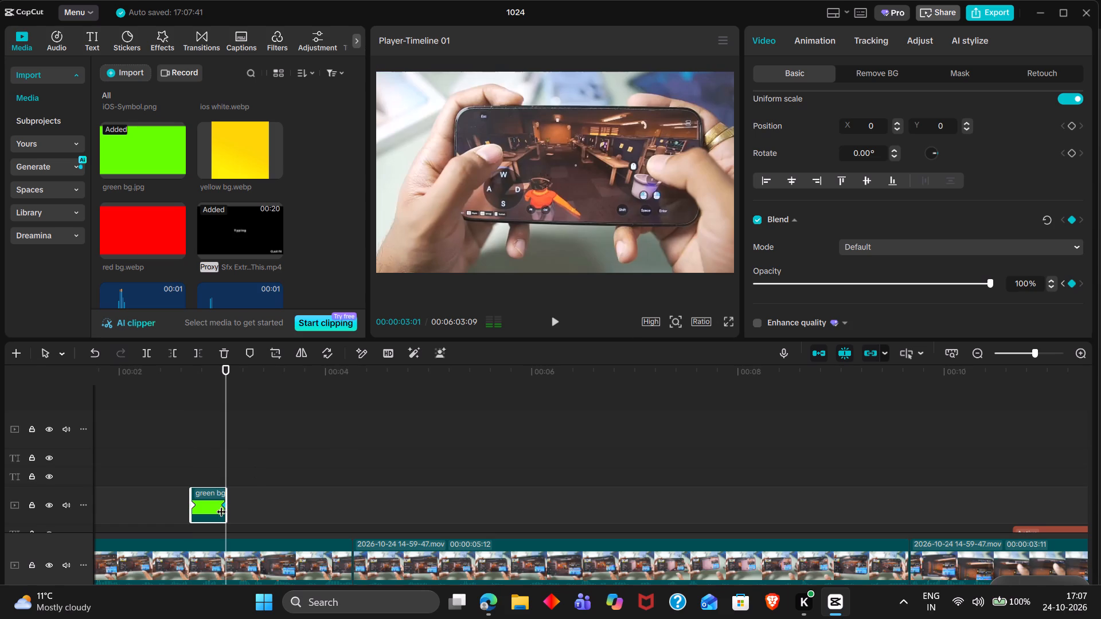
drag(840, 282, 702, 282)
Play back the video from the start past the Low End overlay to check the green flash, overlays and sounds.
ctrl+scroll(359, 494, down, 3)
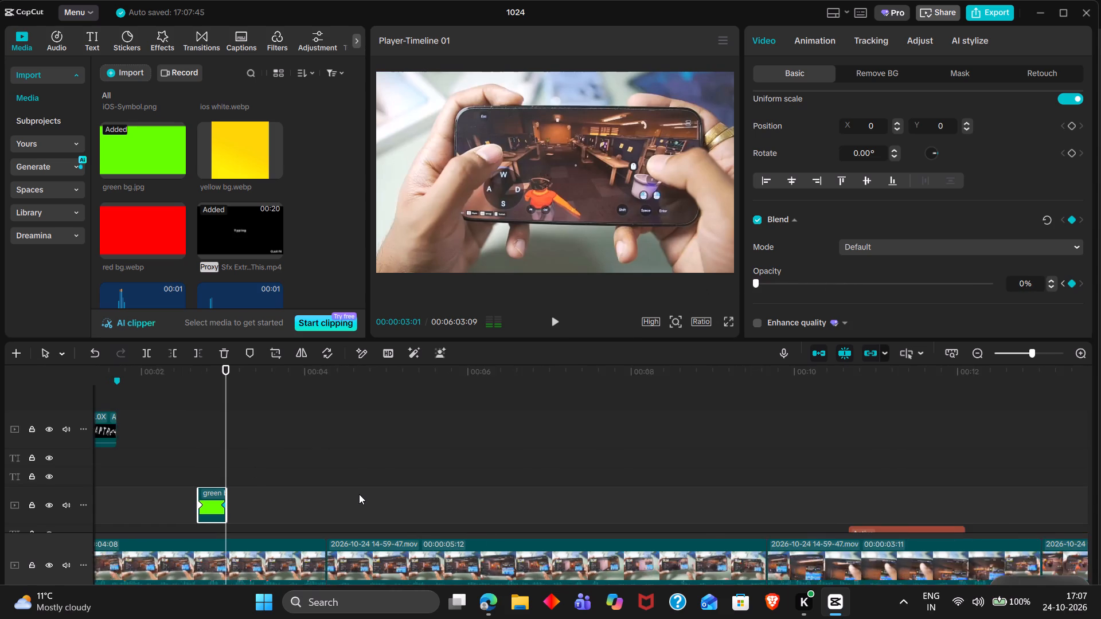
ctrl+scroll(359, 494, down, 3)
click(242, 453)
drag(242, 453, 8, 473)
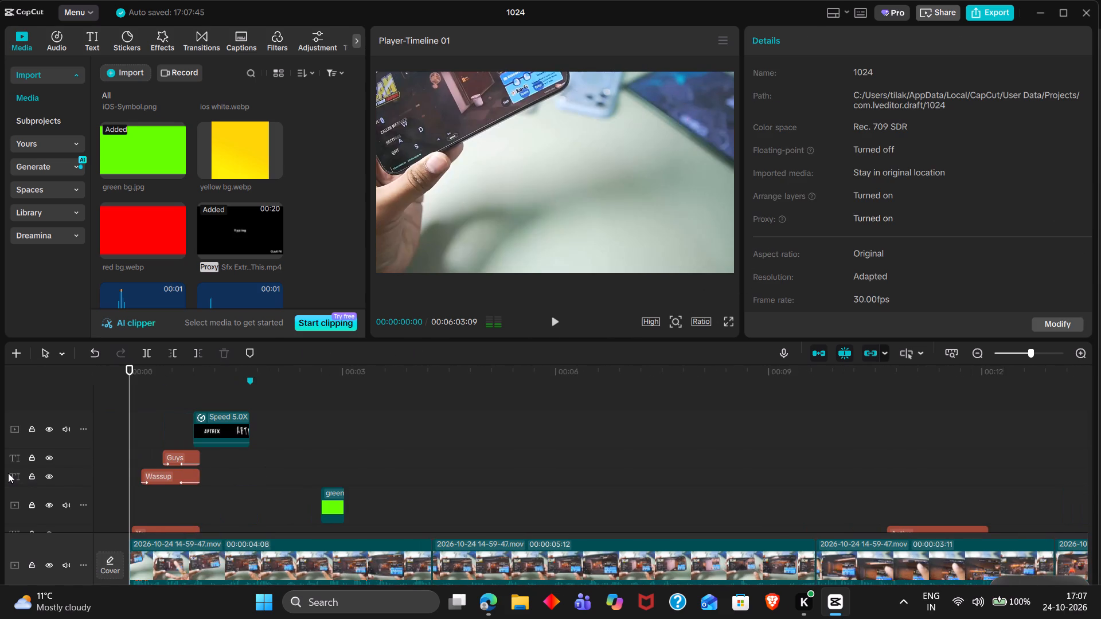
key(space)
scroll(8, 473, left, 1)
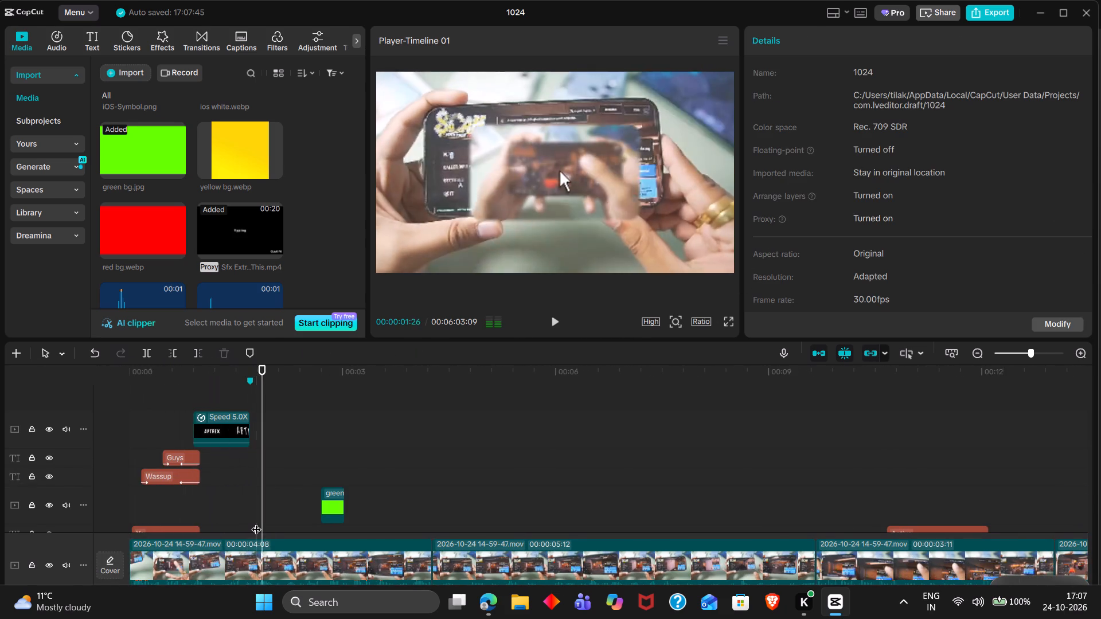
scroll(256, 522, left, 2)
scroll(256, 522, down, 1)
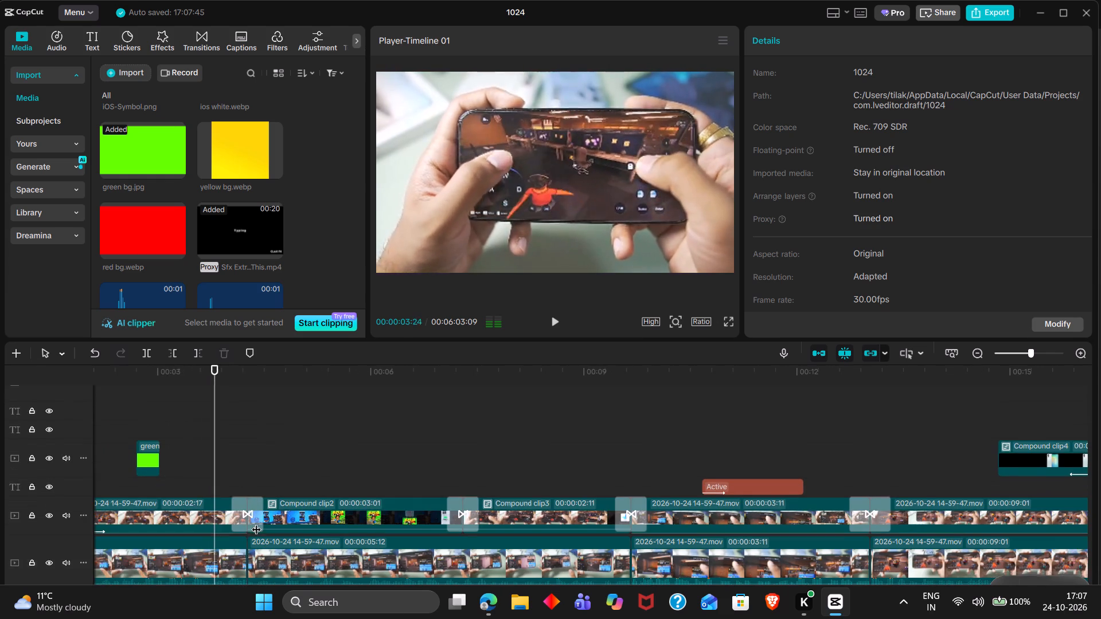
scroll(256, 522, down, 2)
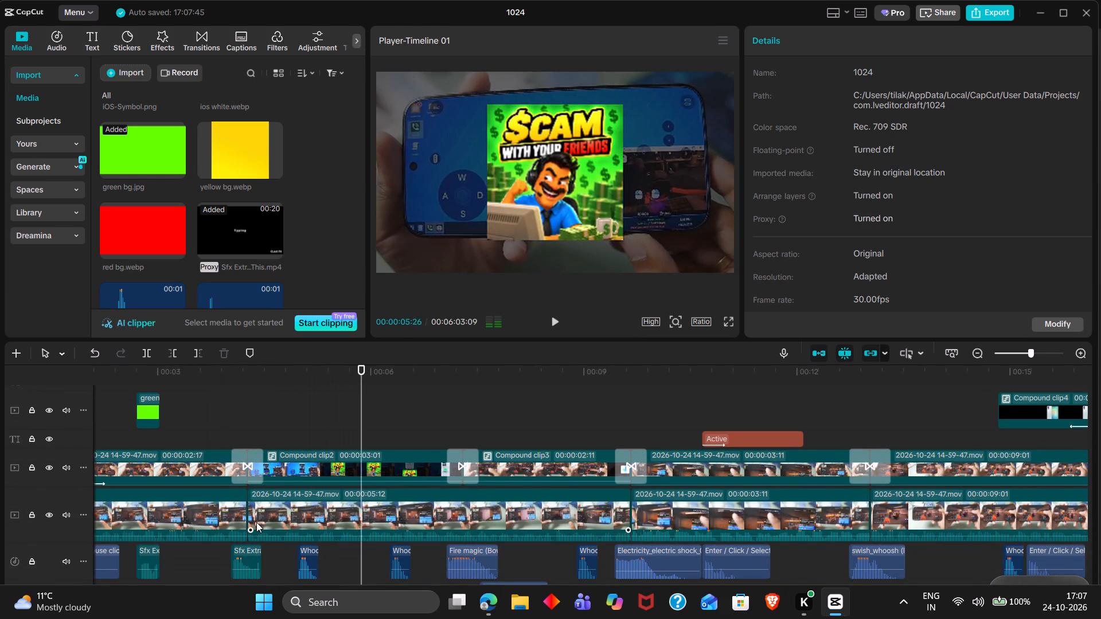
scroll(256, 522, left, 1)
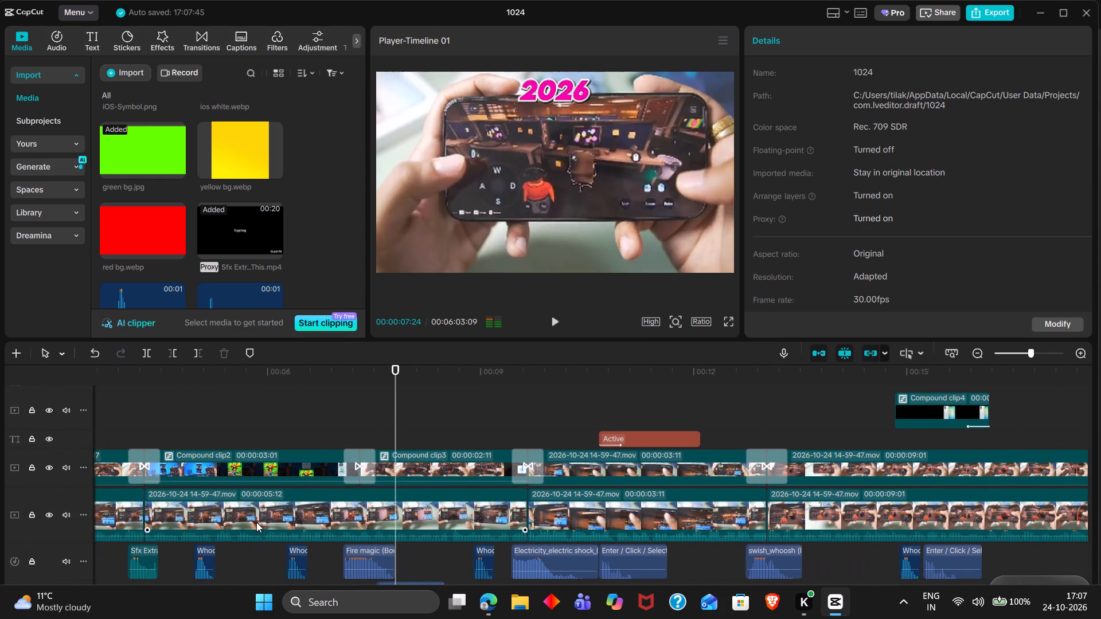
scroll(256, 522, left, 1)
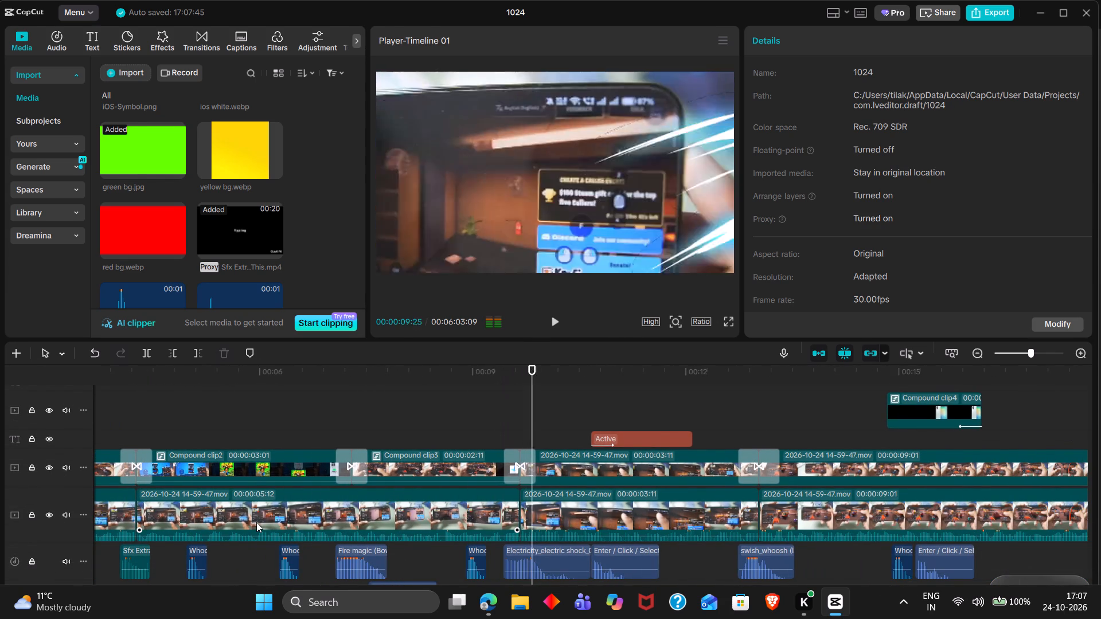
scroll(256, 522, left, 1)
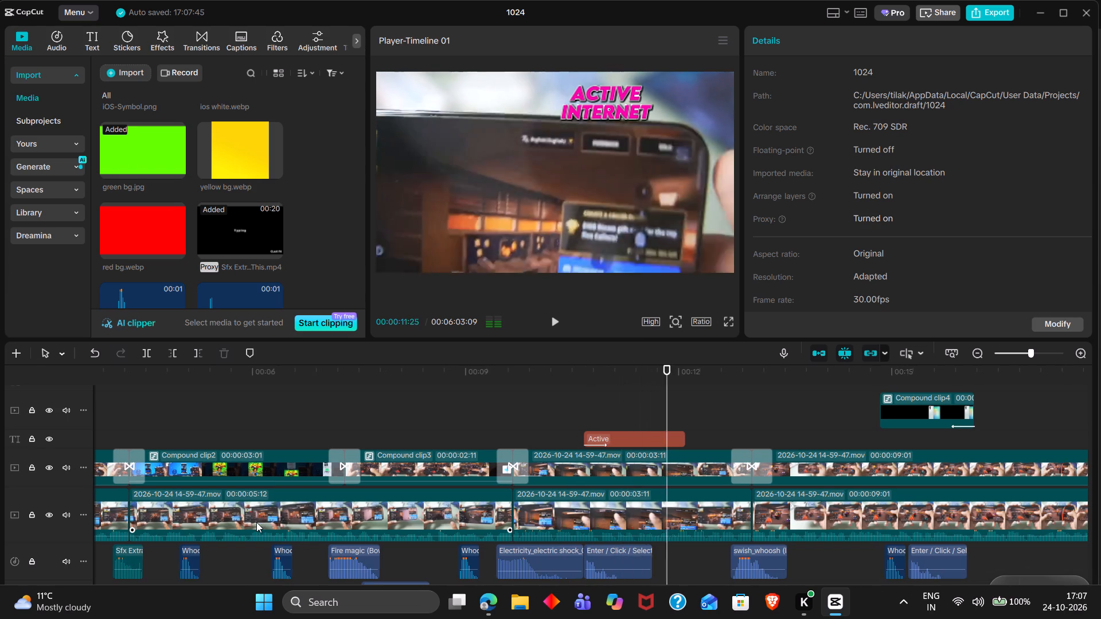
scroll(256, 522, left, 2)
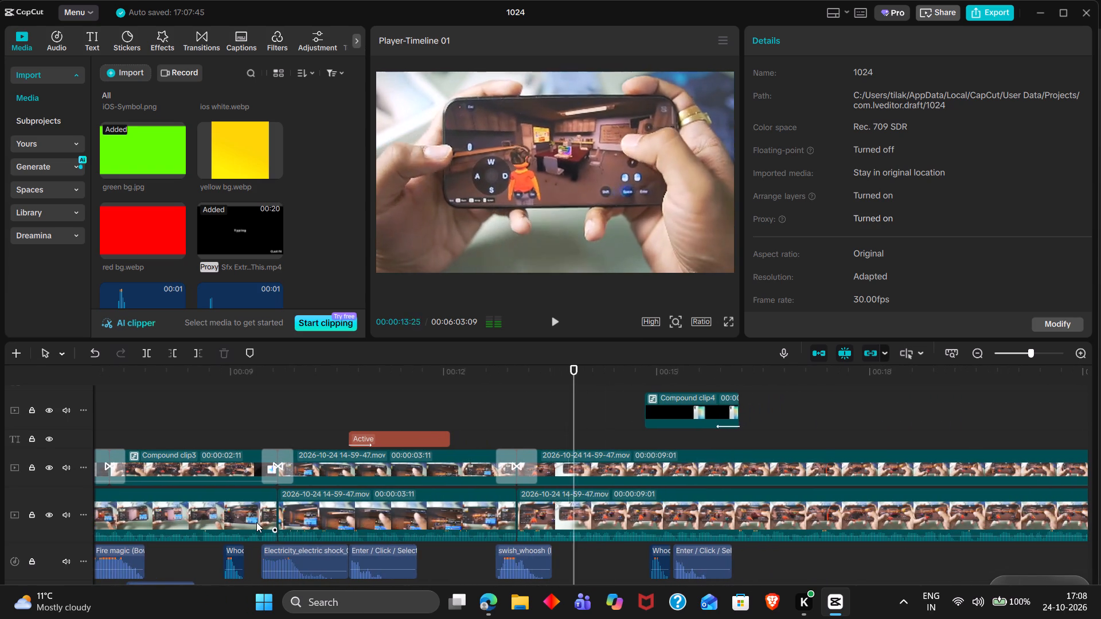
scroll(256, 522, left, 1)
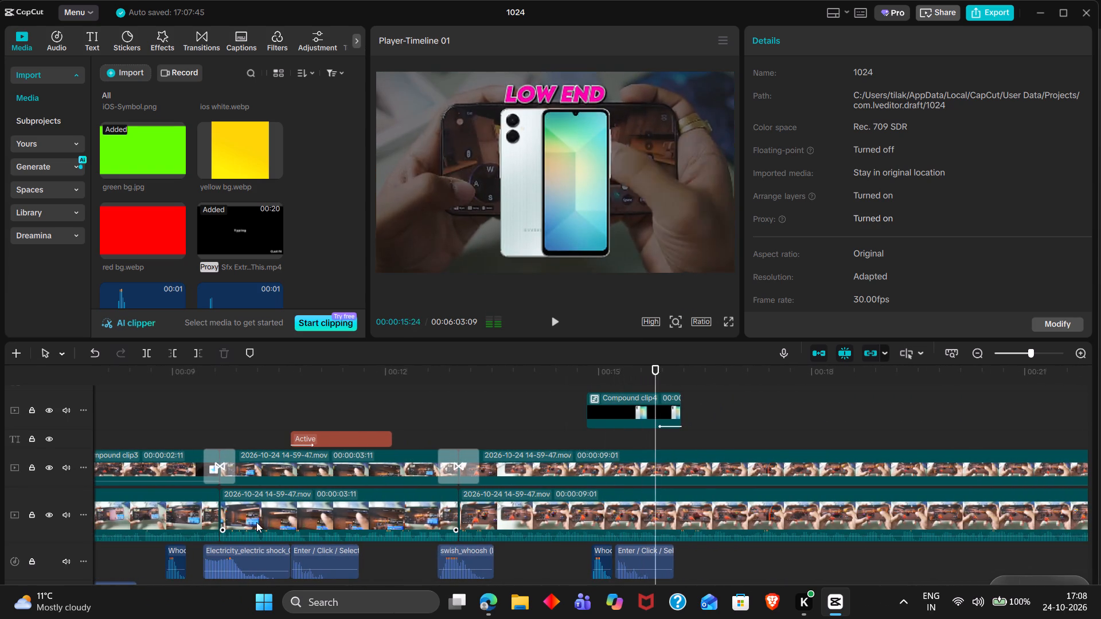
key(space)
Trim the end of the upper gameplay clip below Compound clip4 to 00:00:16:22.
scroll(256, 522, left, 1)
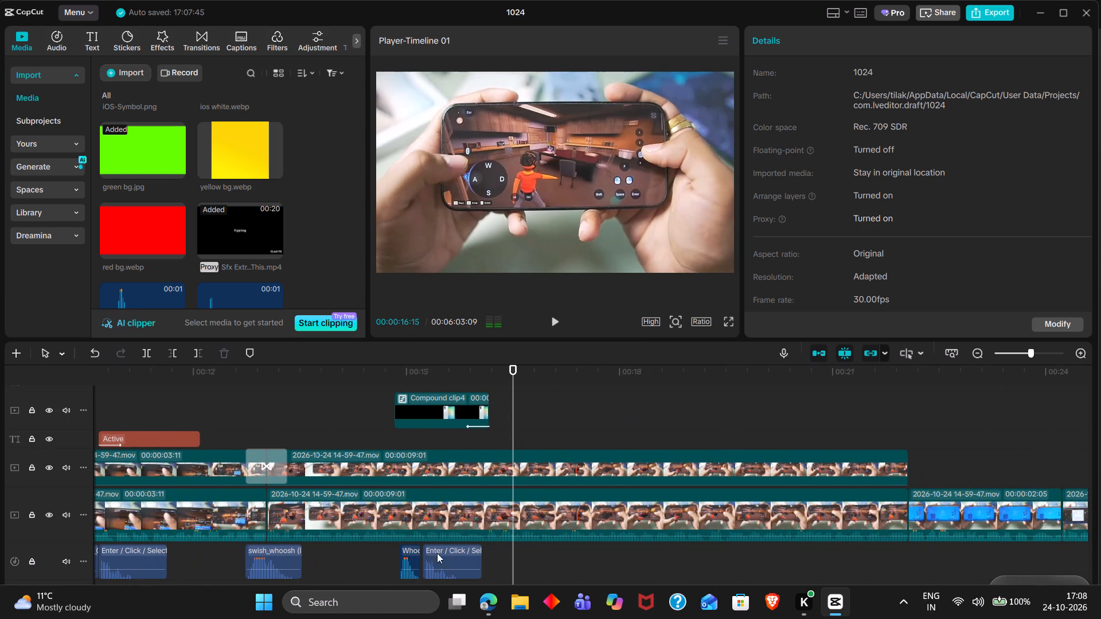
click(547, 476)
key(space)
key(space)
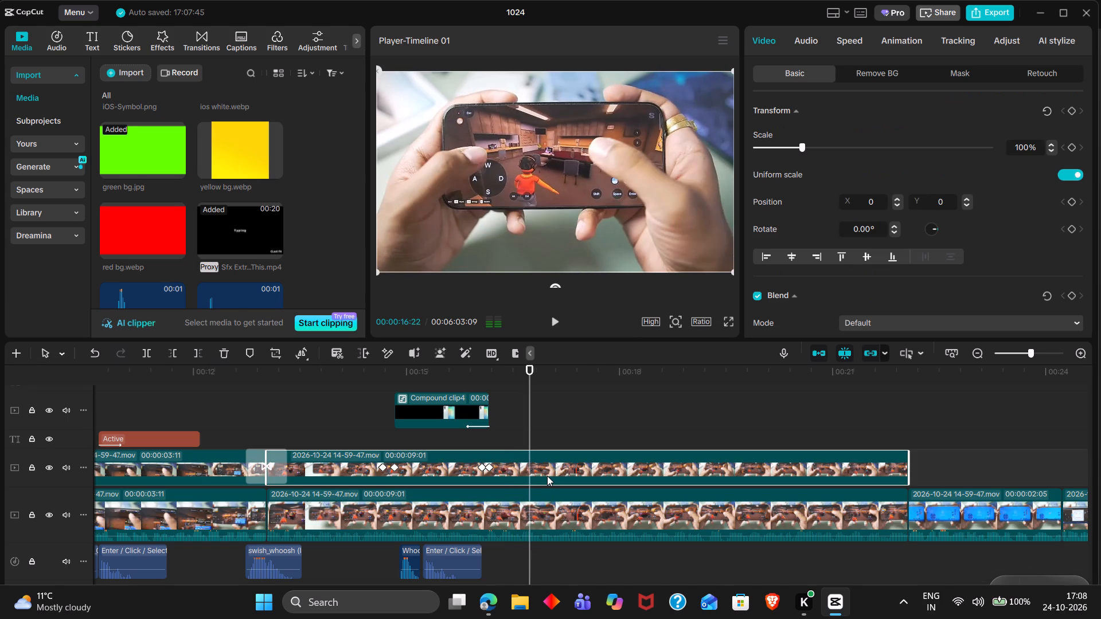
text(w)
Play through the gameplay clips from 00:00:16:22 to about 00:00:32 and return to the end of the Low End overlay.
key(space)
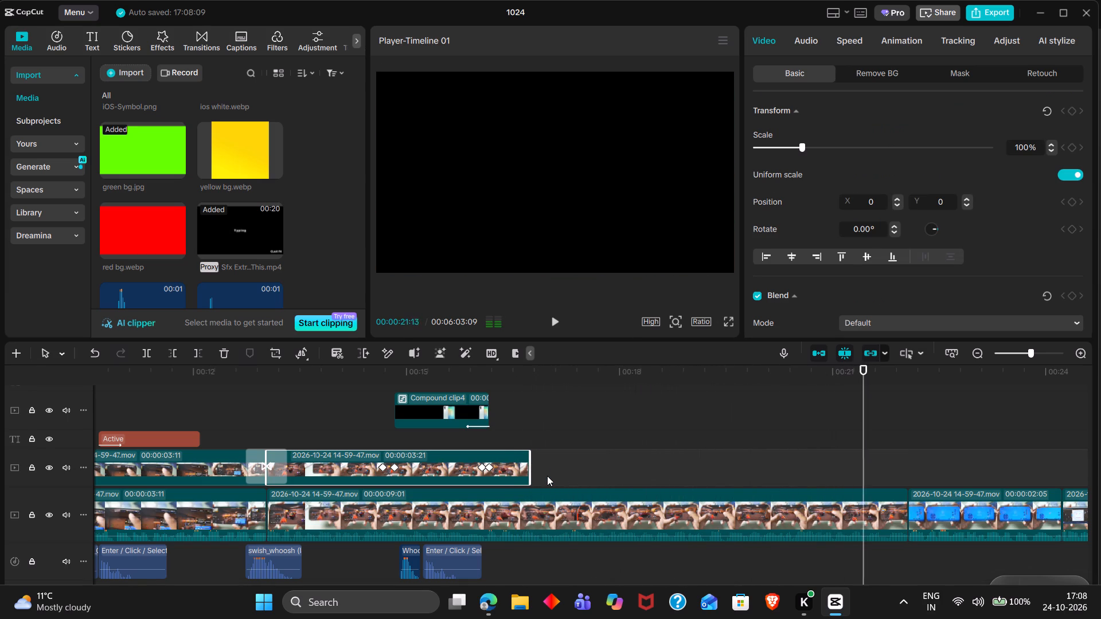
scroll(547, 476, left, 1)
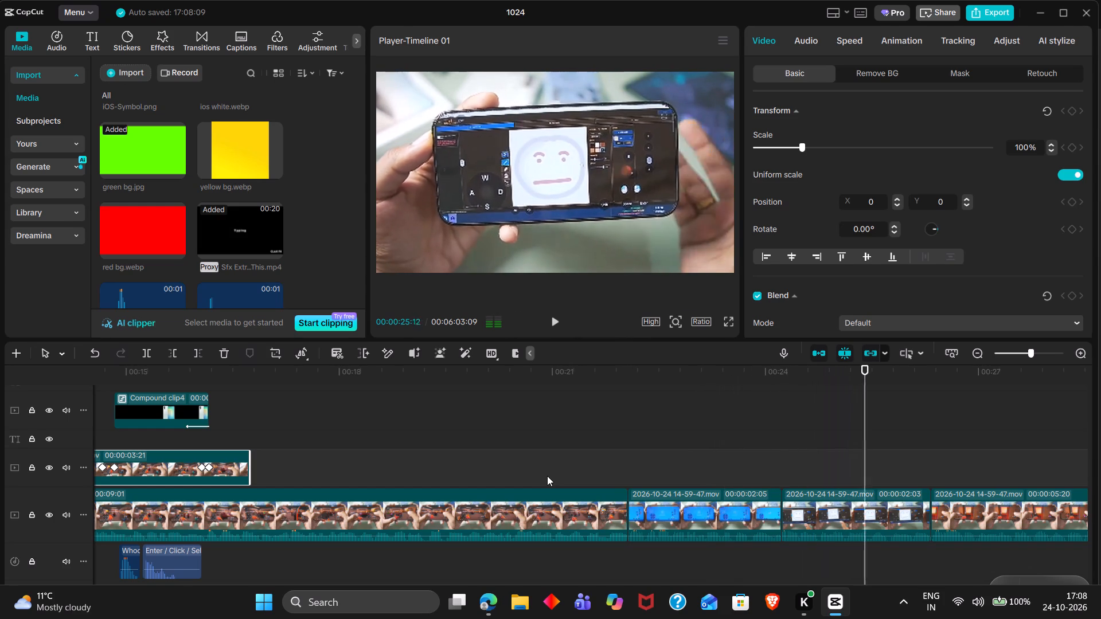
key(space)
key(space)
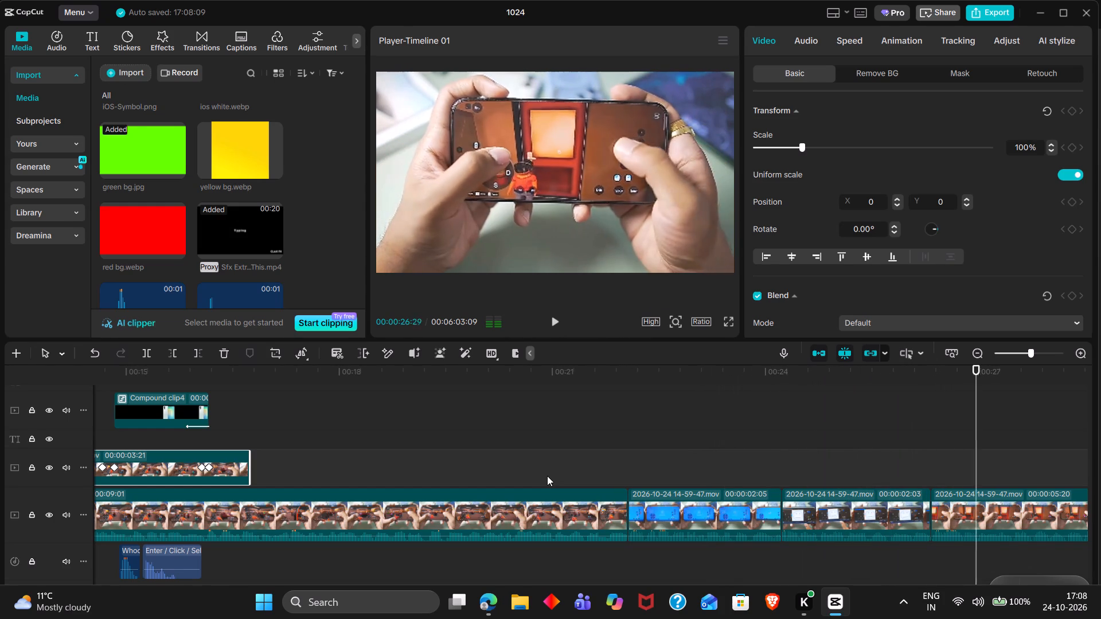
key(space)
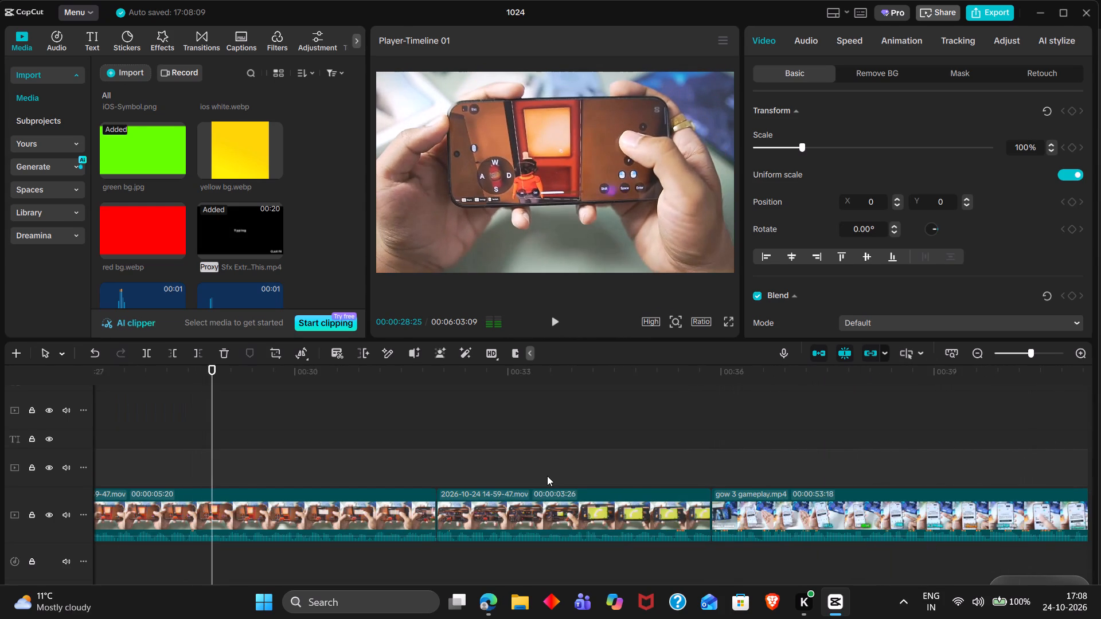
scroll(547, 476, right, 1)
key(space)
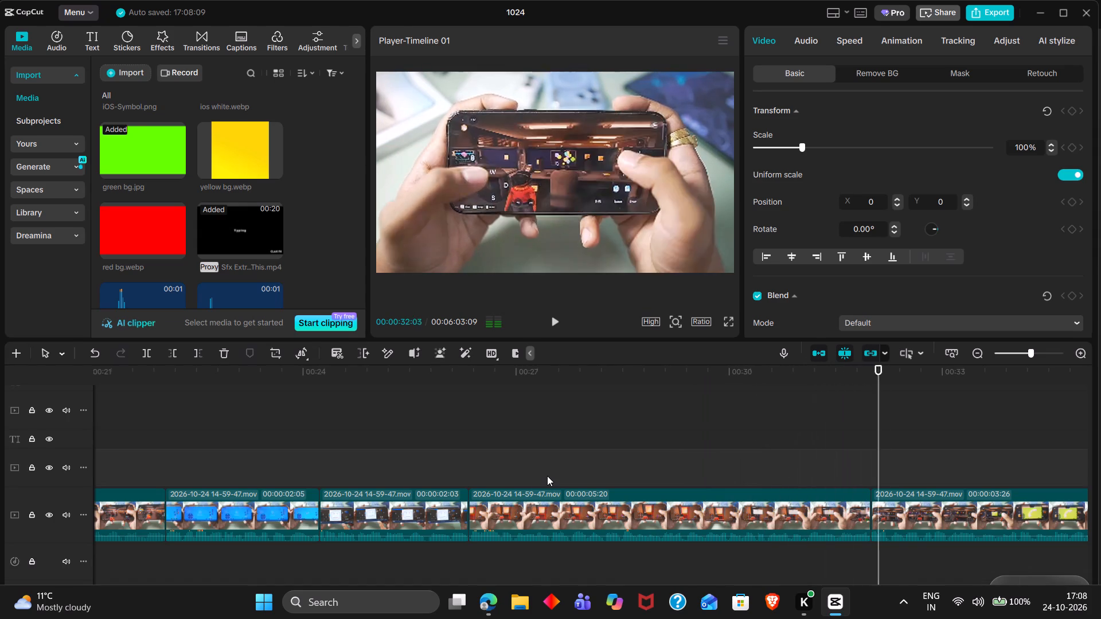
key(space)
scroll(547, 476, right, 2)
double_click(547, 476)
drag(547, 476, 282, 425)
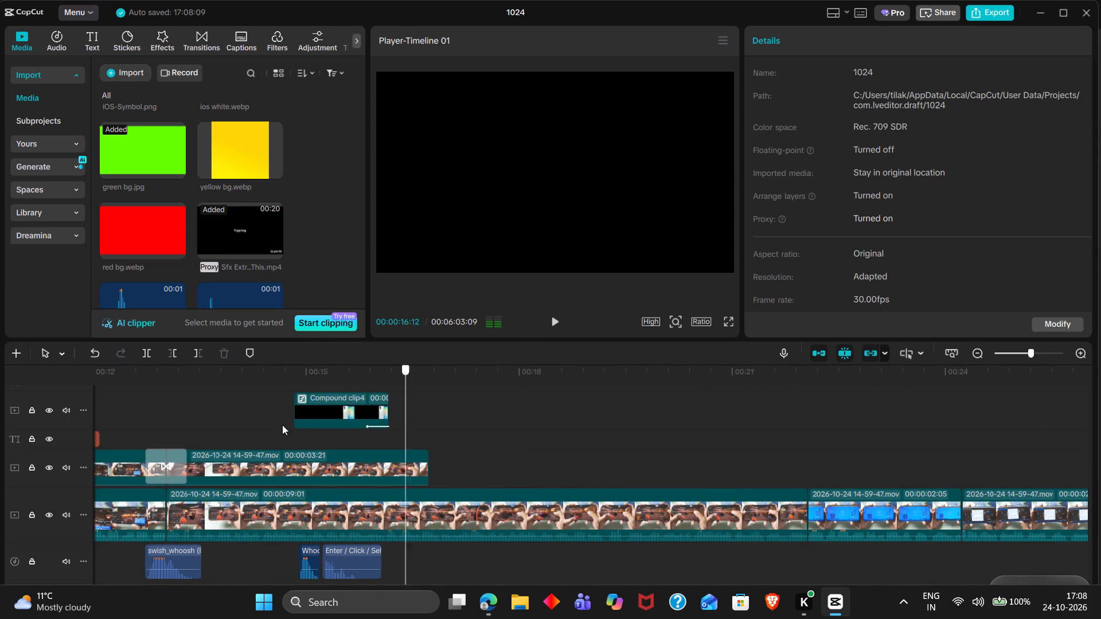
Play back the end of the Low End overlay to check where the next footage has to start.
drag(282, 425, 263, 417)
key(space)
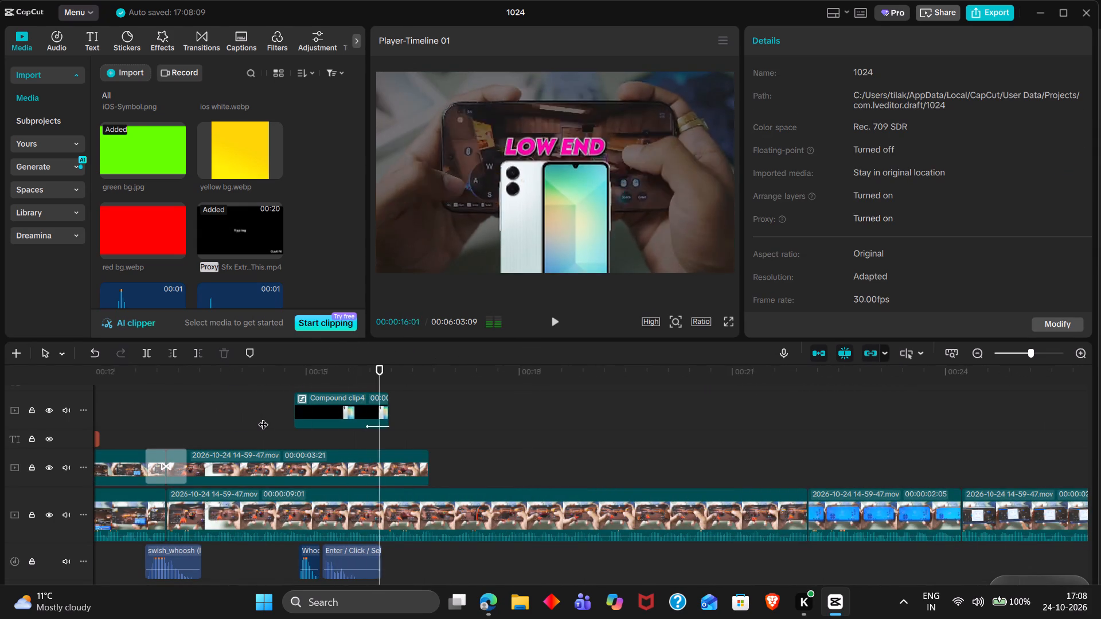
key(space)
Skim the main-track clips up to about 00:02:30 for suitable gameplay footage and preview from about 00:02:18:20.
scroll(322, 426, left, 6)
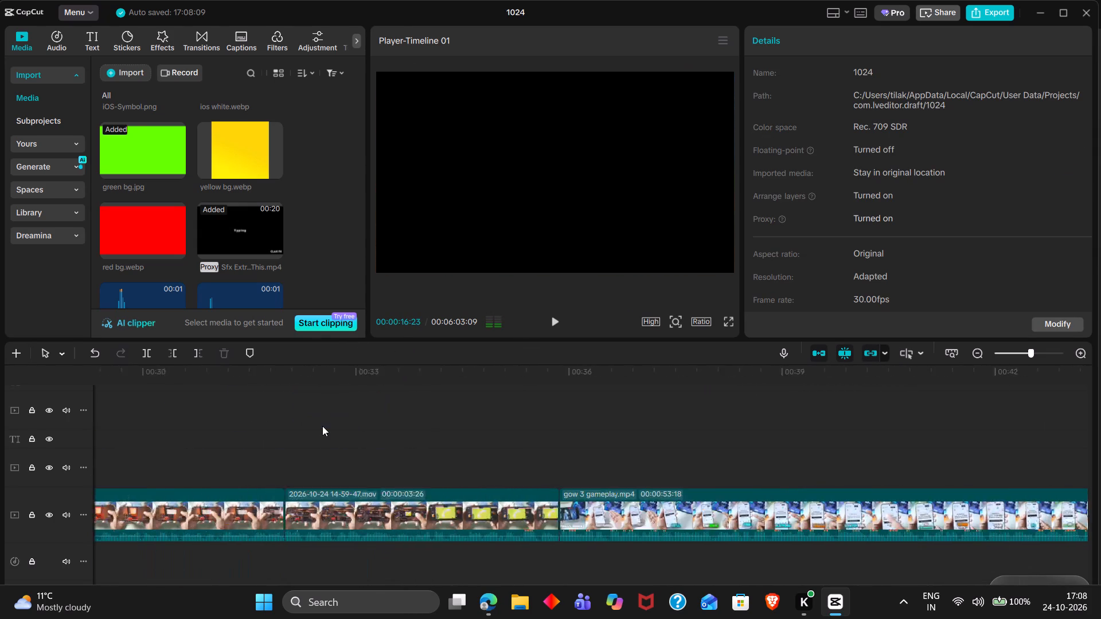
scroll(322, 426, left, 2)
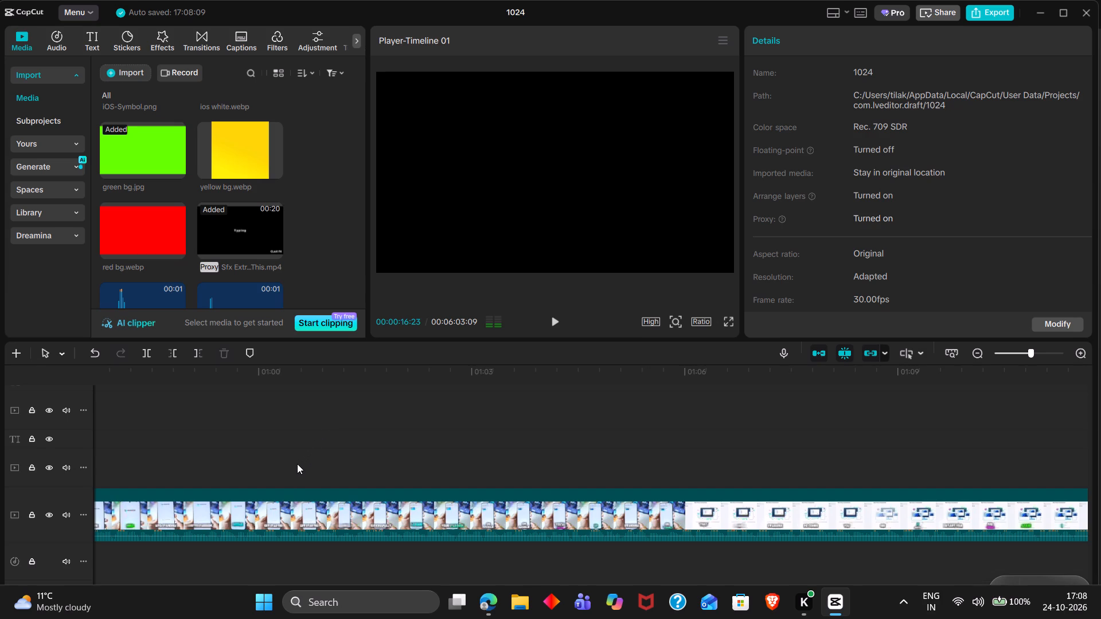
scroll(297, 464, right, 1)
scroll(297, 464, left, 5)
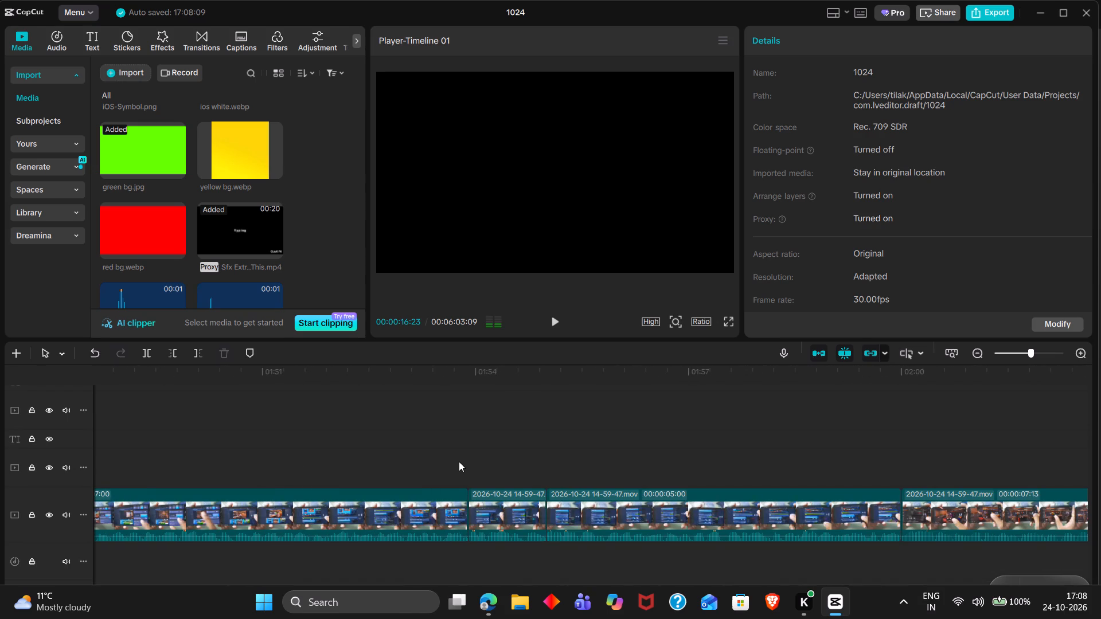
double_click(459, 461)
scroll(459, 461, left, 3)
double_click(459, 461)
scroll(459, 461, left, 2)
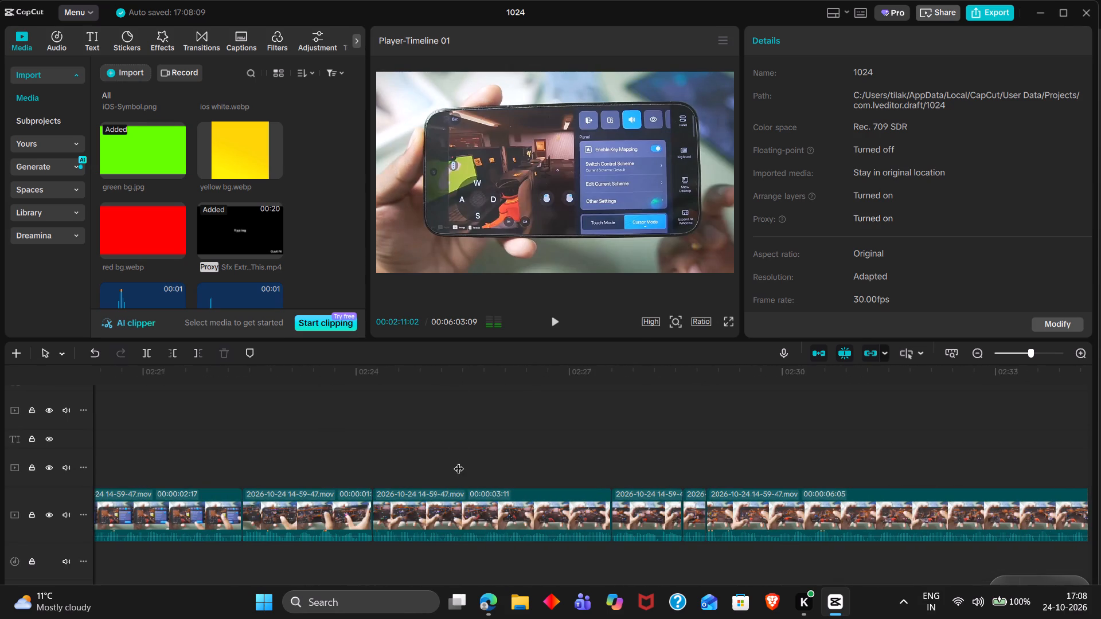
double_click(459, 461)
scroll(459, 461, left, 1)
click(485, 461)
drag(485, 461, 582, 472)
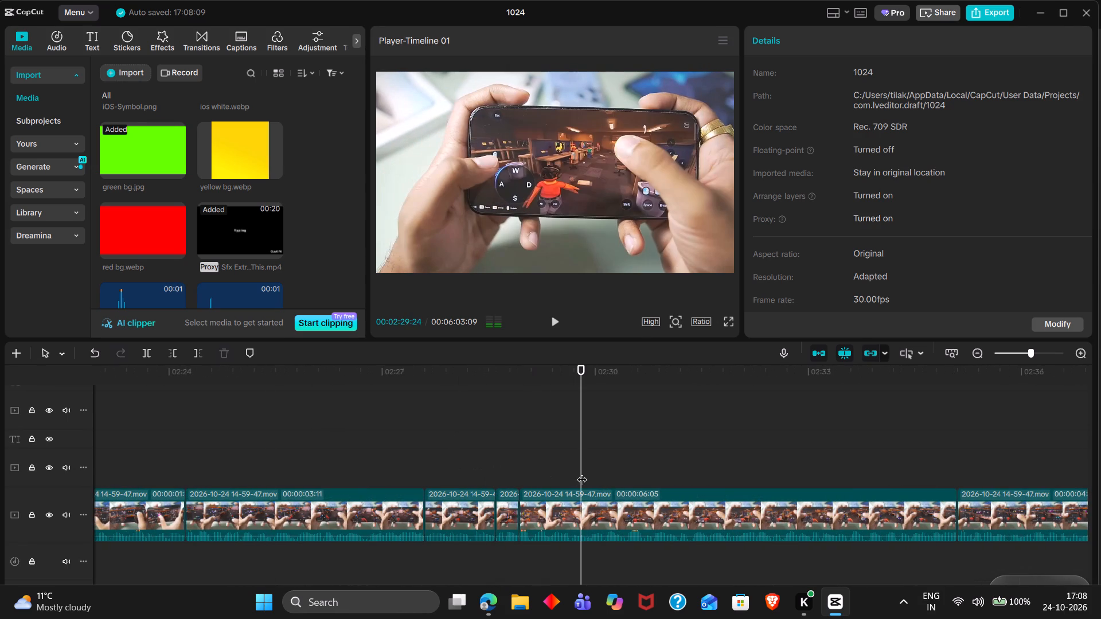
scroll(522, 467, right, 1)
double_click(522, 467)
drag(522, 467, 294, 455)
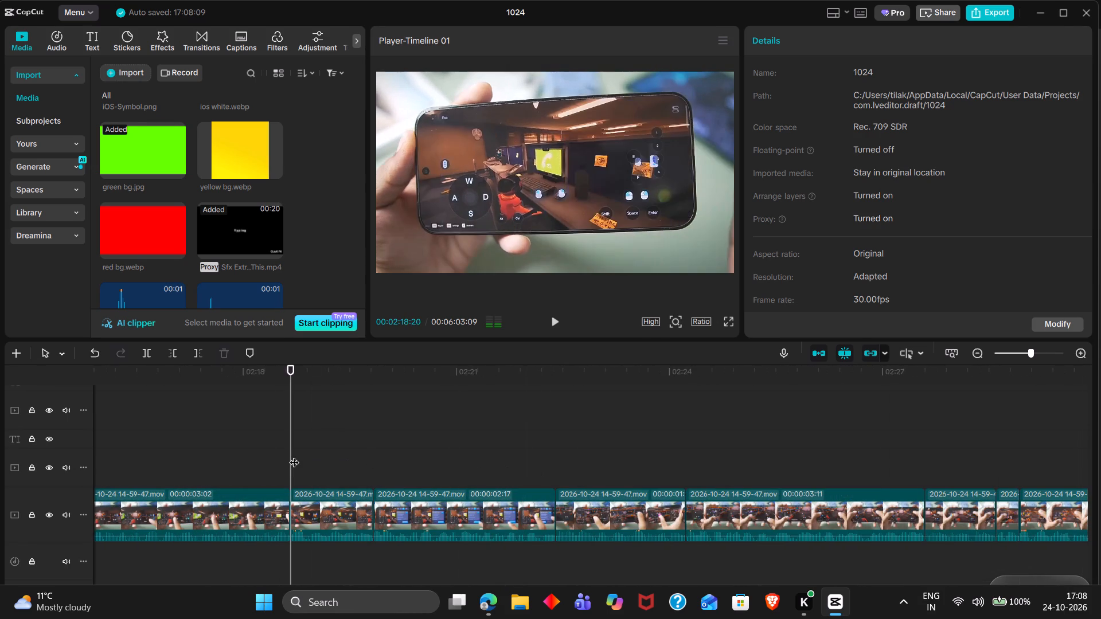
key(space)
key(space)
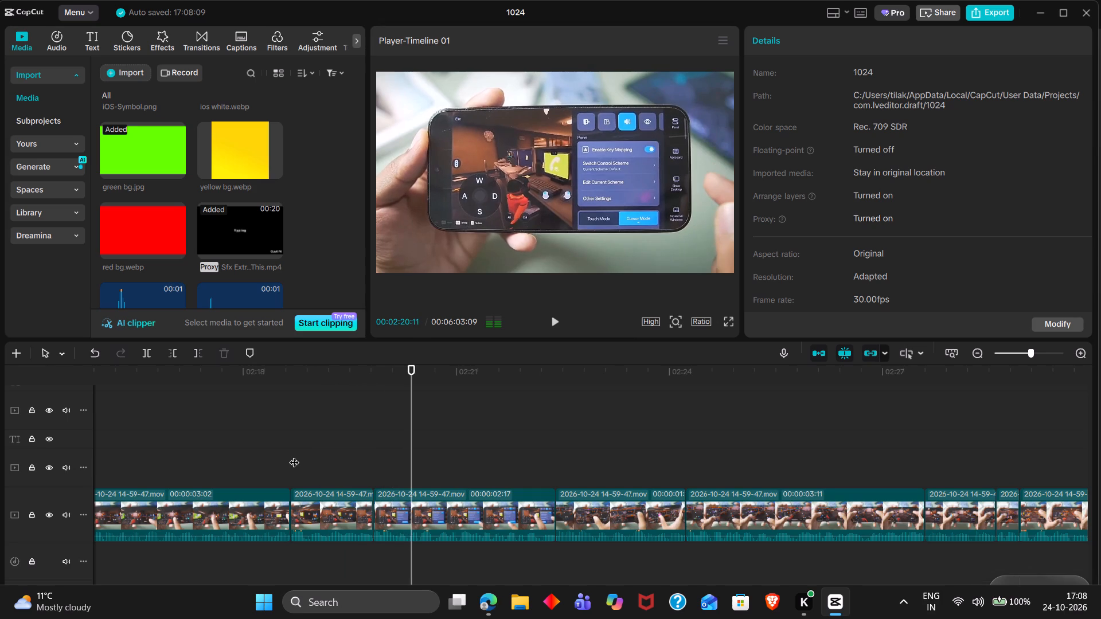
Preview the gameplay footage near 00:02:13 and skim the earlier main-track clips back to about 00:01:24.
scroll(294, 455, right, 1)
click(294, 455)
drag(294, 455, 336, 457)
key(space)
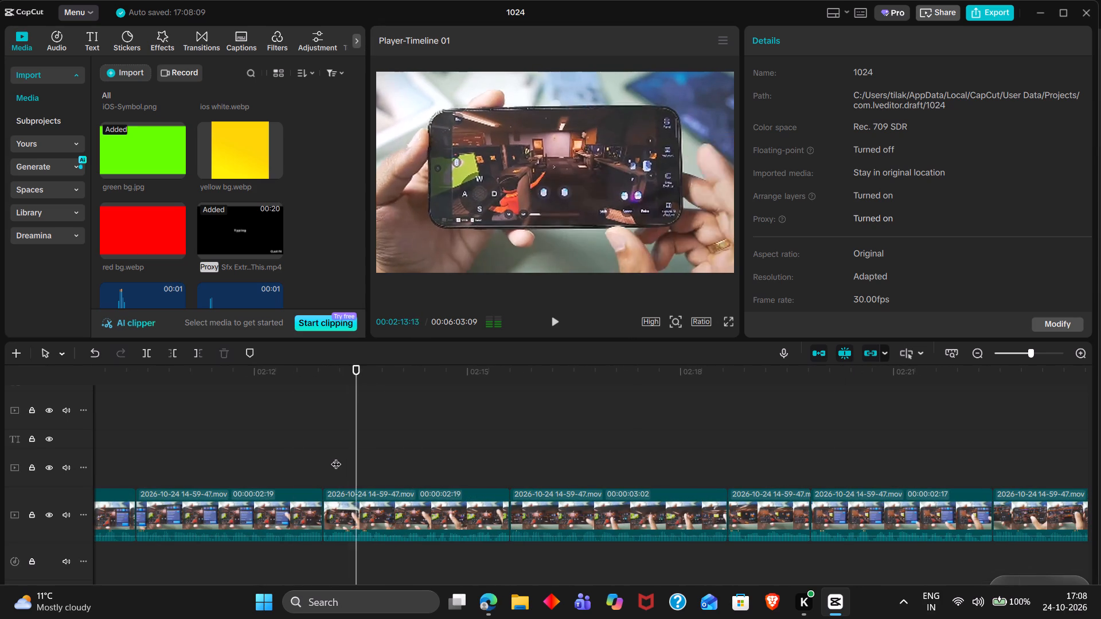
key(space)
scroll(336, 457, right, 3)
double_click(336, 457)
scroll(336, 457, right, 3)
triple_click(336, 457)
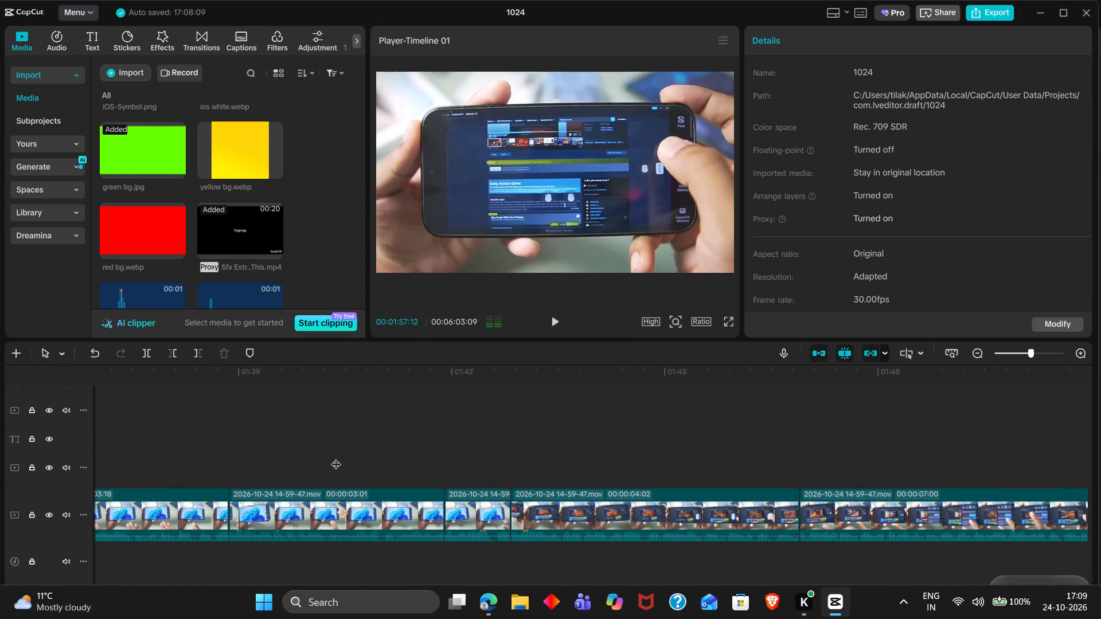
scroll(336, 457, right, 3)
triple_click(336, 457)
scroll(336, 457, right, 1)
double_click(336, 457)
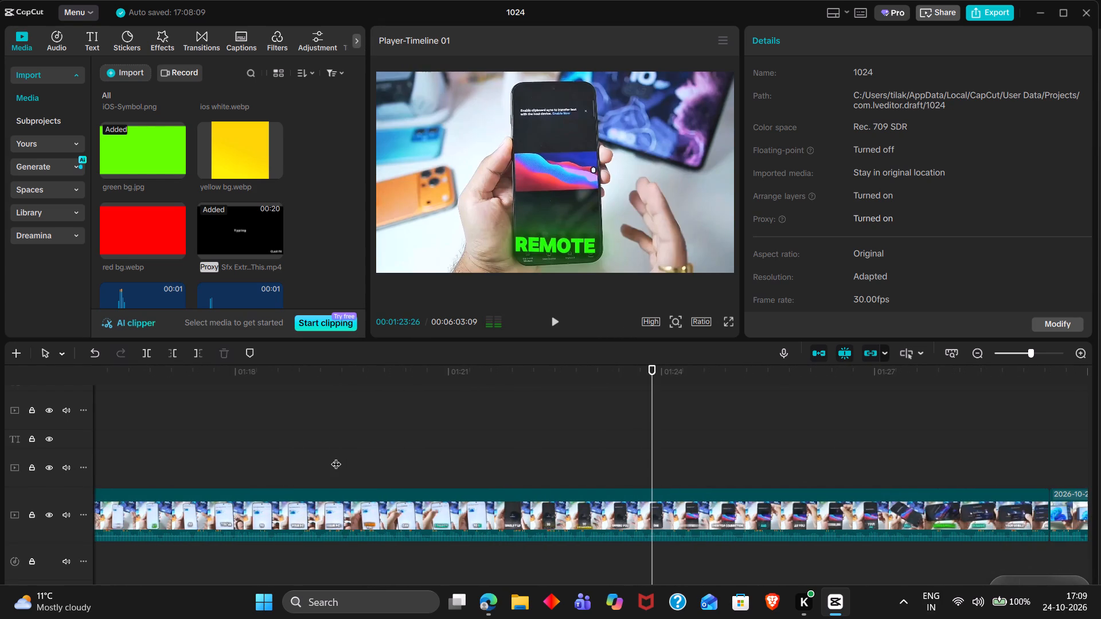
Skim the main-track footage forward from about 00:03:36 to 00:05:16 for a usable gameplay shot.
scroll(336, 457, left, 12)
double_click(647, 449)
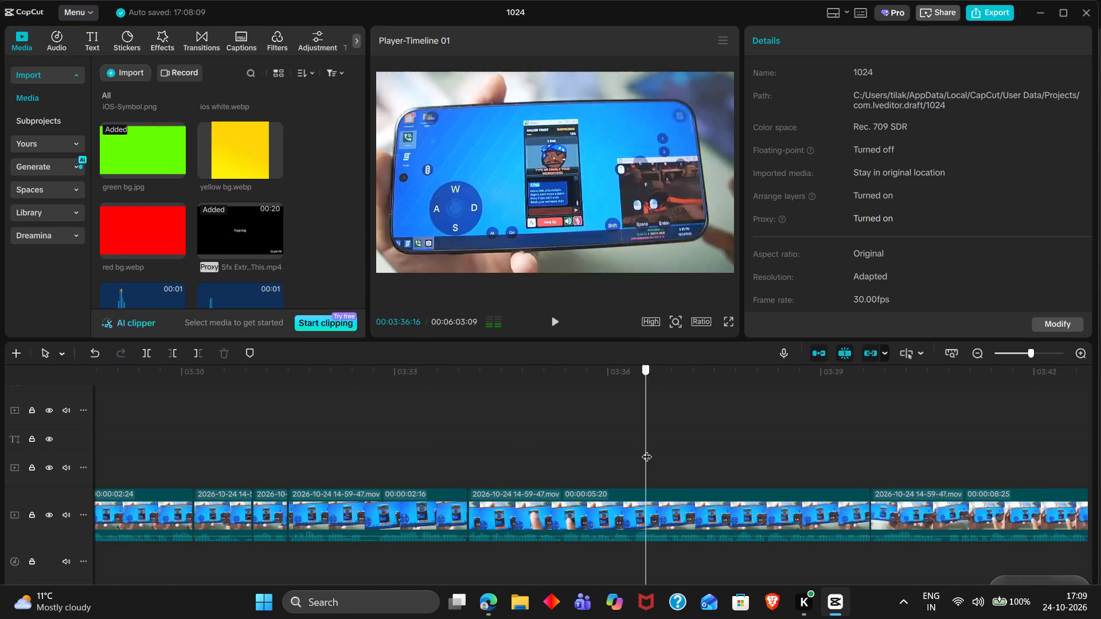
scroll(647, 449, left, 3)
double_click(647, 449)
scroll(647, 449, left, 1)
double_click(647, 449)
scroll(647, 449, left, 1)
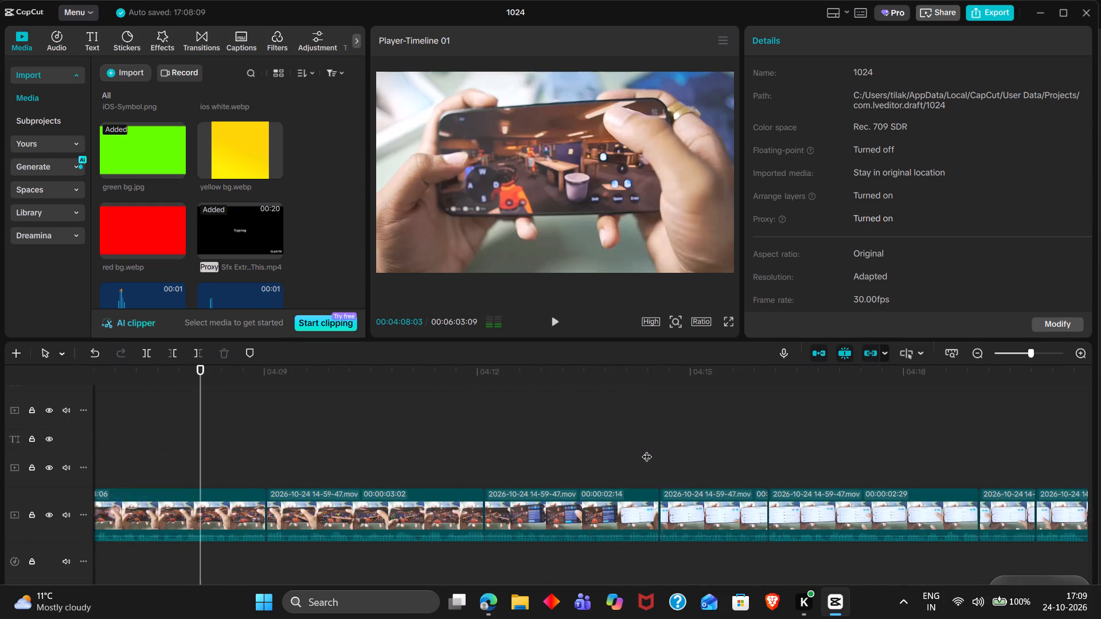
drag(647, 449, 754, 449)
scroll(754, 449, left, 6)
double_click(754, 449)
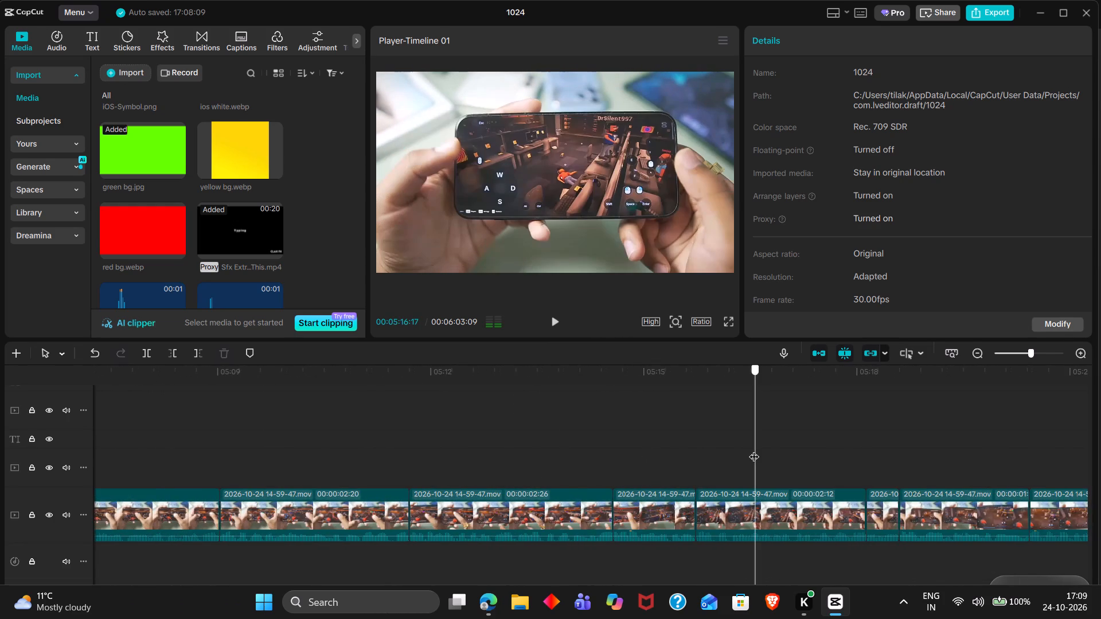
Play the gameplay clips from about 00:05:16 and examine the footage up to 00:05:31.
scroll(754, 449, left, 1)
click(686, 452)
drag(686, 452, 403, 466)
key(space)
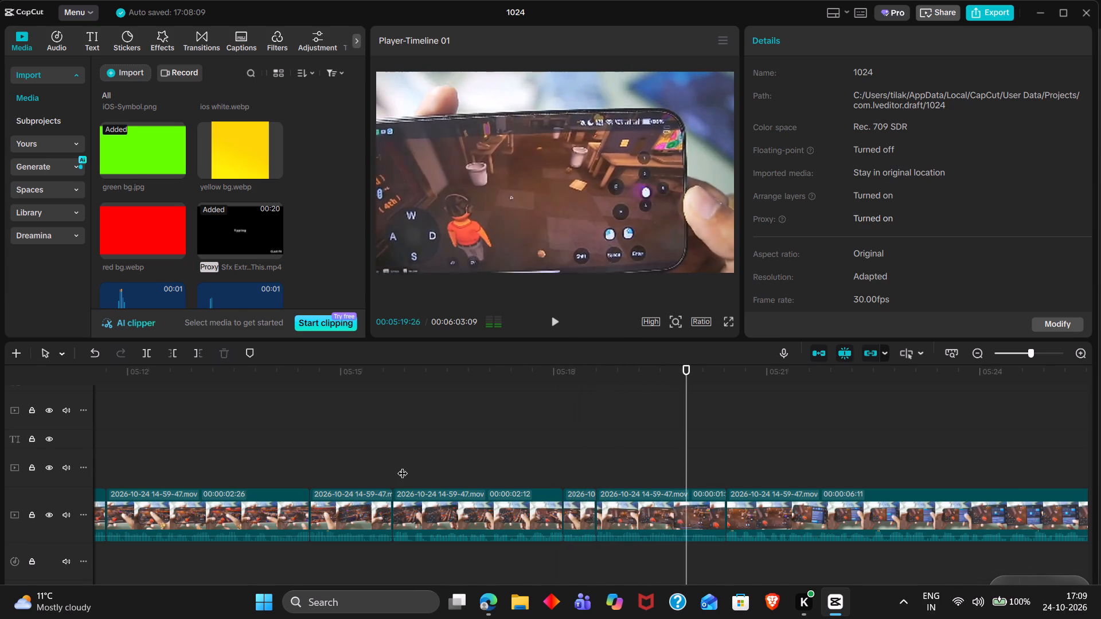
scroll(403, 466, left, 1)
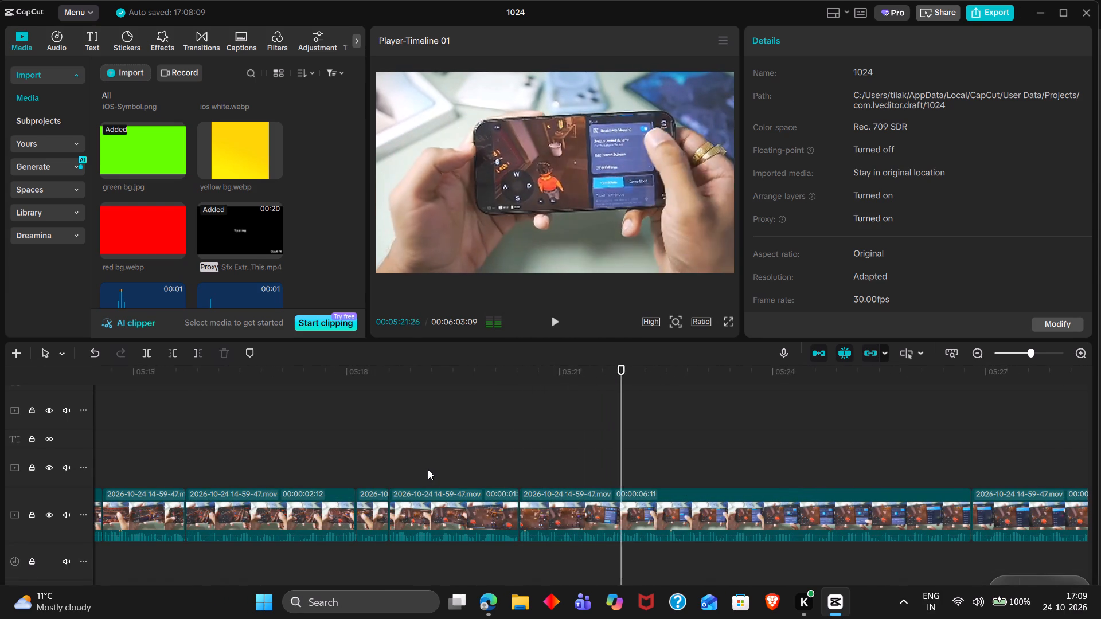
scroll(428, 469, left, 1)
key(space)
scroll(428, 469, left, 1)
double_click(682, 485)
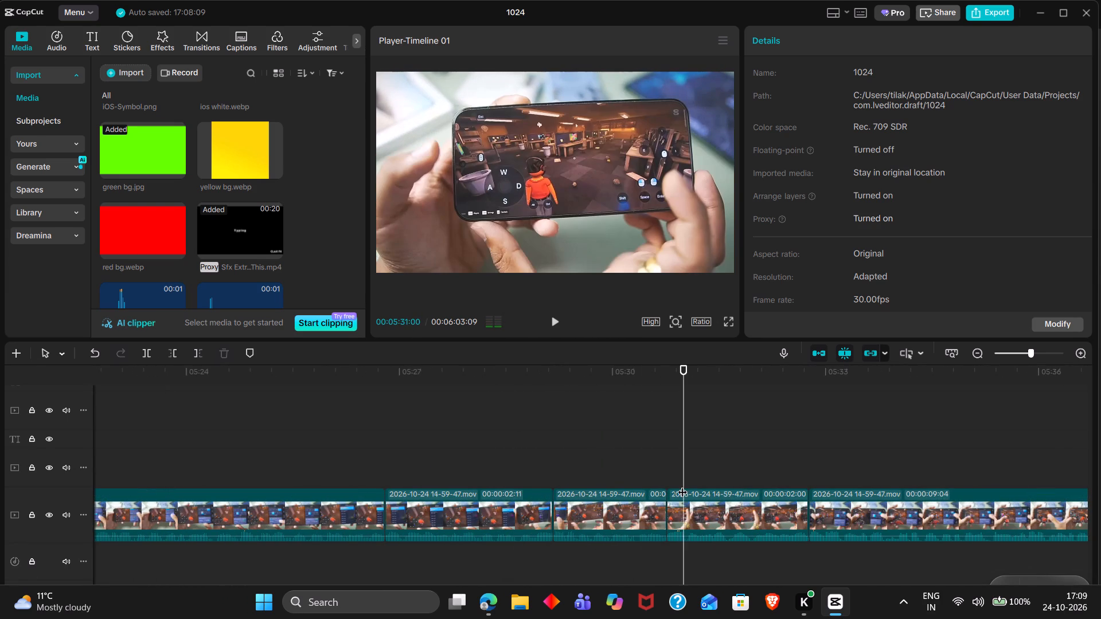
Examine the gameplay footage around 00:05:43 and play the long clip that starts near 00:05:33.
scroll(682, 485, left, 2)
click(682, 485)
drag(682, 485, 677, 484)
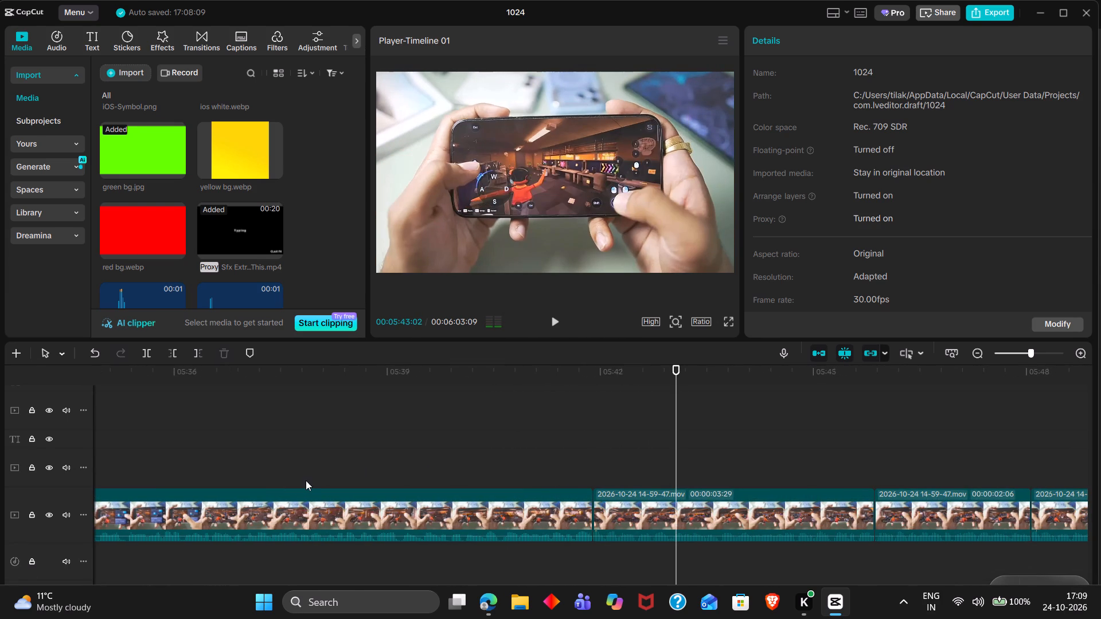
double_click(306, 480)
scroll(306, 480, right, 1)
double_click(306, 480)
drag(306, 480, 260, 467)
key(space)
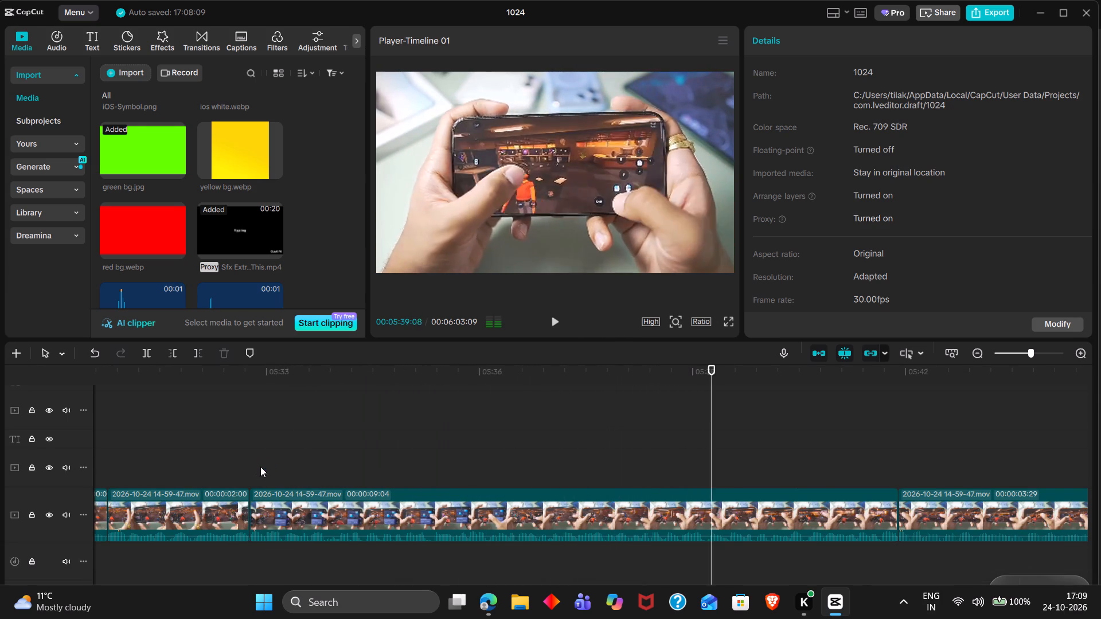
Split the long main-track gameplay clip at 00:05:36:10.
double_click(534, 428)
drag(534, 428, 505, 425)
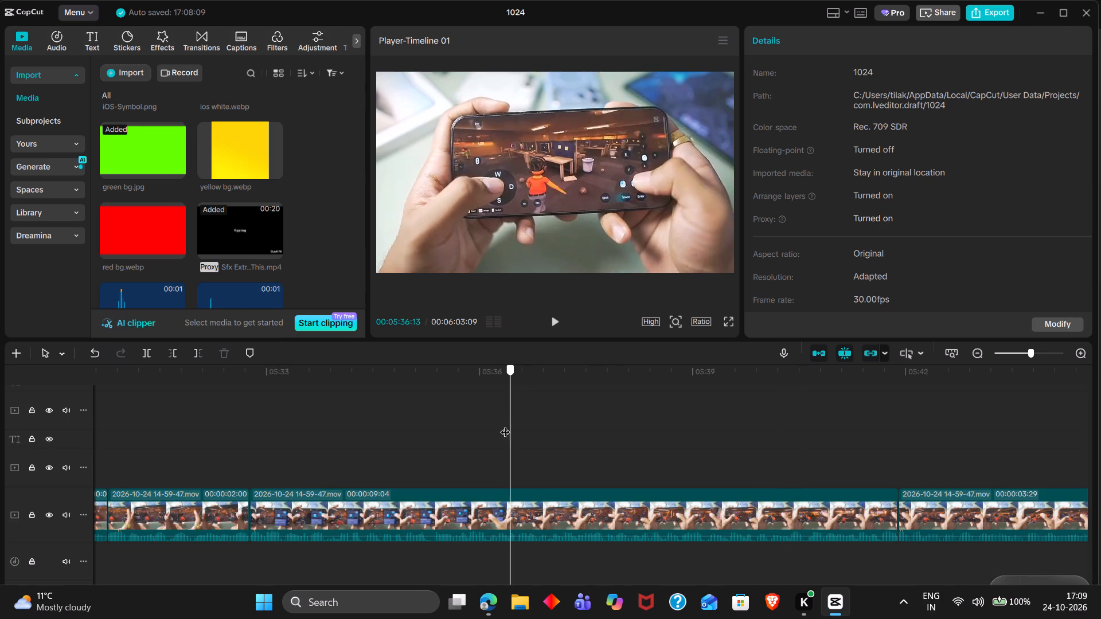
drag(505, 425, 503, 425)
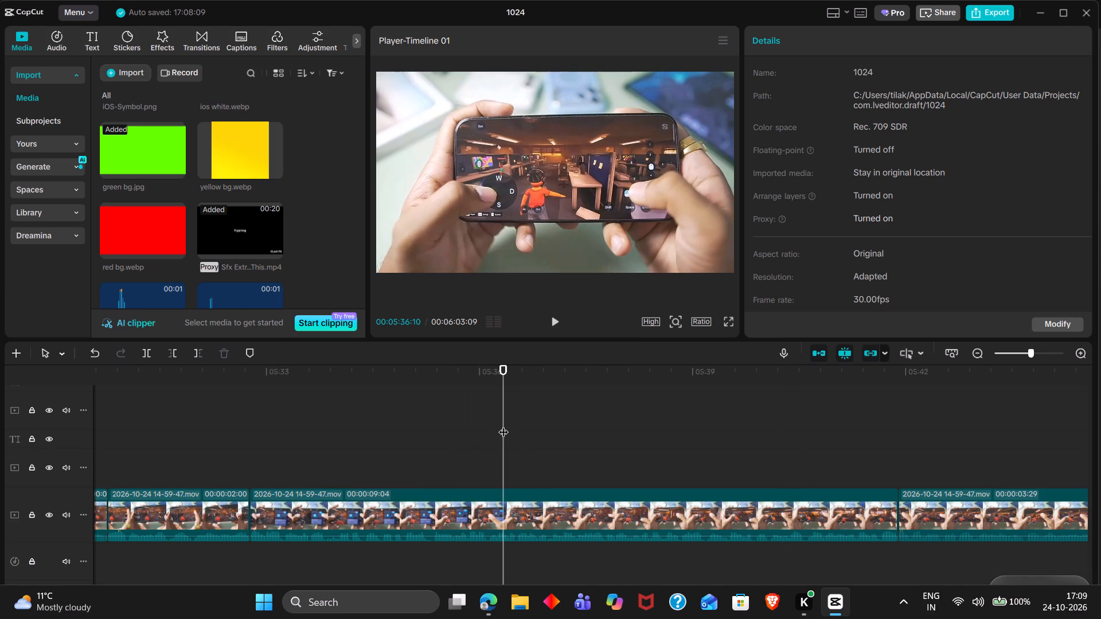
click(519, 512)
key(ctrl+b)
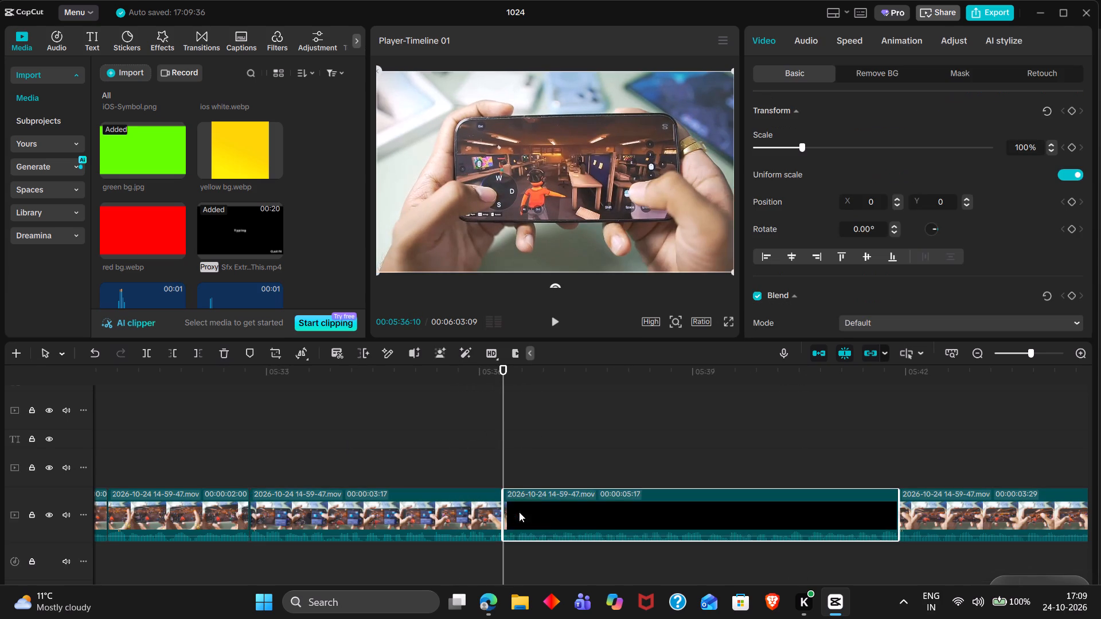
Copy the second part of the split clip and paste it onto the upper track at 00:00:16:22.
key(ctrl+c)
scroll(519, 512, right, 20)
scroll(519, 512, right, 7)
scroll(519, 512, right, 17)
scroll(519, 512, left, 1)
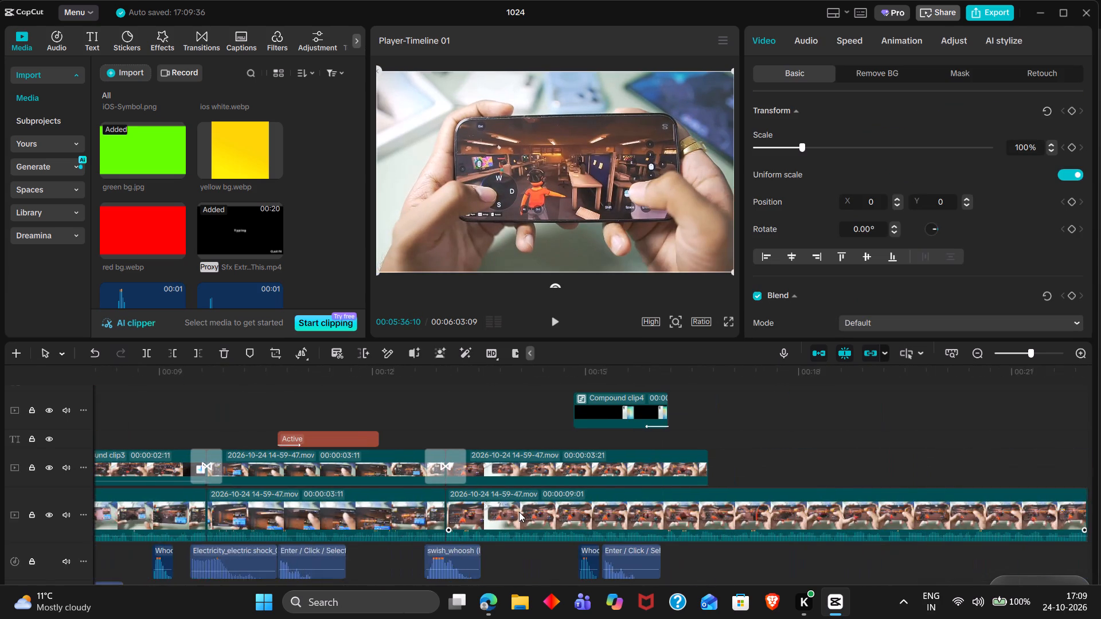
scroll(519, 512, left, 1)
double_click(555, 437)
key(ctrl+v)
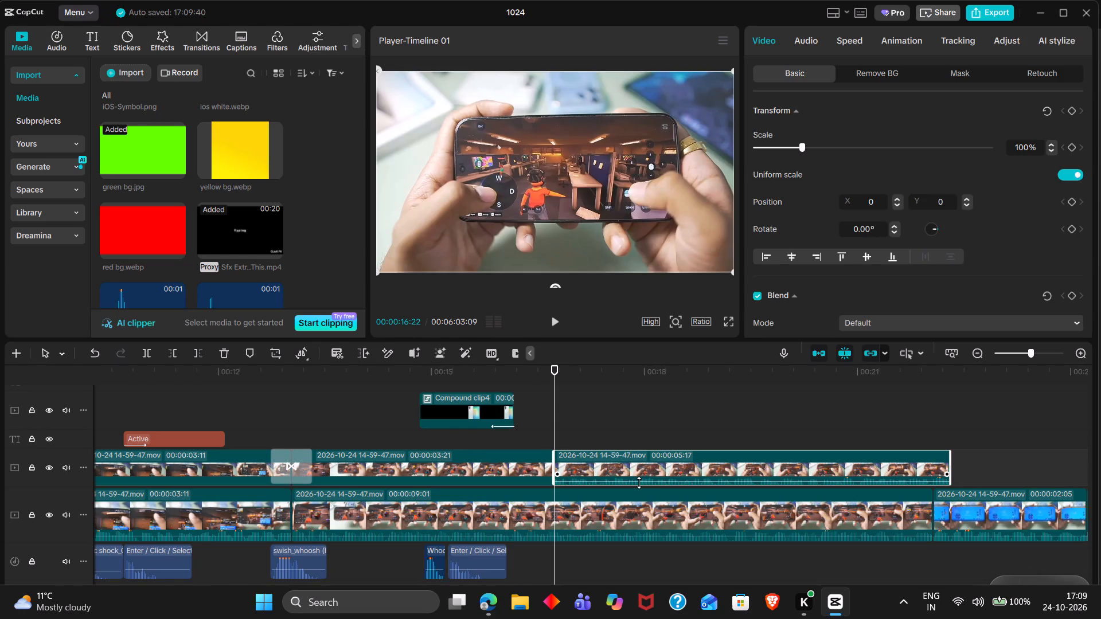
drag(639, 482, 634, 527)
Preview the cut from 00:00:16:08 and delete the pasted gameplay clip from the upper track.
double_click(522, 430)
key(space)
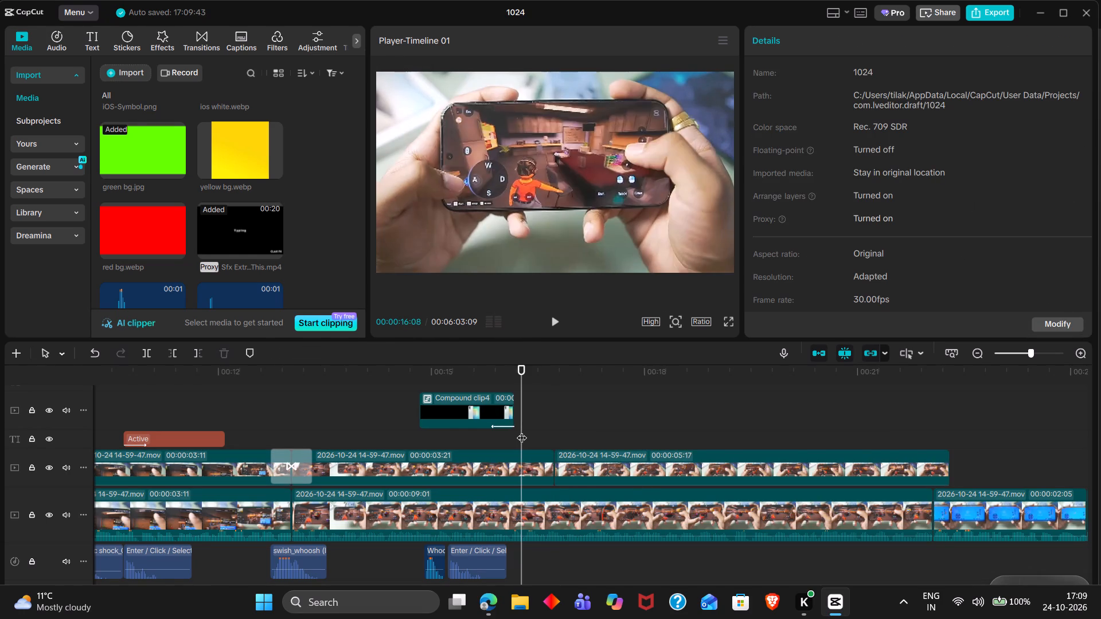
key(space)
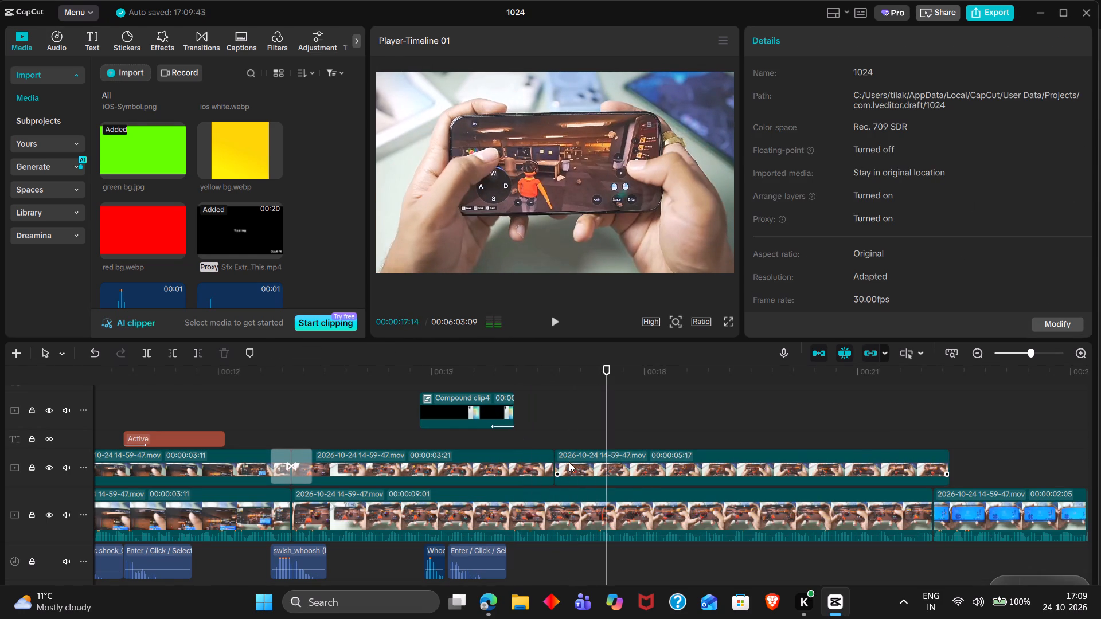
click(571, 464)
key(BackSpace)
Skim the main-track footage back from about 00:06:00 for a replacement shot and preview the clips around 00:03:51 to 00:03:55.
scroll(571, 464, left, 6)
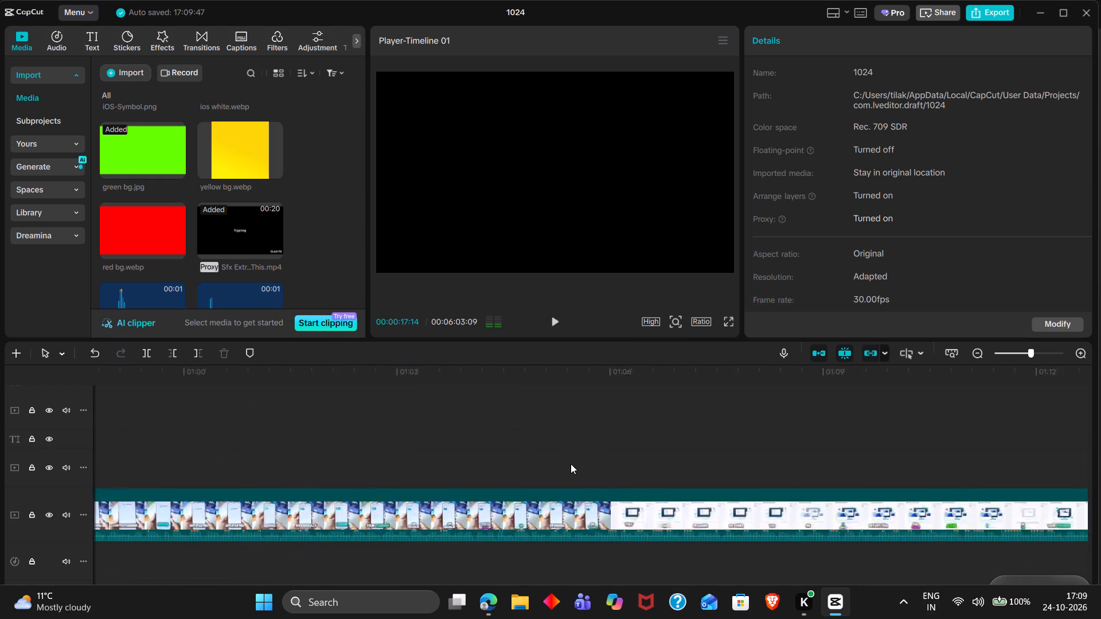
scroll(571, 464, left, 17)
triple_click(571, 464)
scroll(571, 464, right, 11)
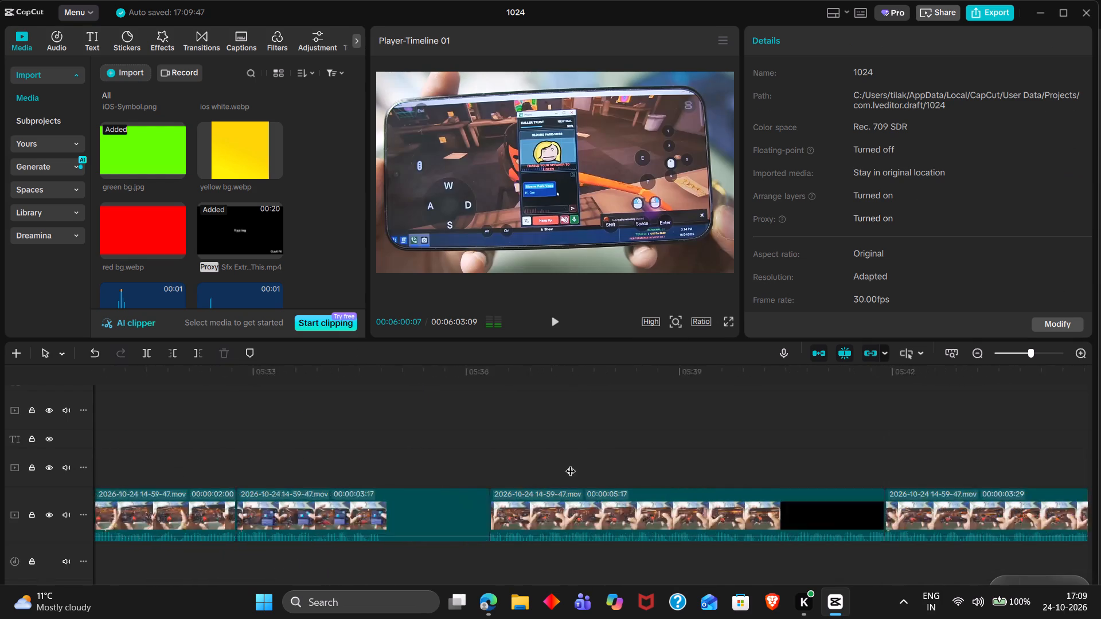
double_click(571, 464)
scroll(571, 464, right, 5)
triple_click(571, 464)
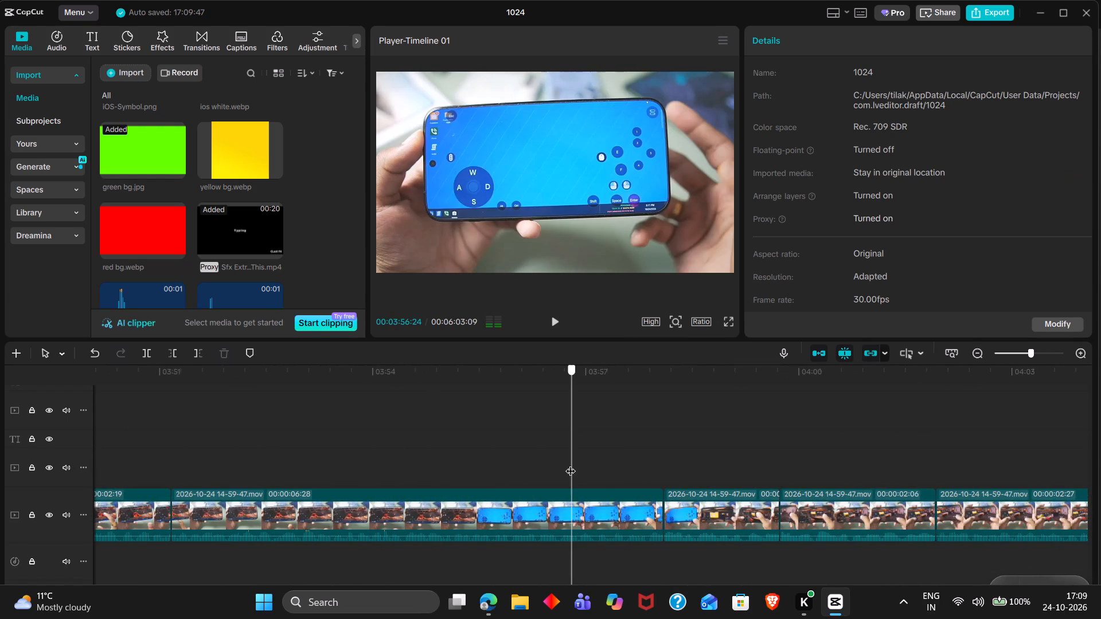
scroll(571, 464, right, 1)
double_click(571, 464)
drag(571, 464, 485, 458)
key(space)
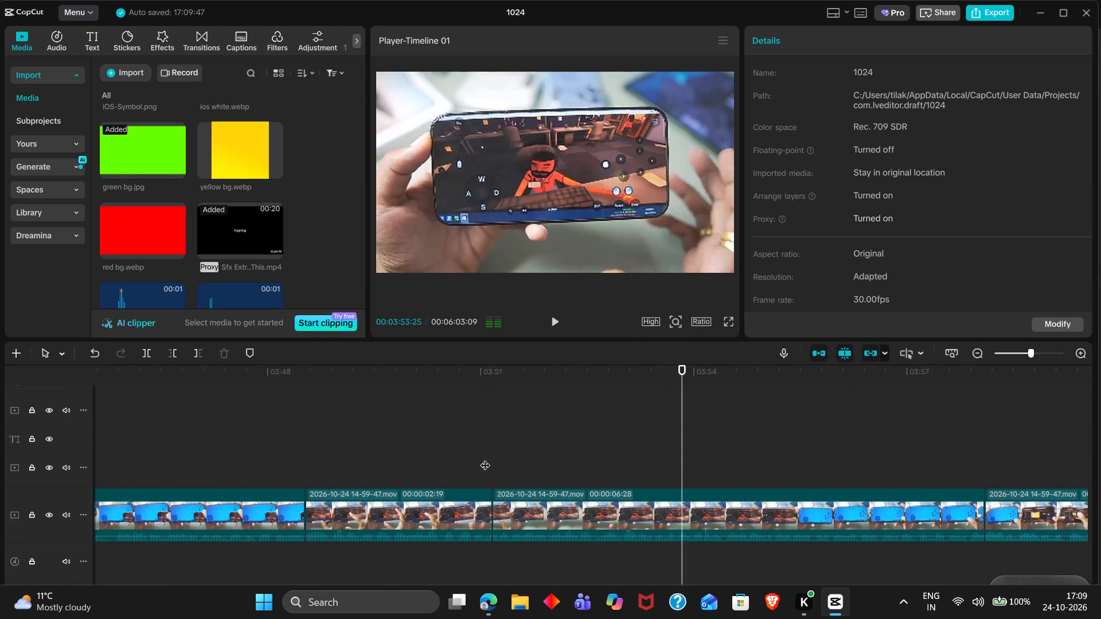
key(space)
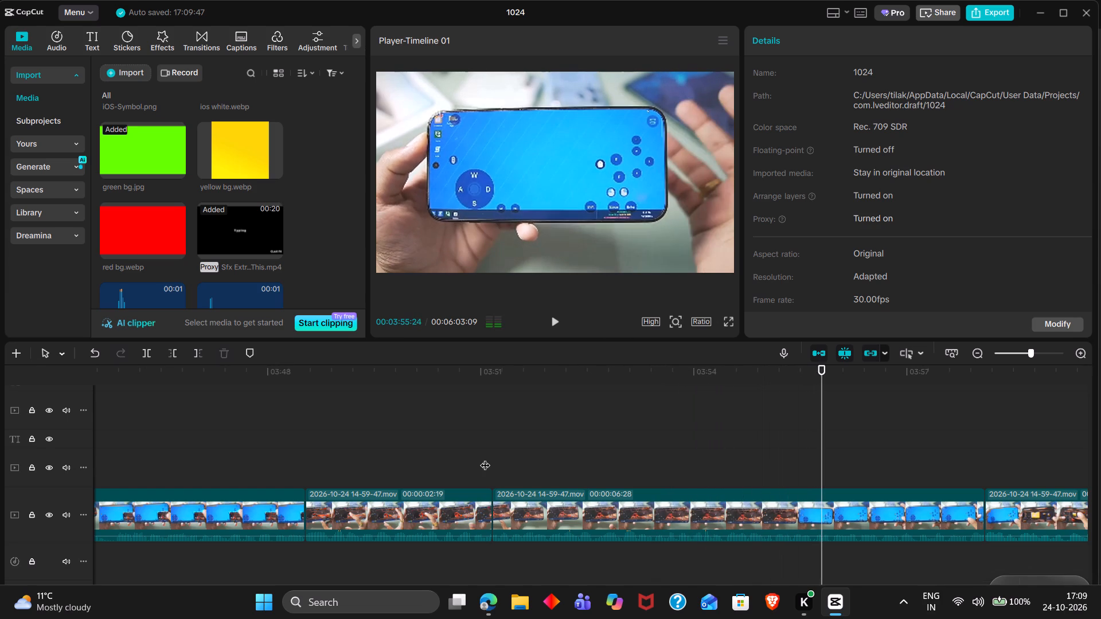
Preview the earlier main-track phone clips up to about 00:03:44 for a usable replacement shot.
scroll(485, 458, right, 1)
click(485, 458)
drag(485, 458, 357, 442)
key(space)
scroll(357, 442, right, 1)
click(357, 442)
drag(357, 442, 371, 442)
key(space)
key(space)
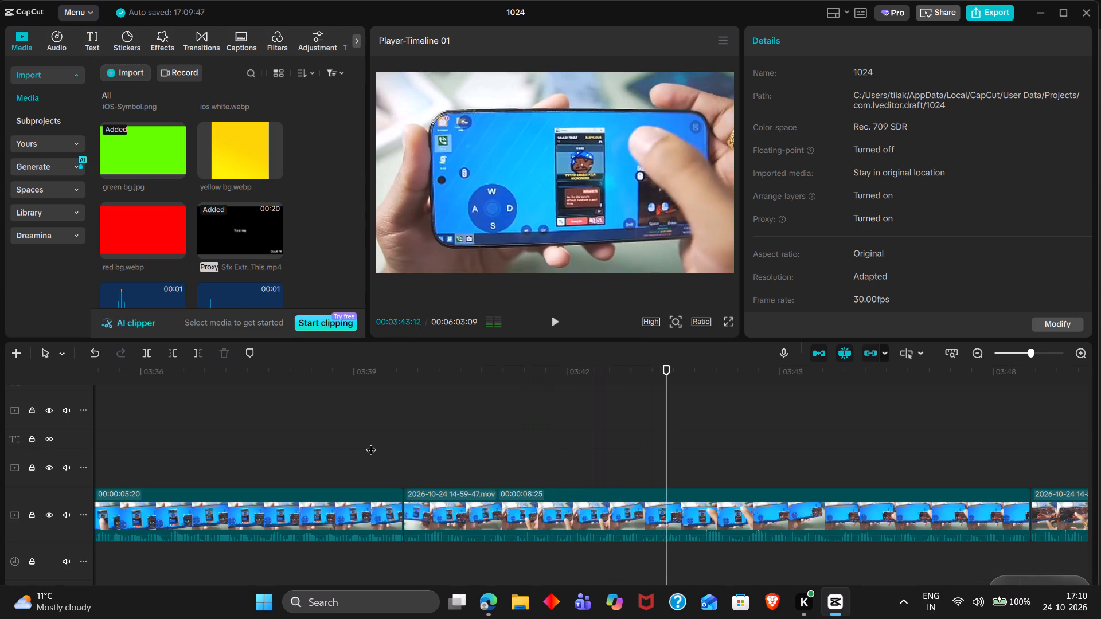
key(space)
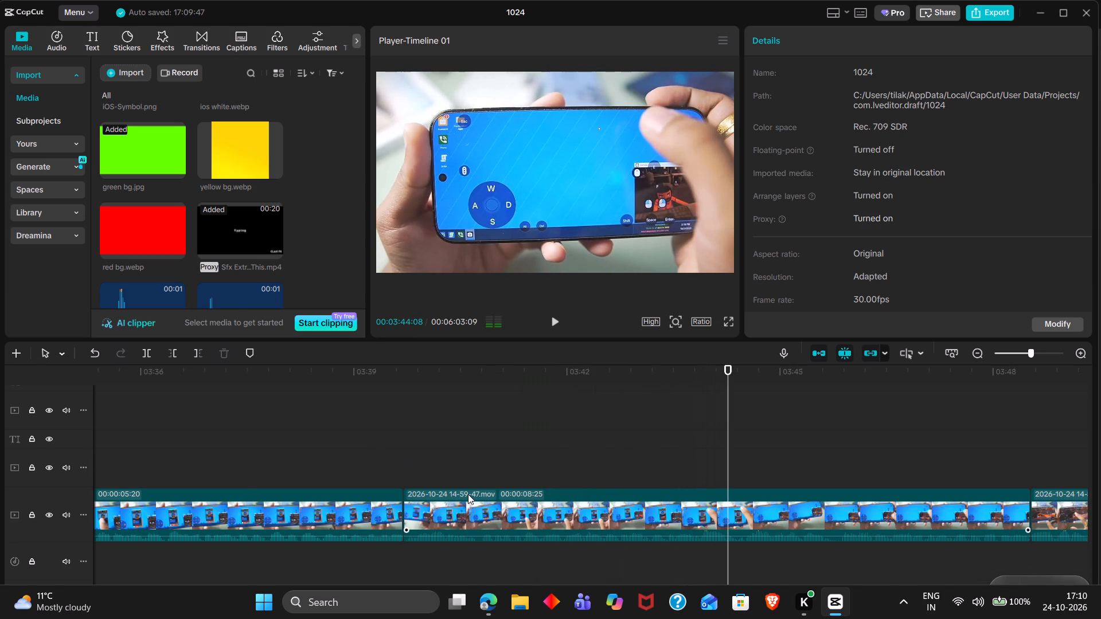
Skim the main-track footage back from 00:03:44 and preview the gameplay clips around 00:02:36 and 00:02:17 for a replacement shot.
scroll(468, 494, right, 3)
double_click(322, 430)
scroll(322, 430, right, 5)
double_click(322, 430)
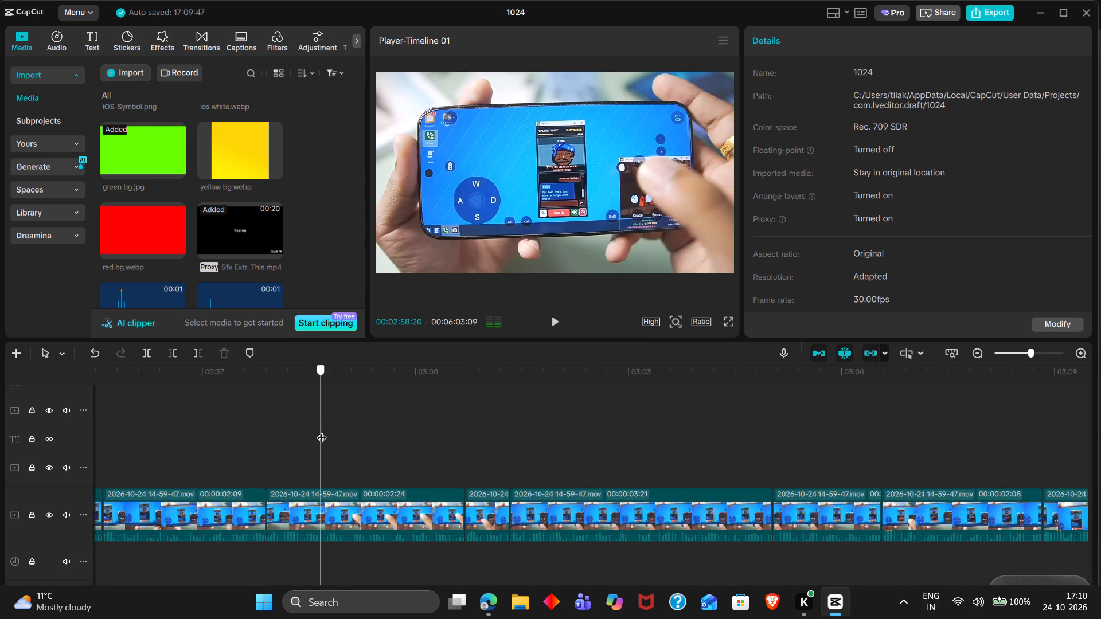
scroll(322, 430, right, 3)
click(322, 430)
drag(322, 430, 154, 421)
scroll(154, 421, right, 1)
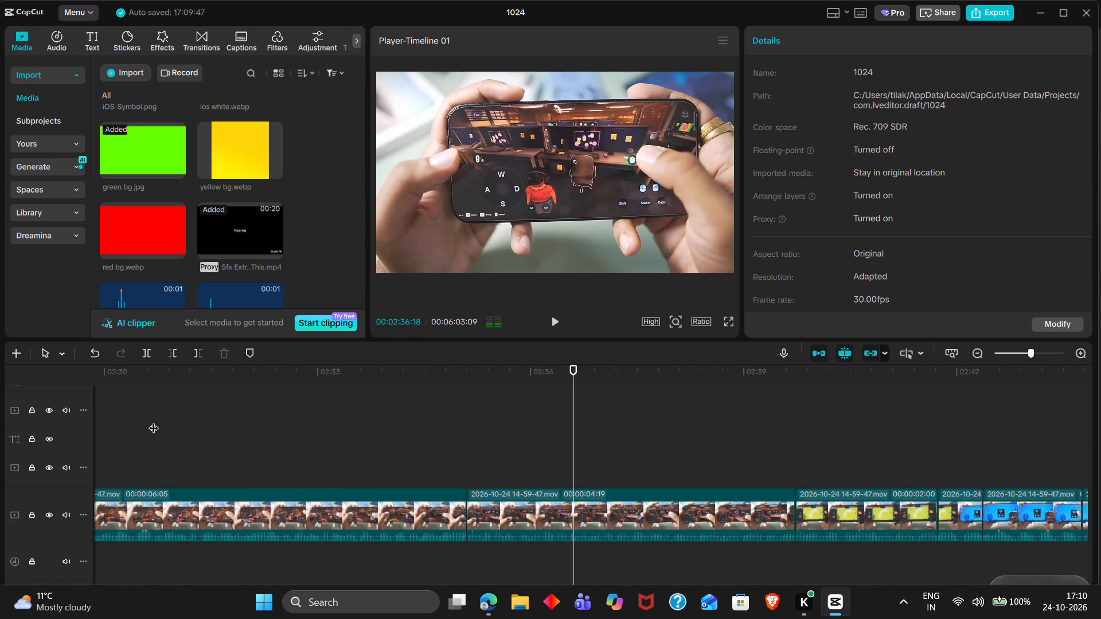
triple_click(358, 415)
key(space)
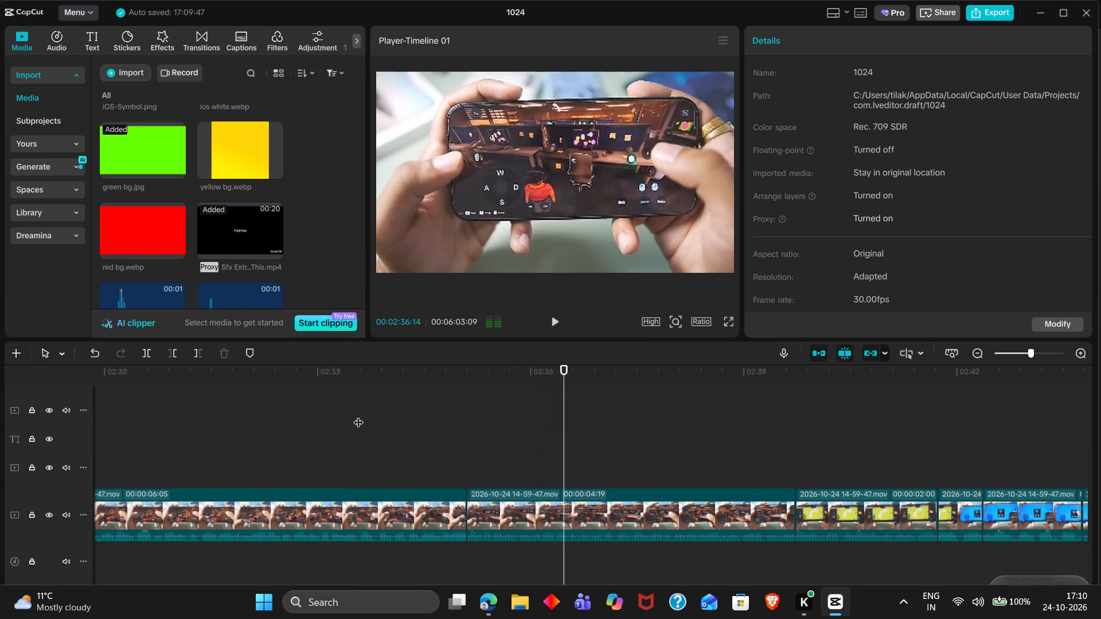
key(space)
scroll(358, 415, right, 3)
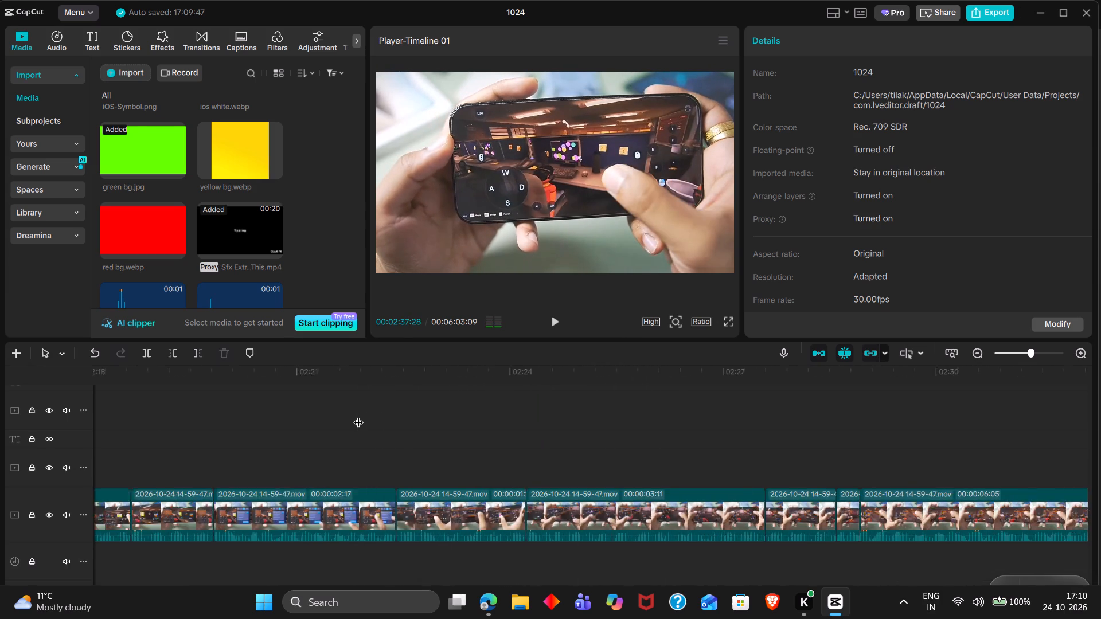
click(358, 415)
drag(358, 415, 210, 408)
scroll(210, 408, right, 1)
key(space)
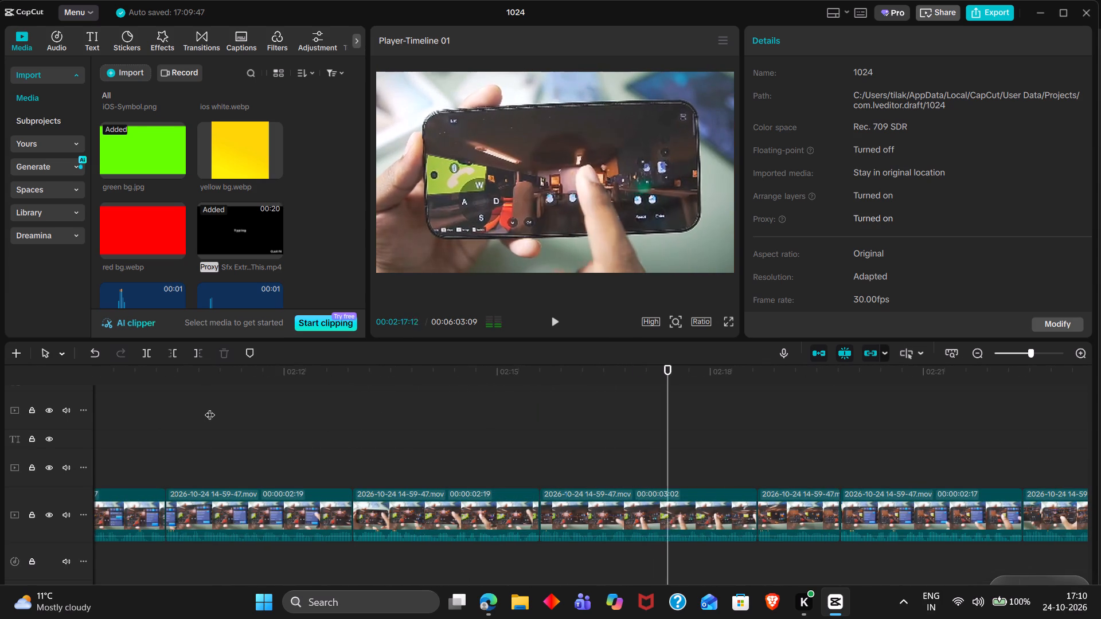
key(space)
Skim the main-track footage between about 00:01:30 and 00:02:15 and preview the gameplay clip running from about 00:02:00 to 00:02:05.
scroll(210, 408, right, 5)
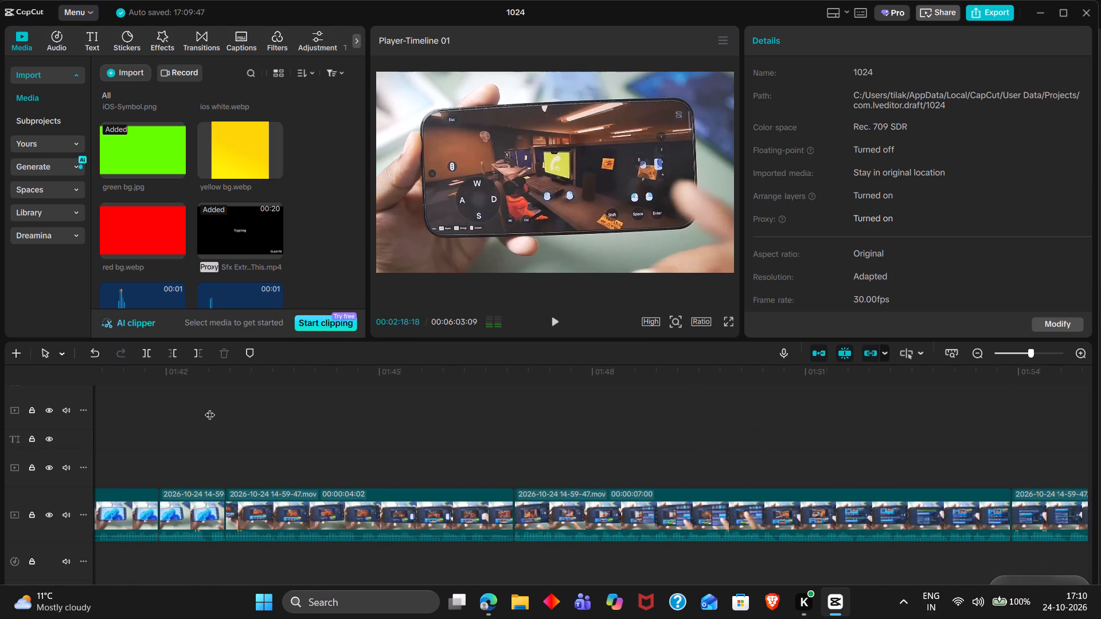
triple_click(210, 408)
scroll(210, 408, right, 2)
double_click(210, 408)
drag(210, 408, 338, 432)
scroll(247, 412, right, 1)
scroll(338, 432, left, 1)
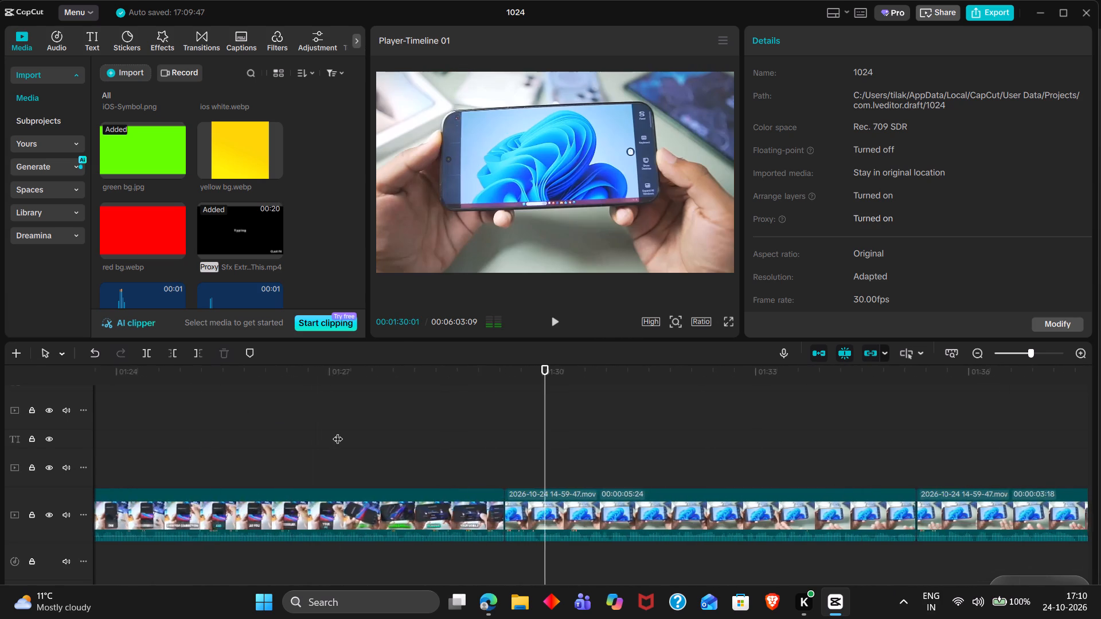
scroll(338, 432, left, 2)
click(610, 430)
drag(610, 430, 216, 433)
scroll(216, 433, right, 2)
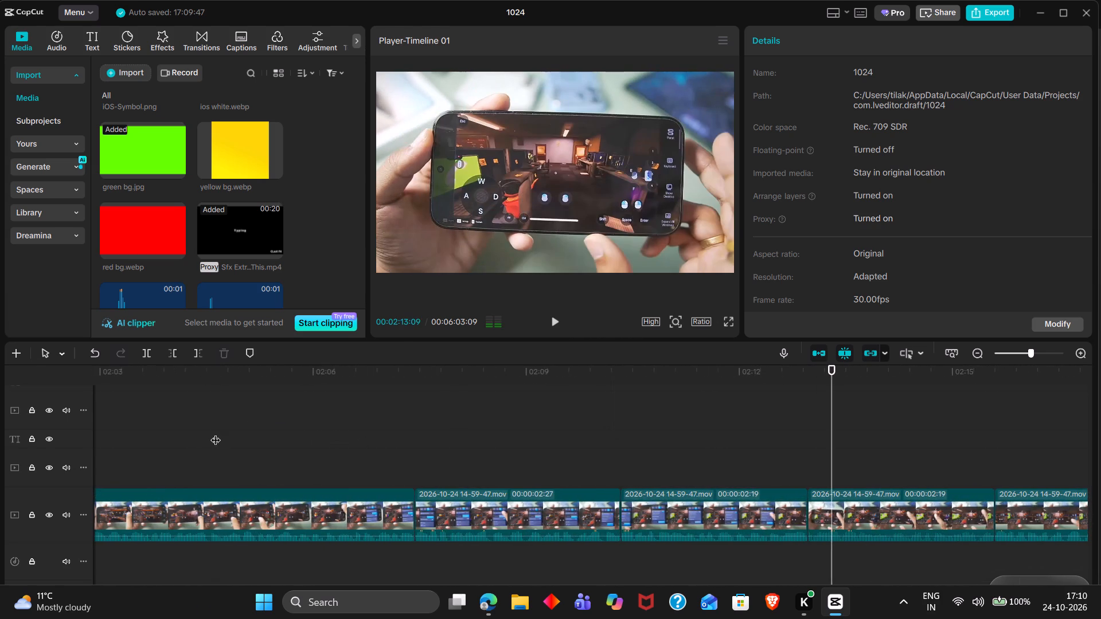
double_click(216, 433)
scroll(216, 433, right, 1)
double_click(216, 433)
click(447, 436)
drag(447, 436, 484, 442)
key(space)
scroll(484, 442, left, 1)
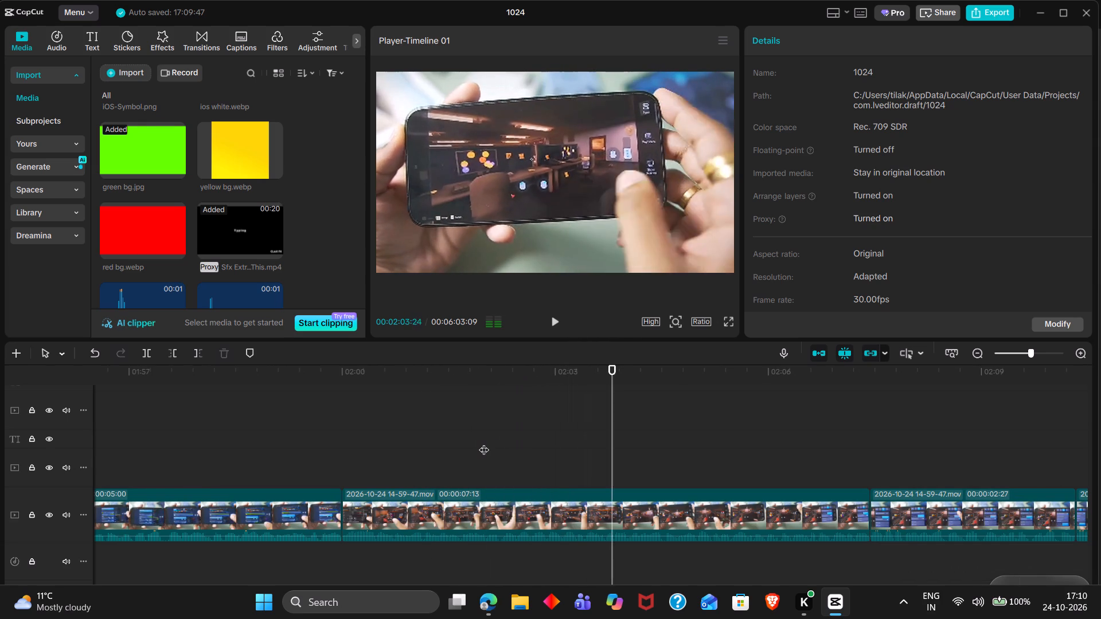
key(space)
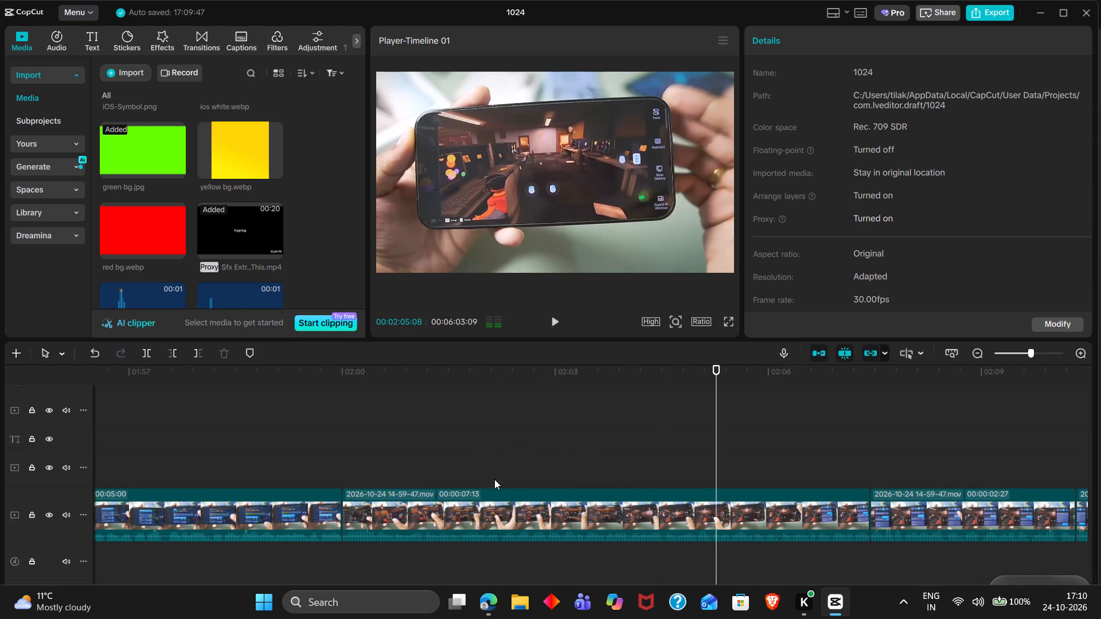
Copy the 00:00:07:13 gameplay clip from about 00:02:00 and paste it onto the upper track at 00:00:16:22.
click(510, 514)
key(ctrl+c)
scroll(510, 514, right, 18)
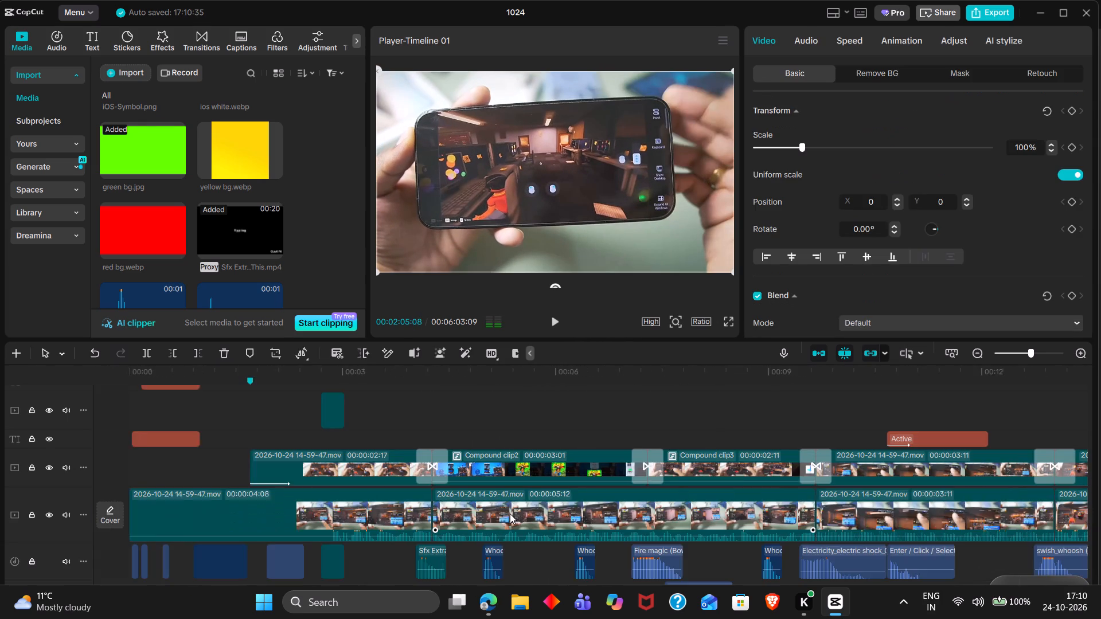
scroll(510, 514, right, 2)
scroll(510, 514, left, 1)
double_click(741, 440)
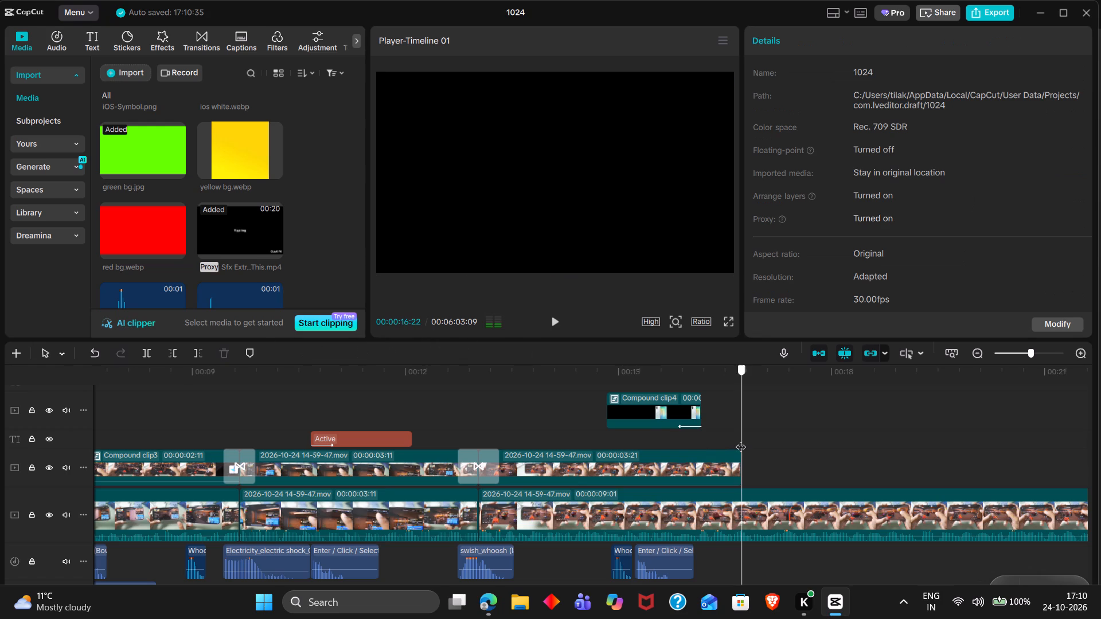
key(ctrl+v)
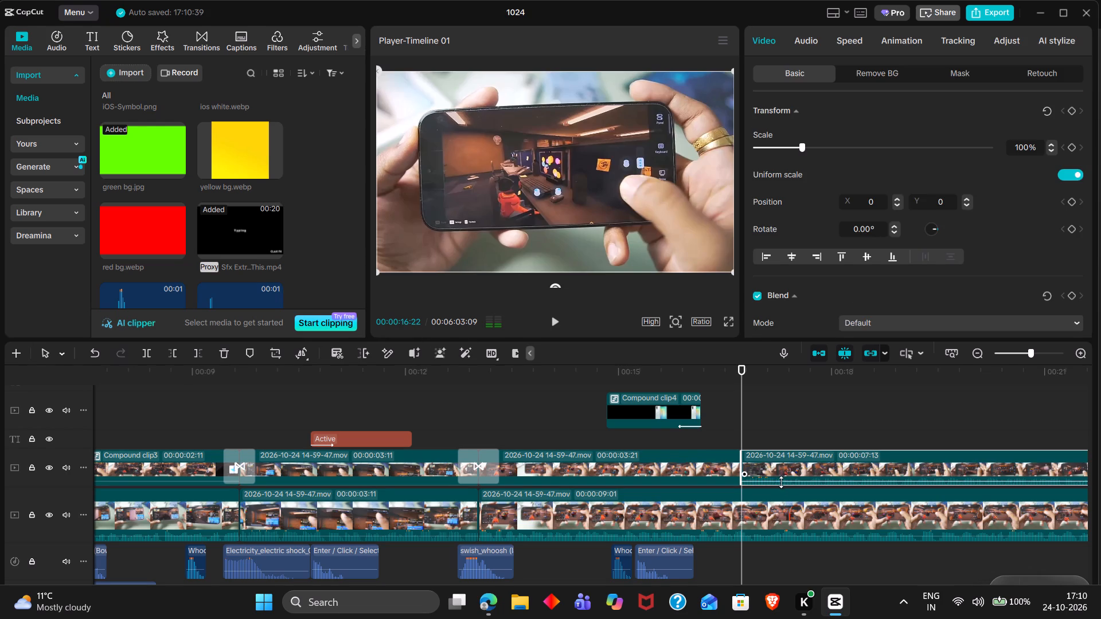
drag(781, 481, 797, 546)
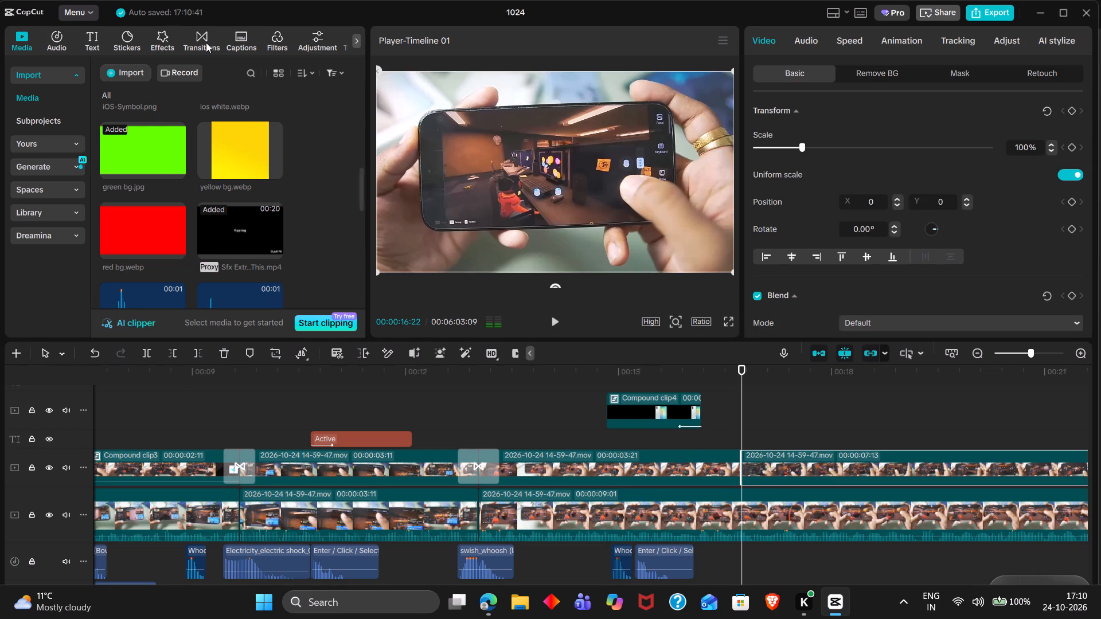
Add the favourite Glare II transition at the upper-track cut at 00:00:16:22.
double_click(206, 42)
drag(204, 97, 727, 471)
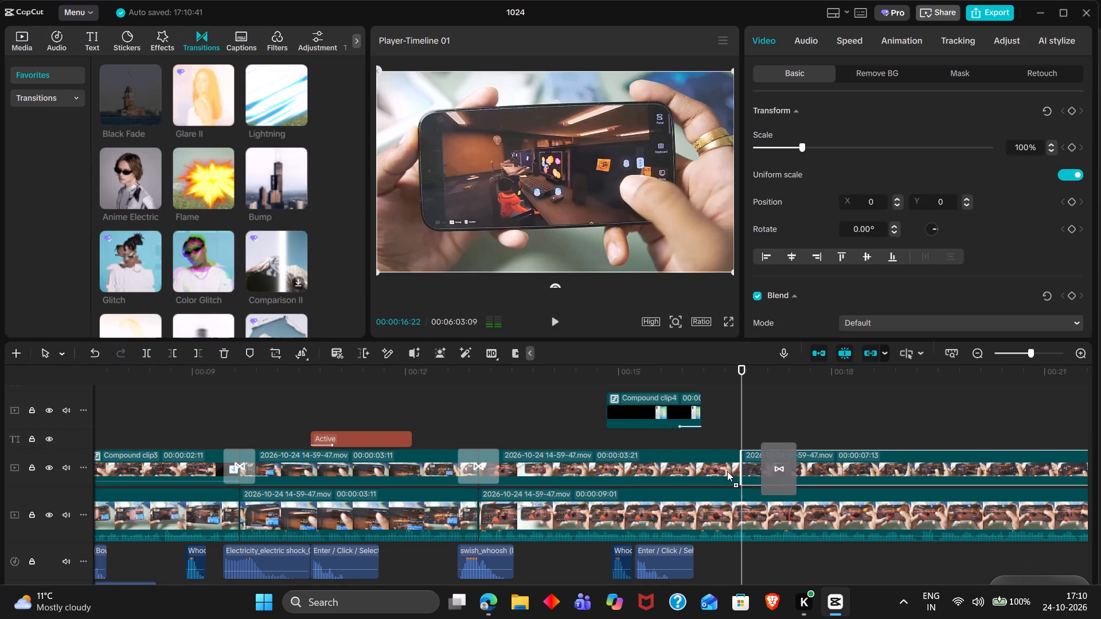
drag(727, 471, 727, 471)
Copy the Sfx Extr sound under the first upper-track transition, paste it at 00:00:16:15 and preview the new cut.
triple_click(726, 422)
scroll(726, 422, down, 3)
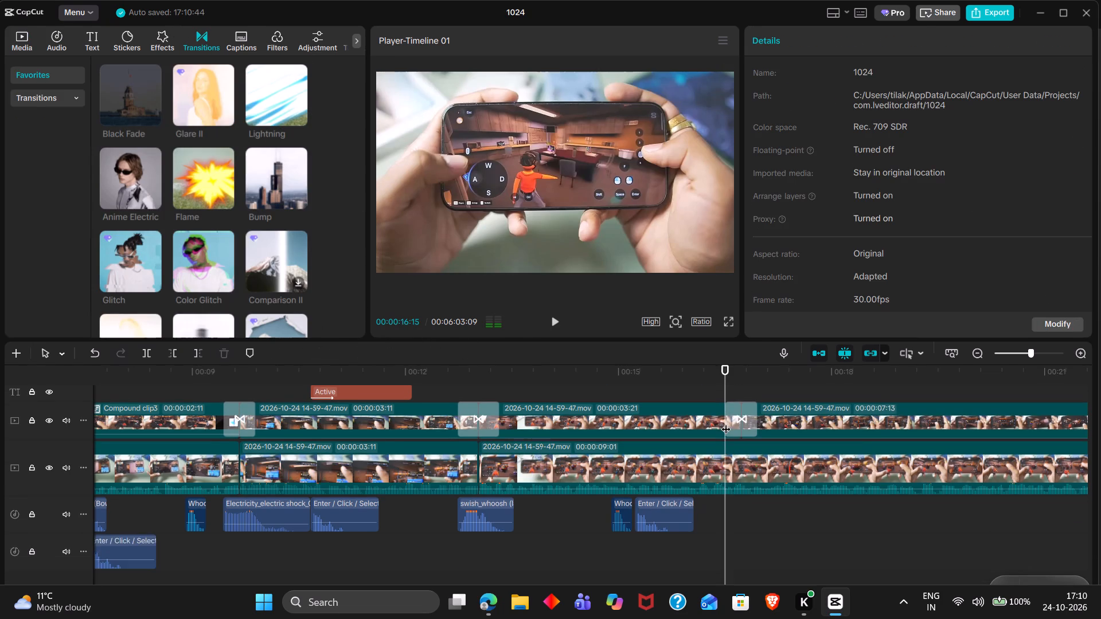
scroll(726, 422, right, 2)
click(420, 517)
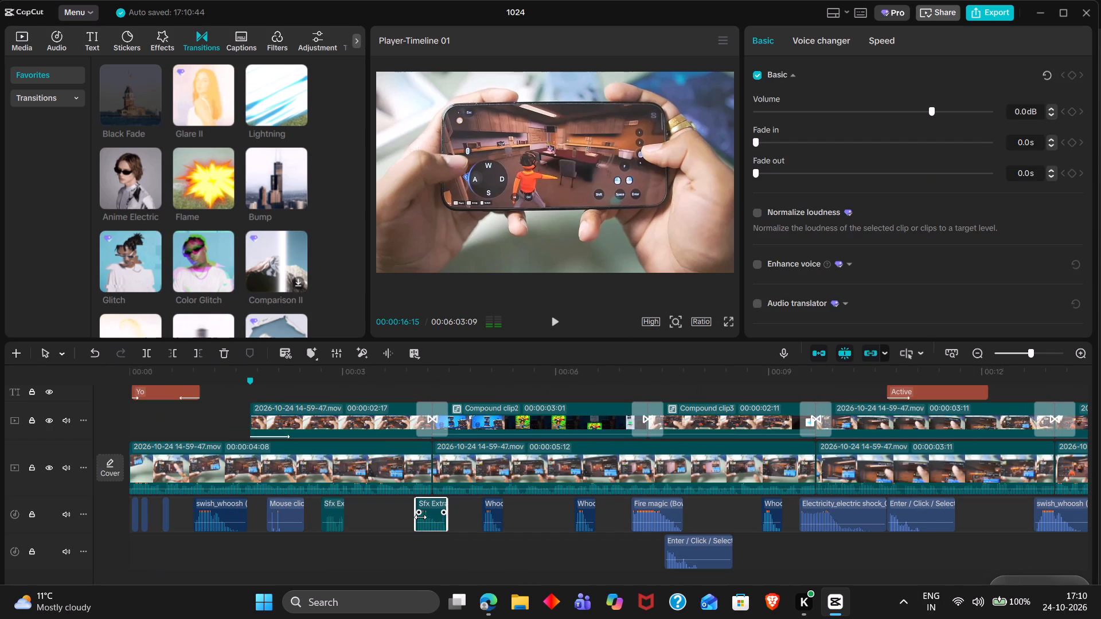
key(ctrl+c)
key(ctrl+v)
ctrl+scroll(420, 517, down, 3)
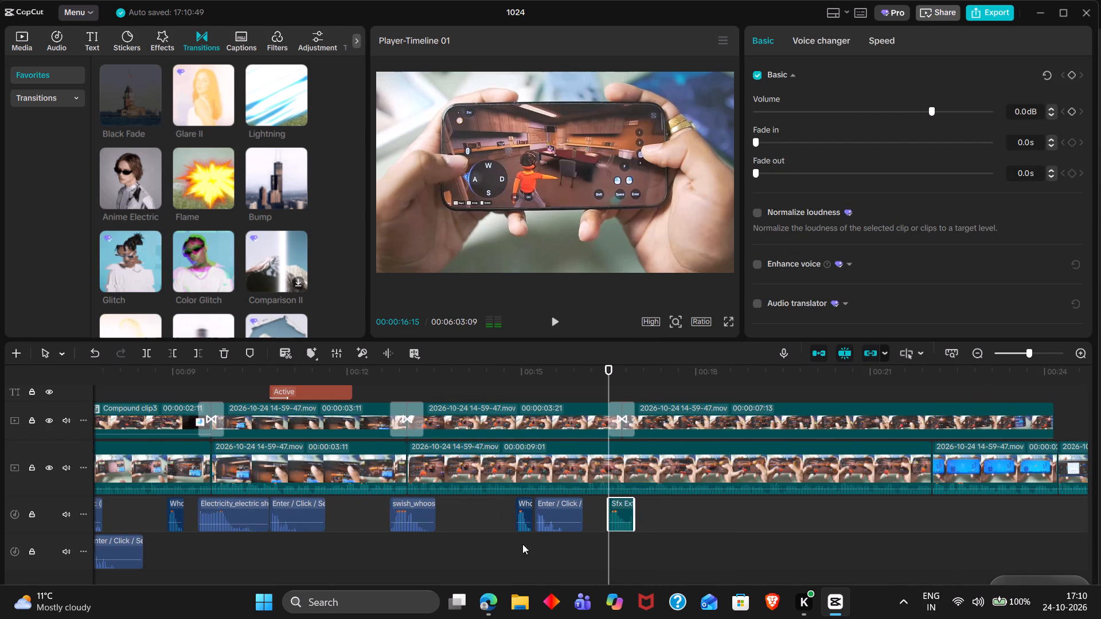
triple_click(497, 545)
key(space)
key(space)
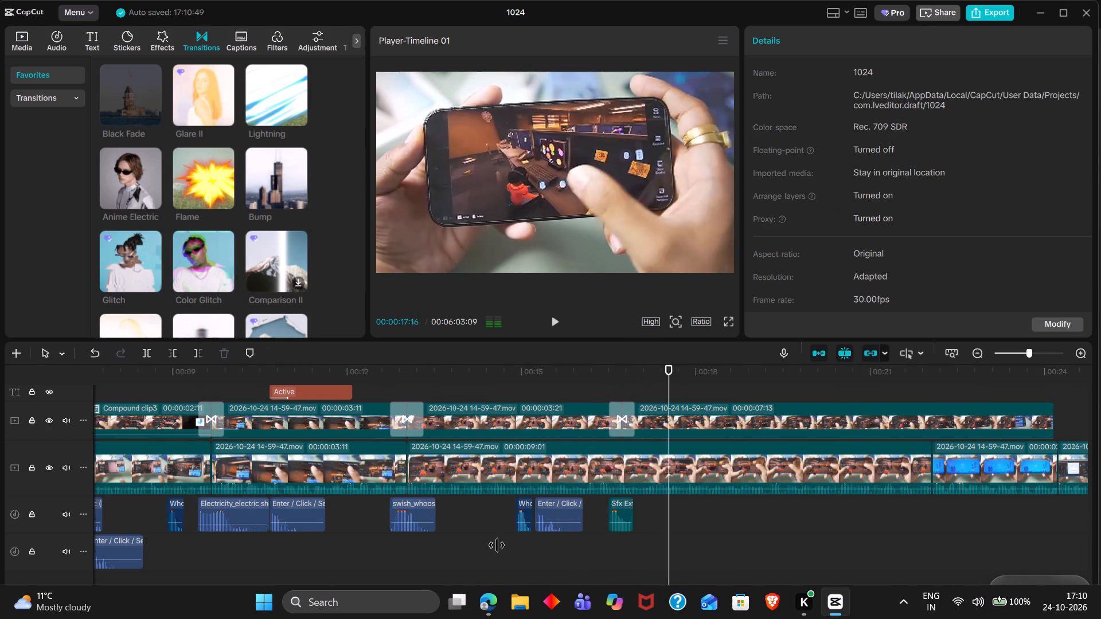
Preview the new gameplay clip, stop at 00:00:17:26 and paste there a copy of the short green overlay from near 00:00:03.
key(space)
scroll(497, 545, left, 1)
key(space)
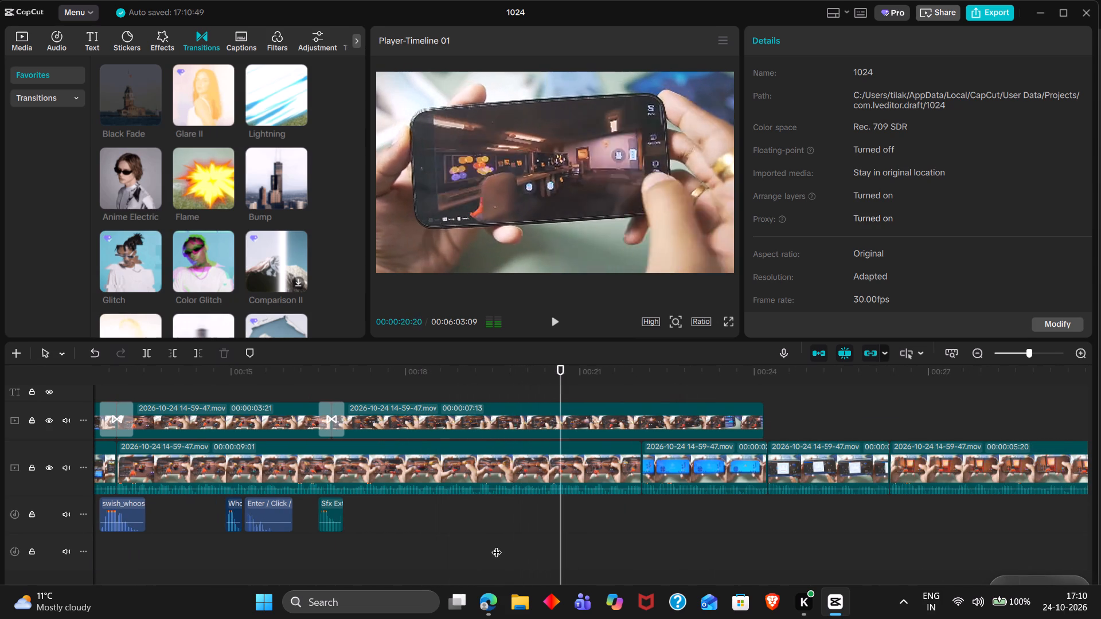
key(space)
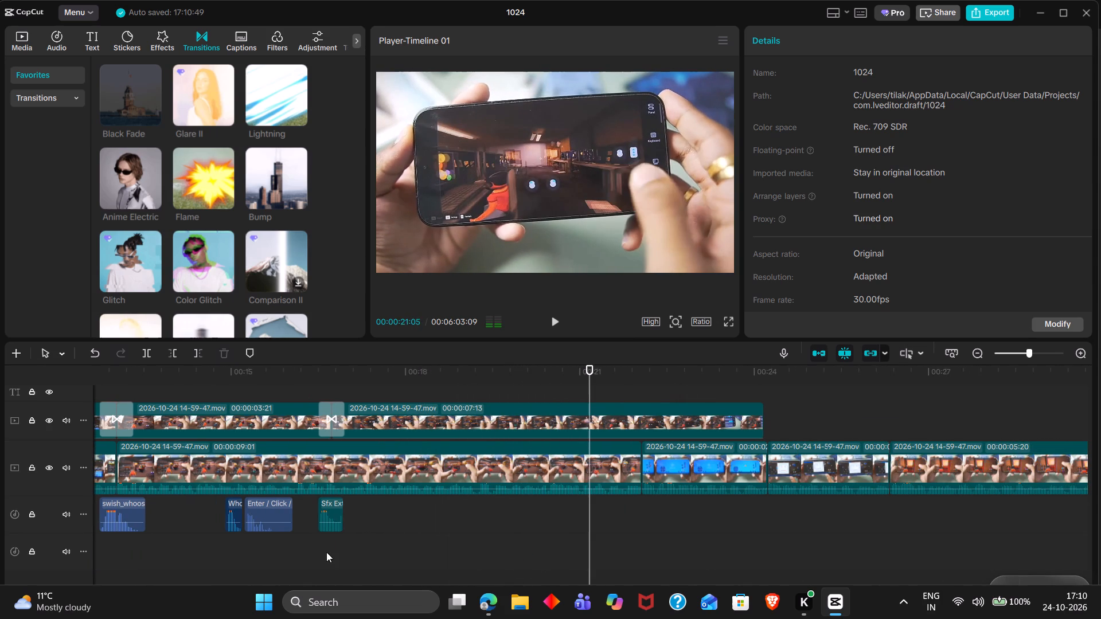
double_click(326, 552)
key(space)
key(space)
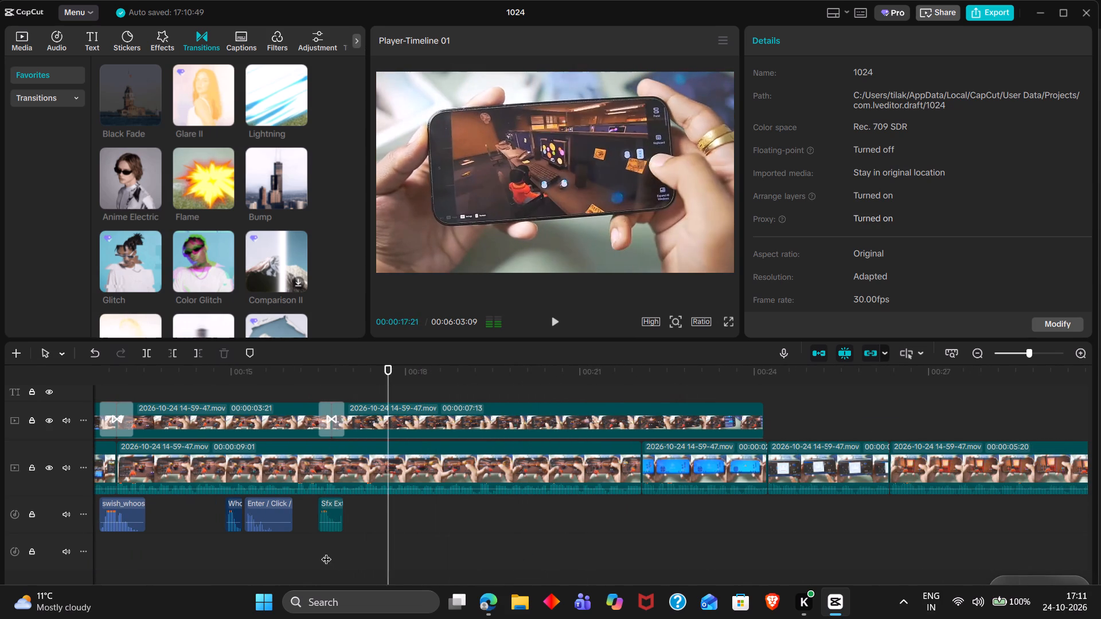
key(space)
key(space)
scroll(326, 552, right, 9)
scroll(326, 552, up, 3)
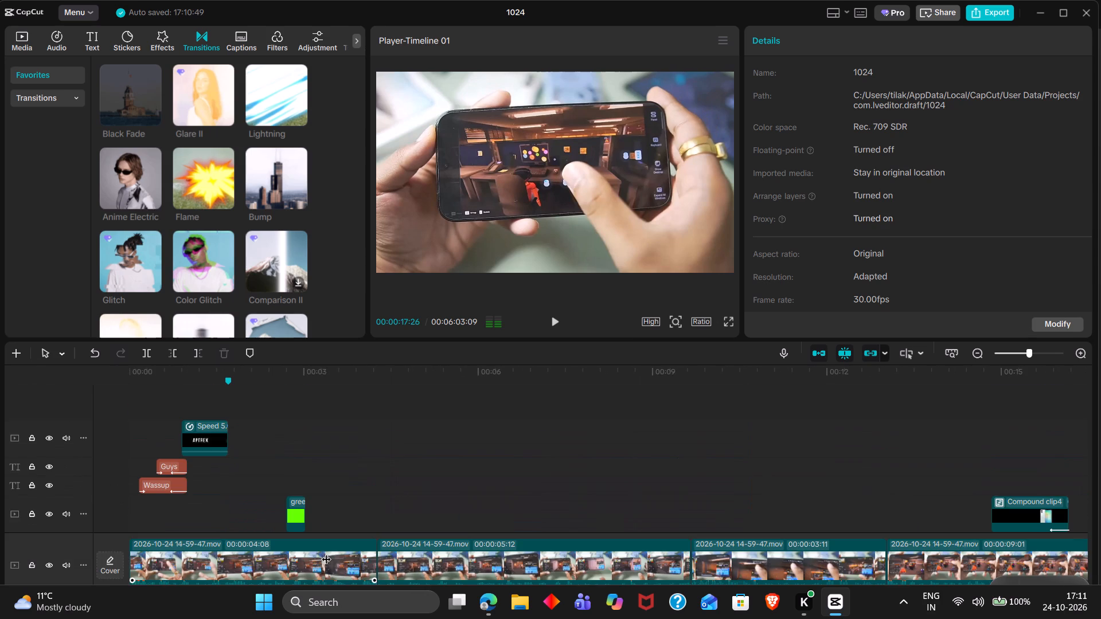
click(300, 507)
key(ctrl+c)
key(ctrl+v)
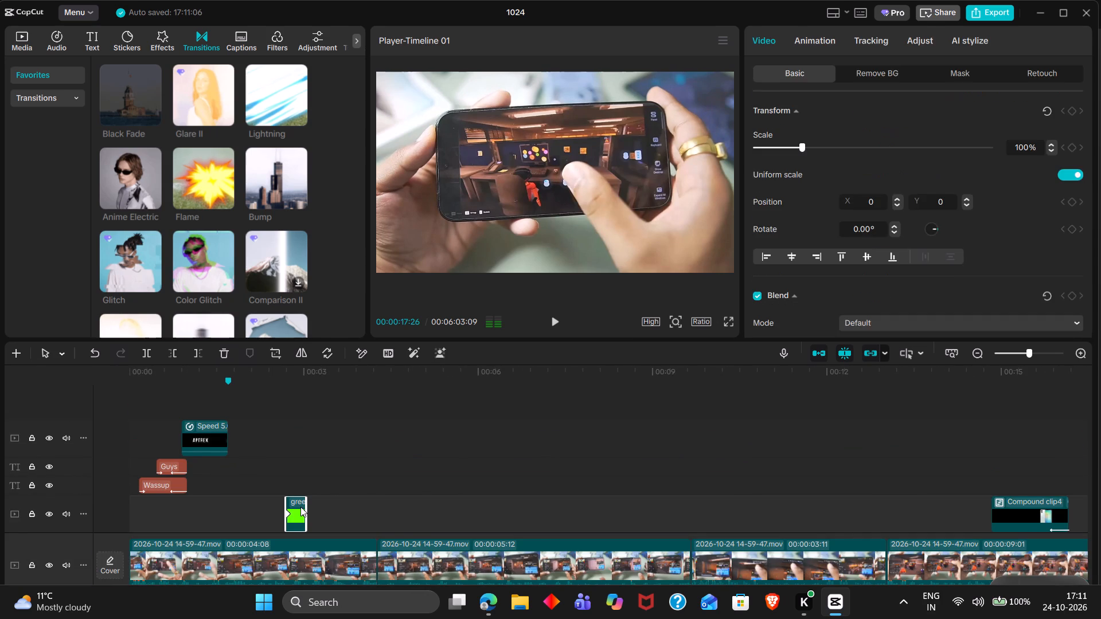
Copy the short Sfx Extr sound that accompanies the first green overlay and paste it at 00:00:17:26.
scroll(300, 507, down, 4)
click(295, 527)
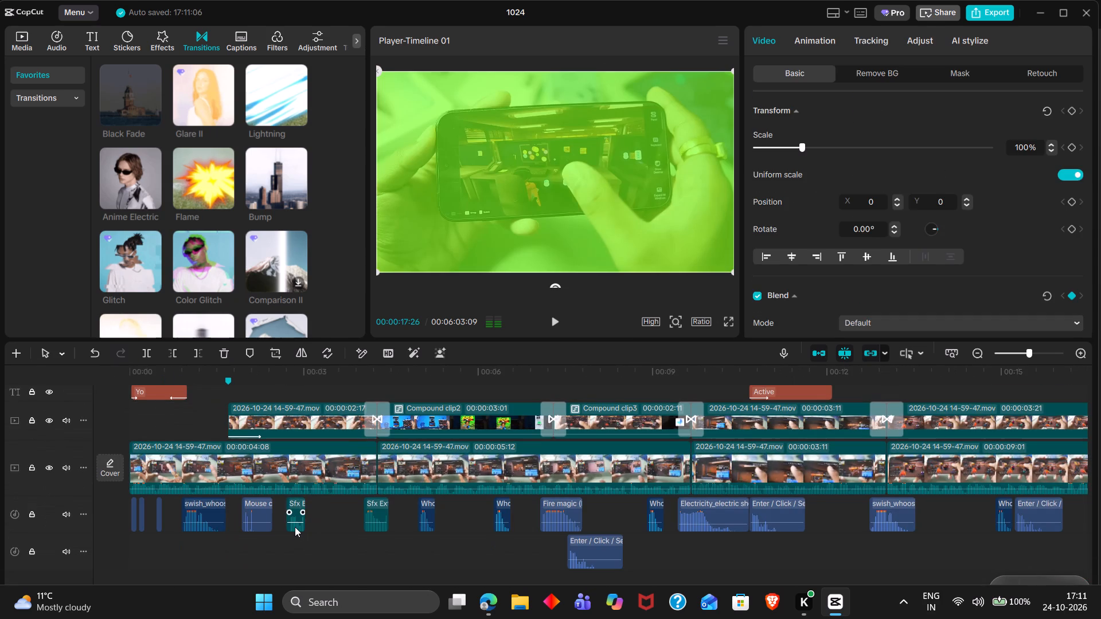
key(ctrl+c)
key(ctrl+v)
Play on to 00:00:19:06, paste a copy of the Active Internet title there and change its text to "Fake".
key(space)
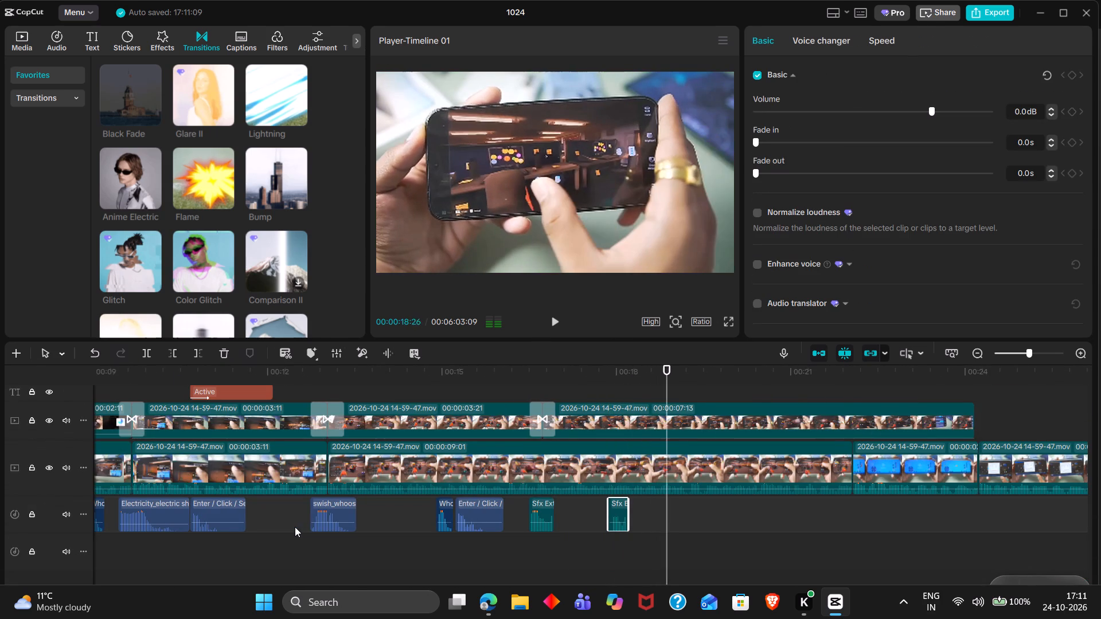
key(space)
key(space)
key(space)
scroll(295, 527, up, 1)
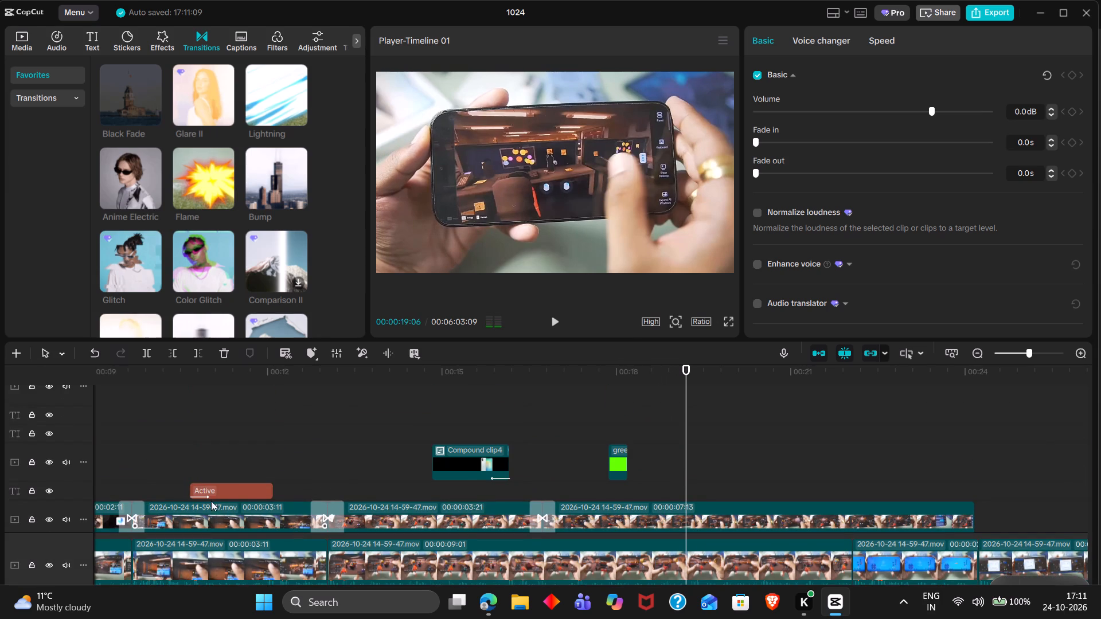
click(91, 39)
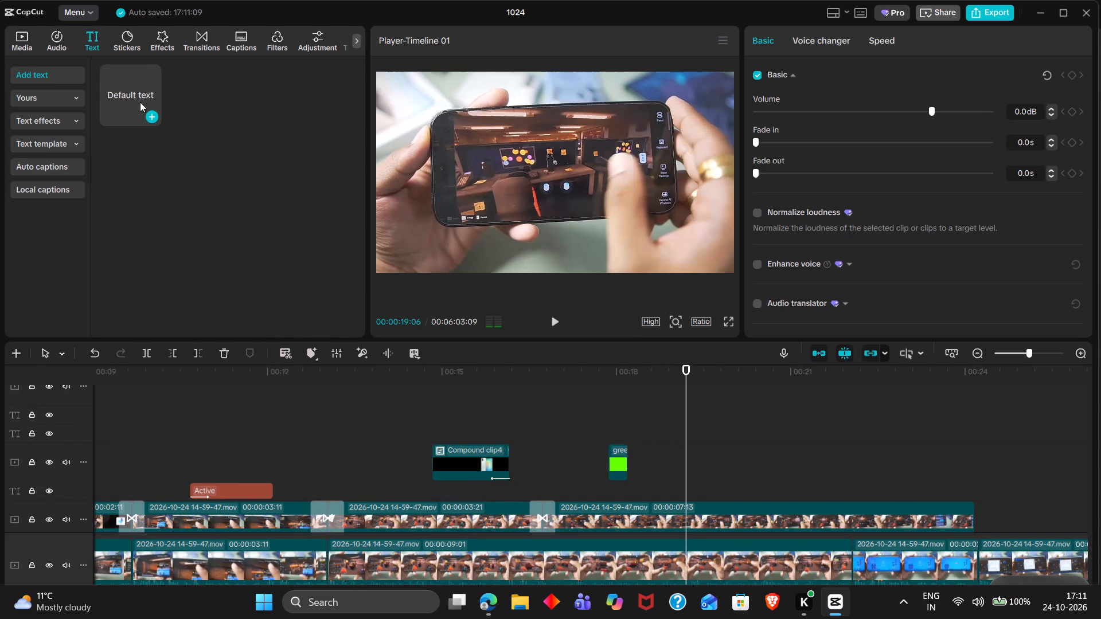
click(253, 490)
key(ctrl+c)
key(ctrl+v)
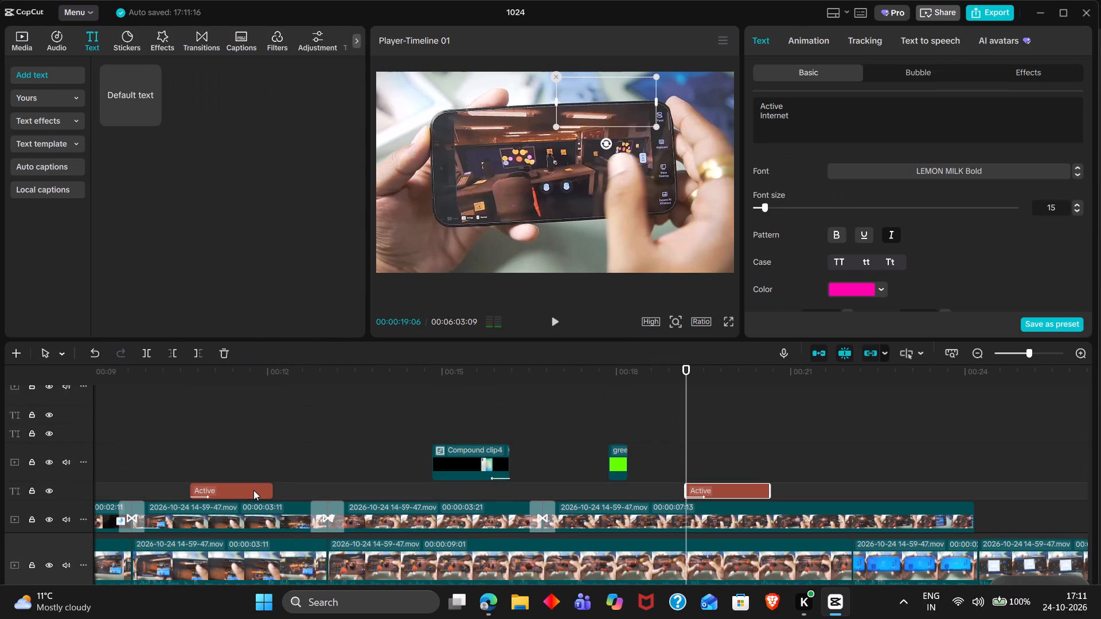
triple_click(796, 113)
key(ctrl+a)
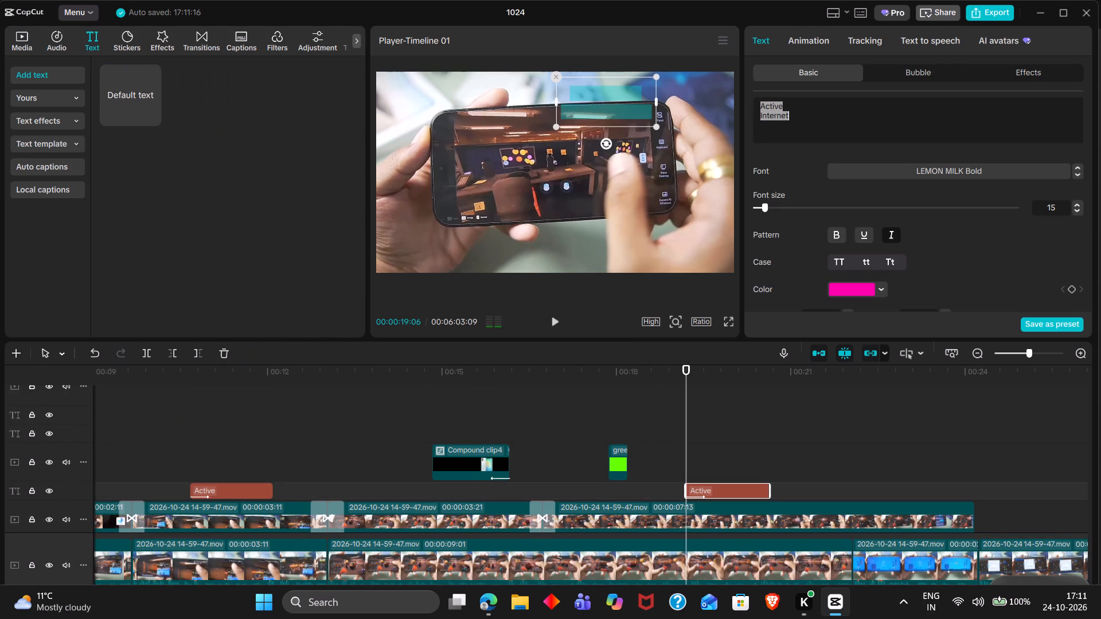
text(Fake)
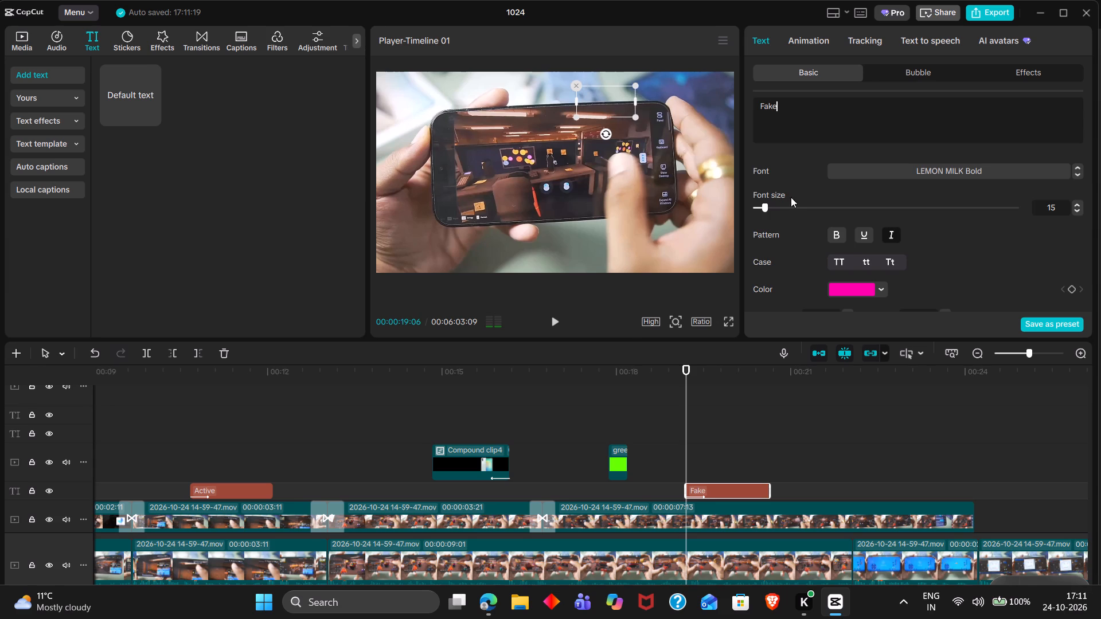
click(687, 389)
Copy the Enter / Click sound near 00:00:15 along with the Fake title, paste them with the sound at 00:00:19:06, and preview it.
scroll(687, 389, down, 5)
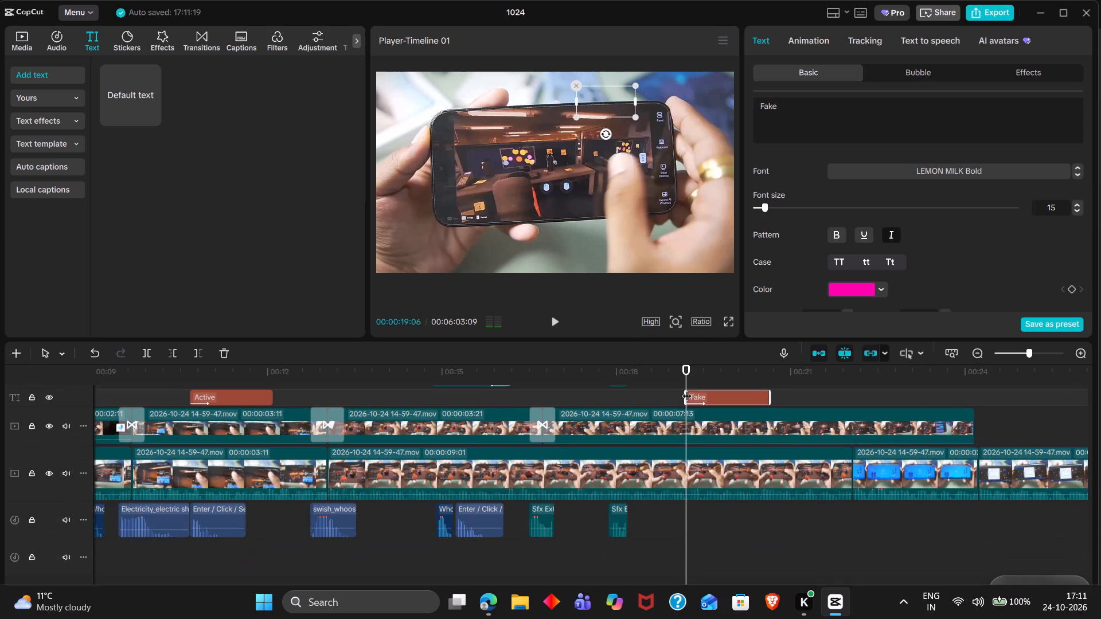
click(478, 519)
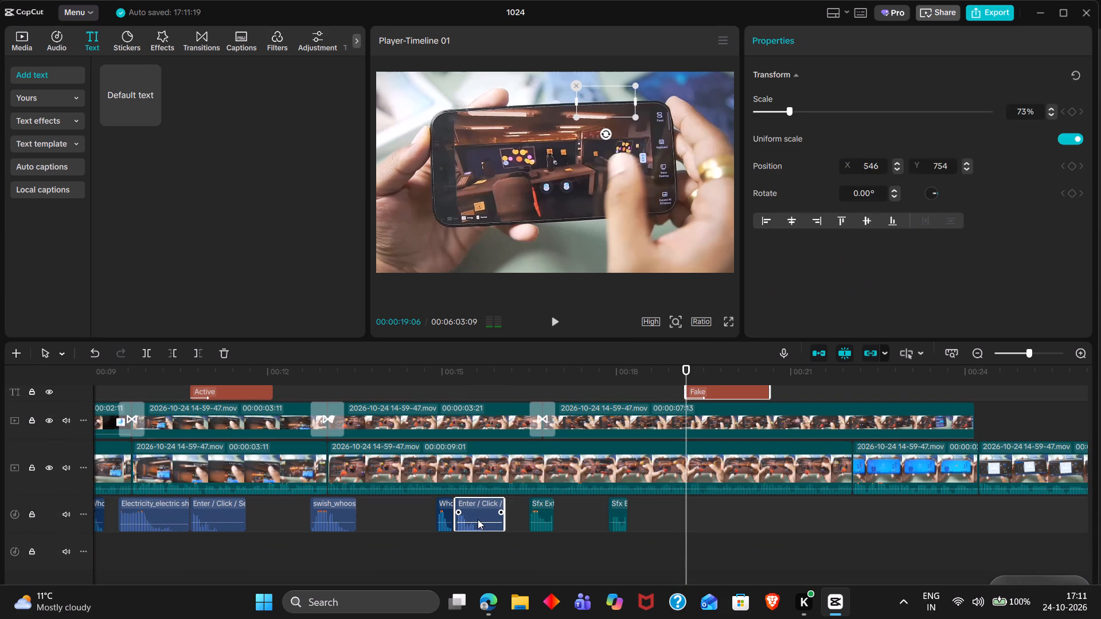
key(ctrl+c)
key(ctrl+v)
key(space)
key(space)
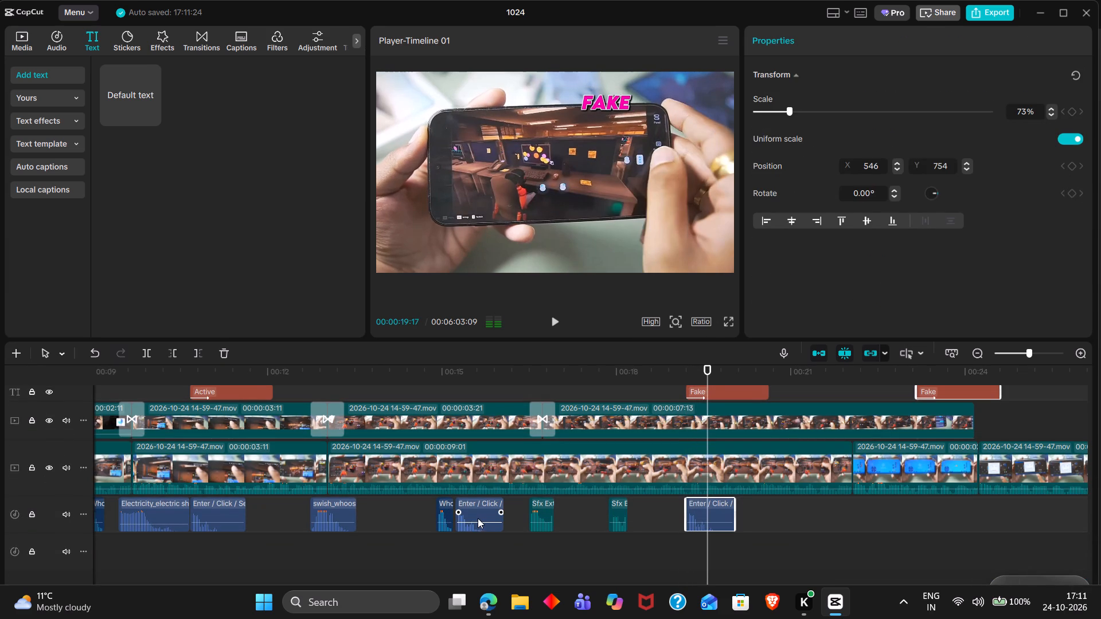
Move the Fake title near 00:00:19 to the horizontal centre of the frame just above the phone and enlarge it slightly.
click(713, 395)
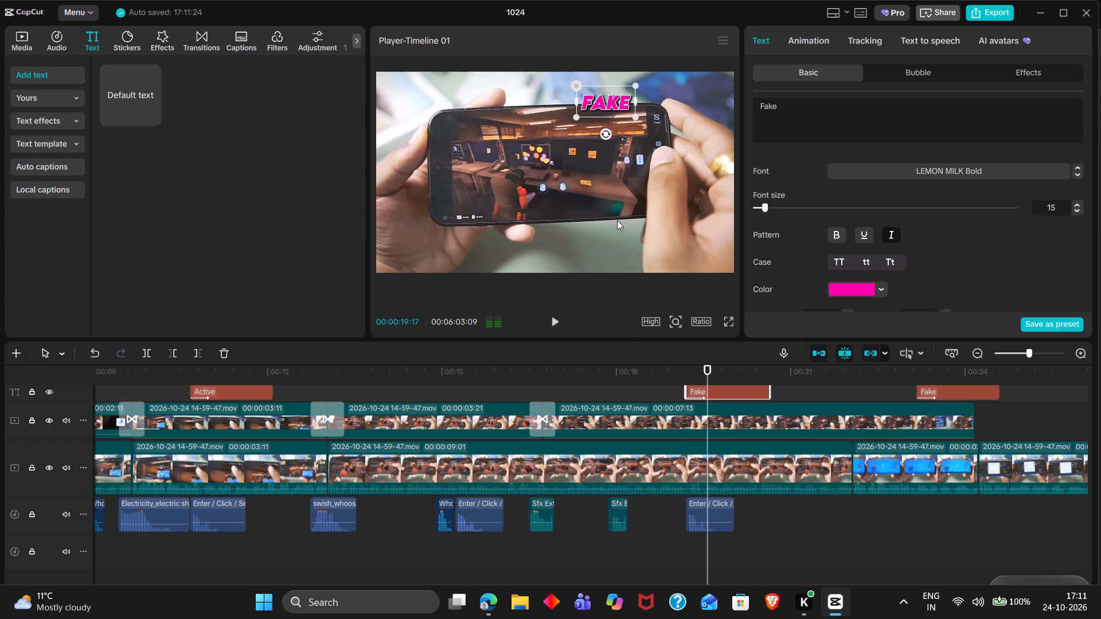
drag(616, 104, 550, 89)
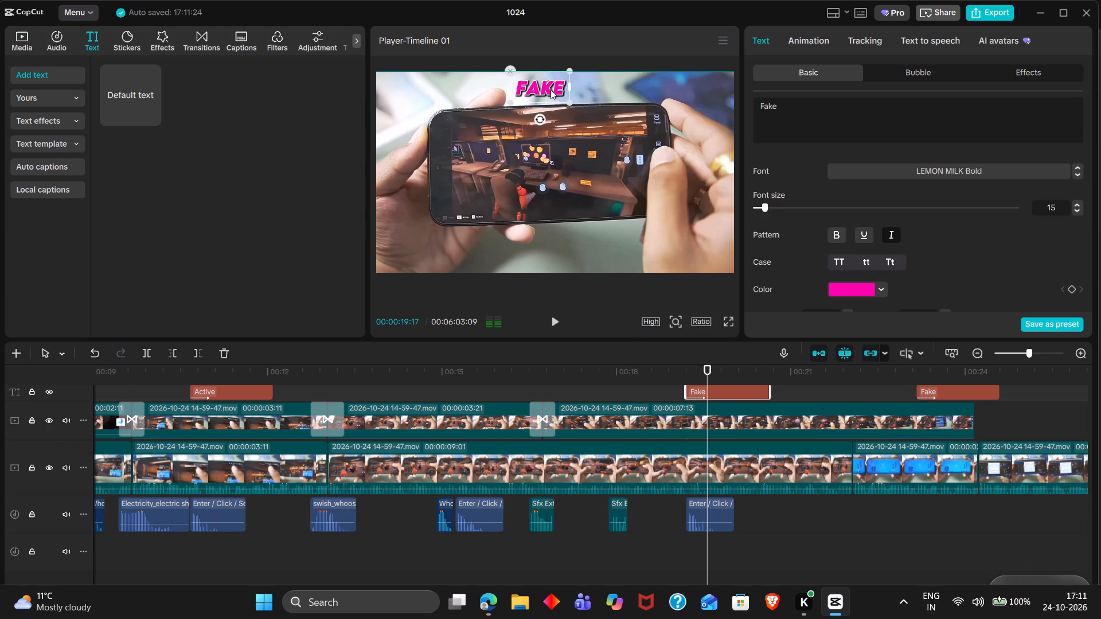
drag(550, 89, 564, 93)
drag(584, 103, 603, 108)
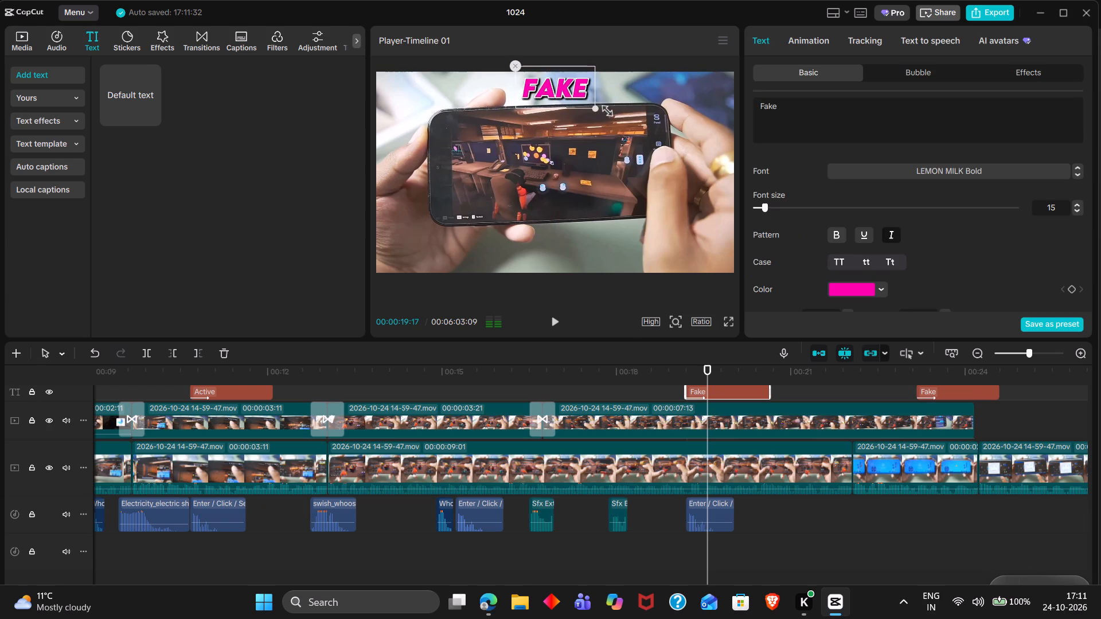
drag(603, 108, 598, 109)
click(580, 101)
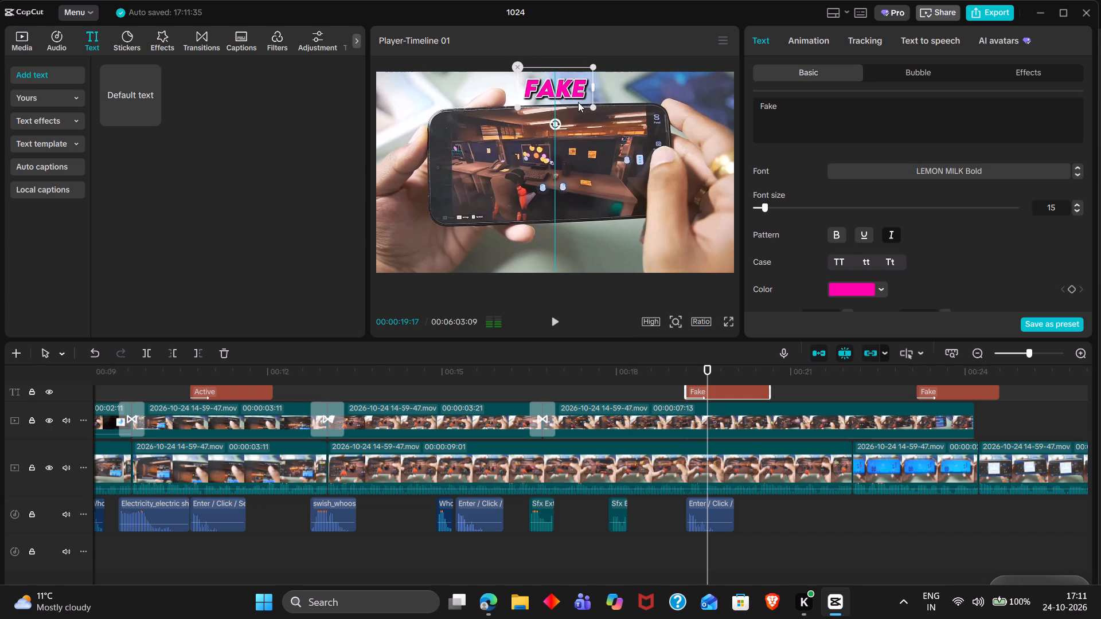
Set the Fake title's shadow bluriness to 3% and its distance to 3.
scroll(849, 211, down, 6)
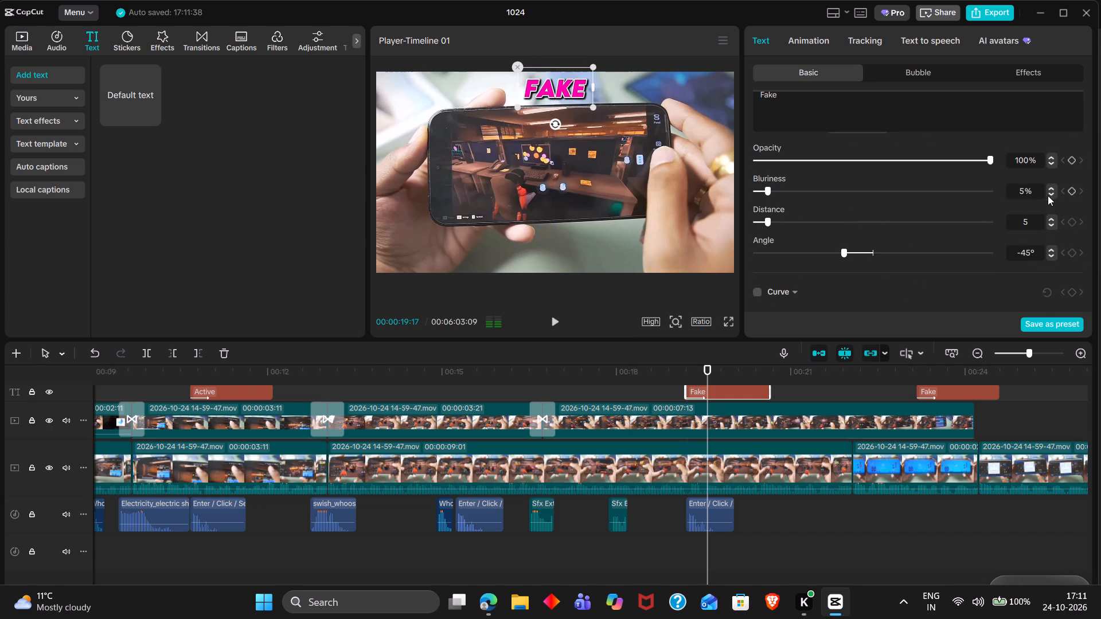
double_click(1051, 191)
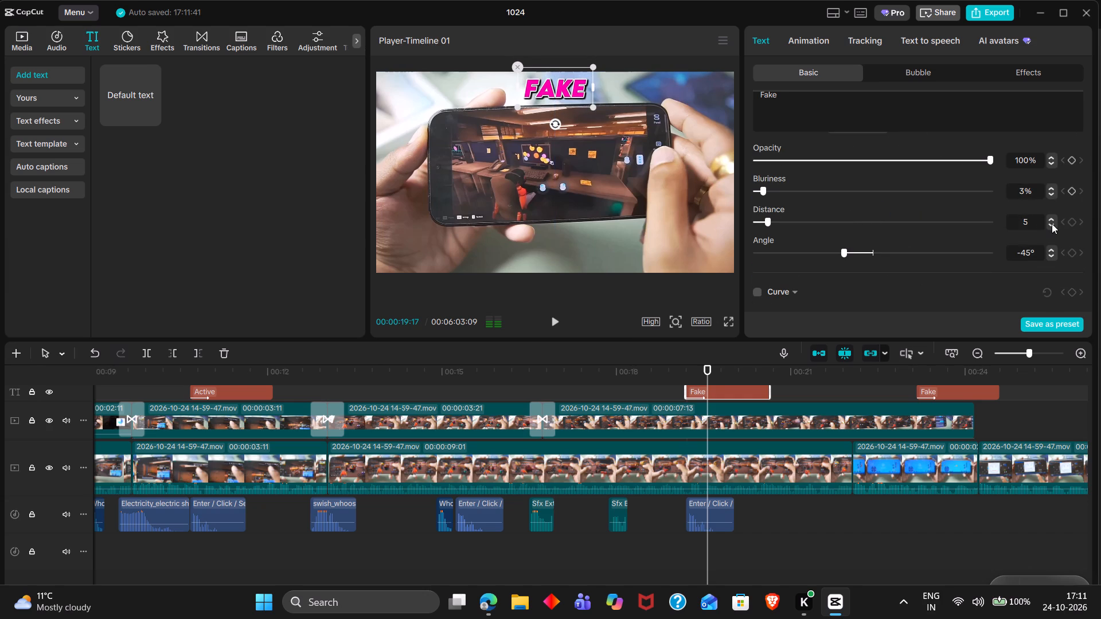
double_click(1052, 224)
Search the sticker library for "wrong".
double_click(116, 37)
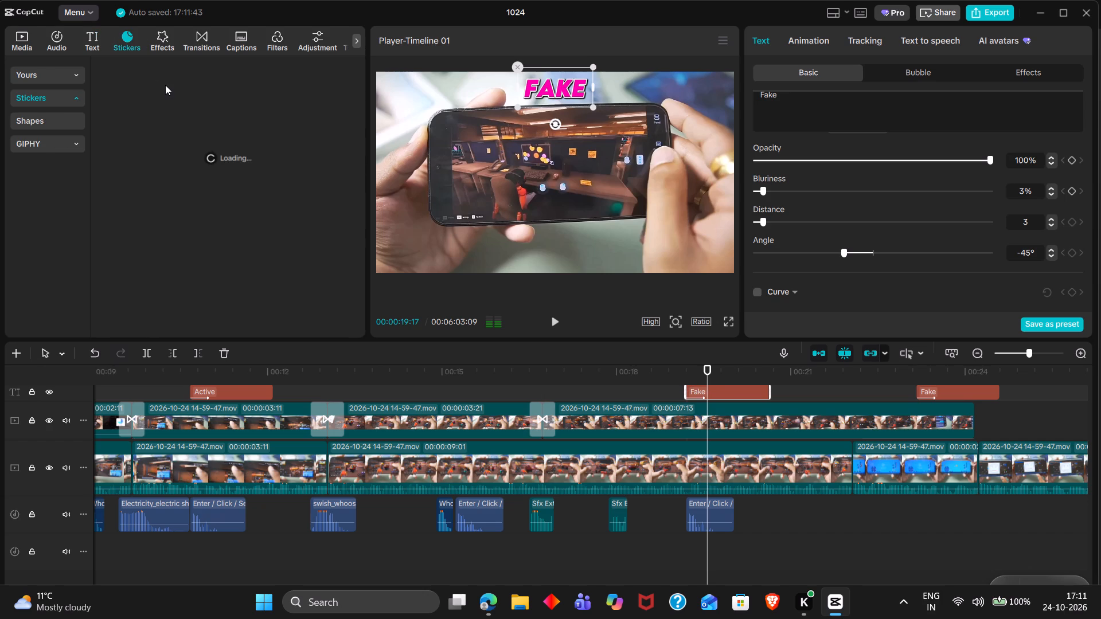
click(206, 72)
text(wrong)
key(Return)
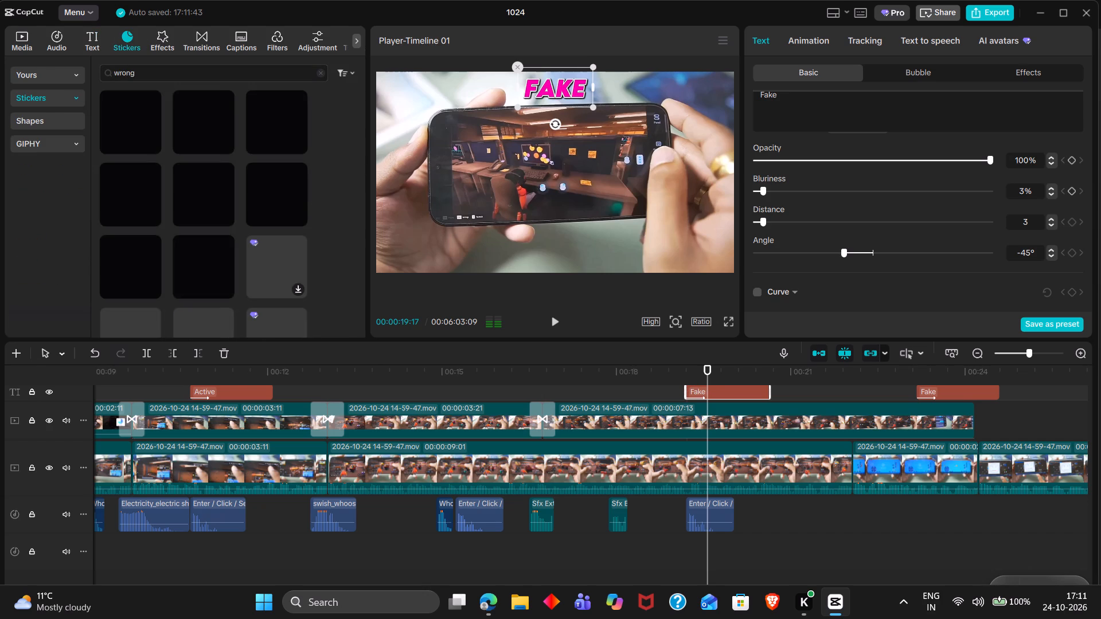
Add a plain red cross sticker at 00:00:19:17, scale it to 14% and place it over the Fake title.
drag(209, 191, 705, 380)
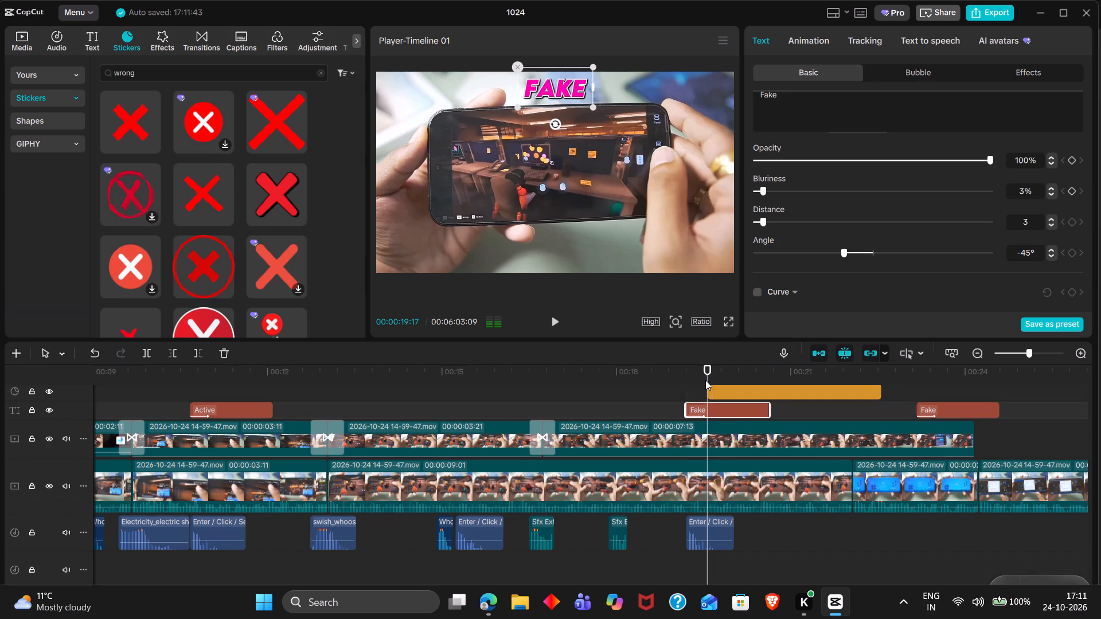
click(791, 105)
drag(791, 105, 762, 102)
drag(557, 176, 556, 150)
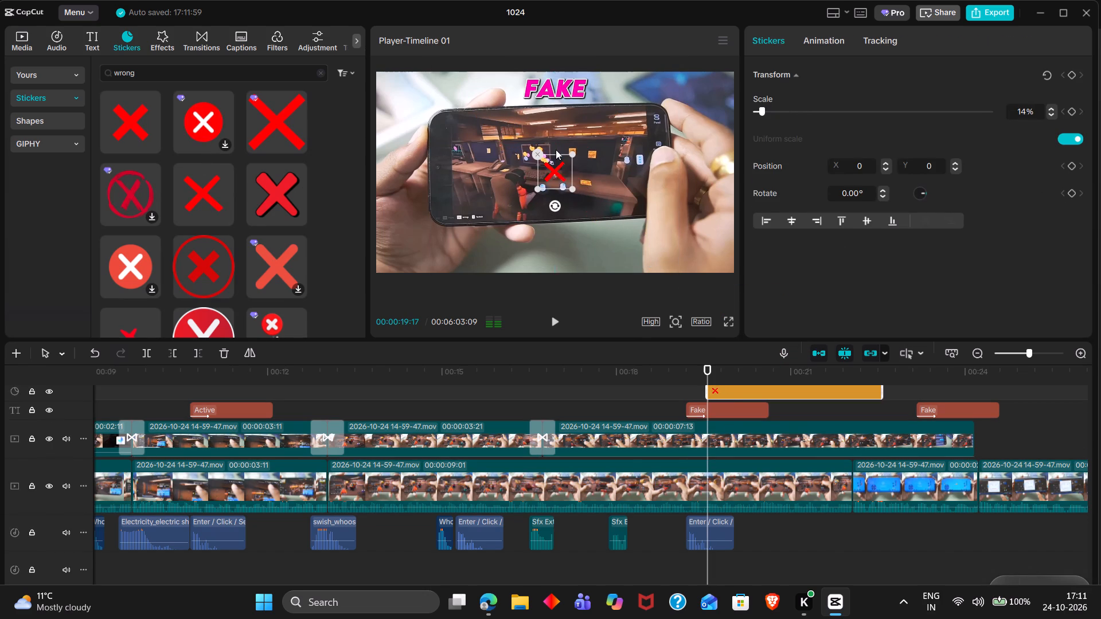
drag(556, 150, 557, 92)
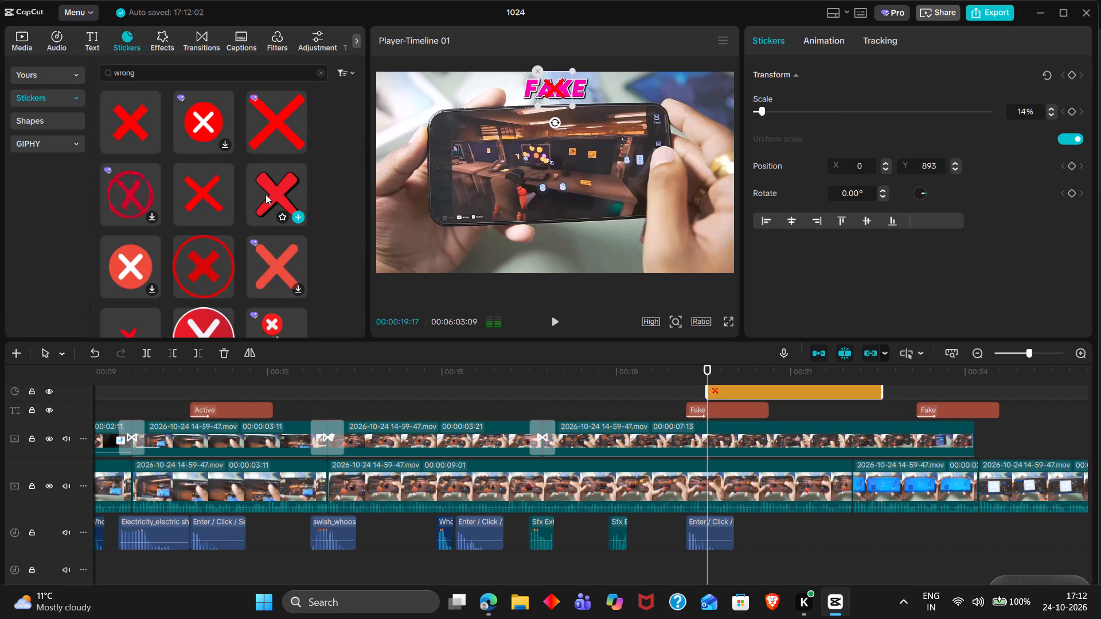
Add the black-outlined red cross sticker at 00:00:19:17 and scale it to 16%.
drag(266, 194, 707, 383)
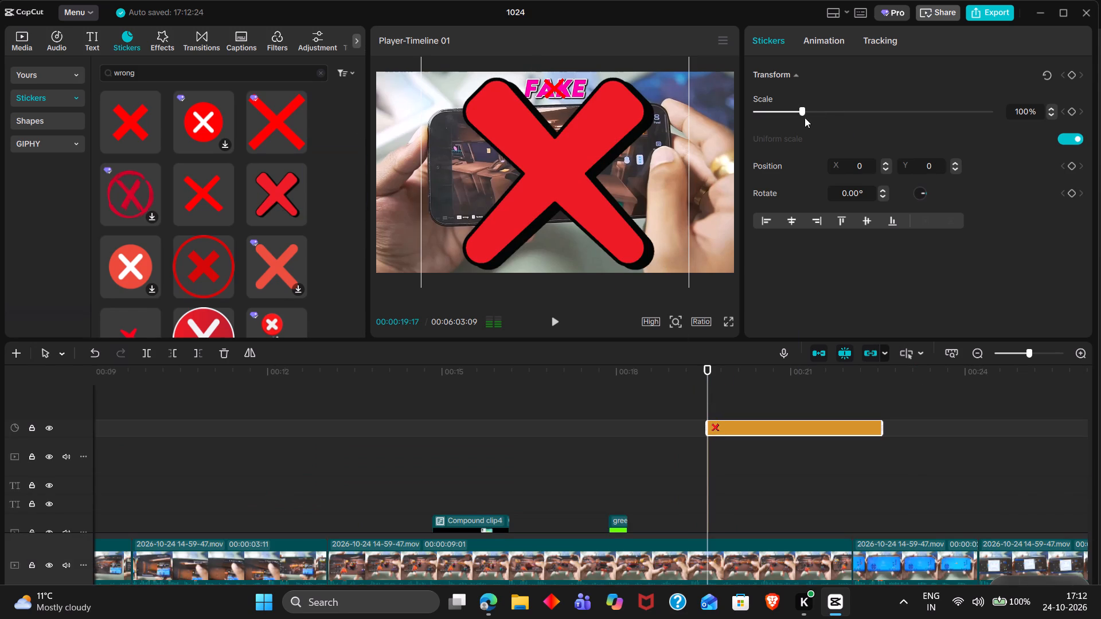
click(792, 111)
drag(792, 111, 763, 107)
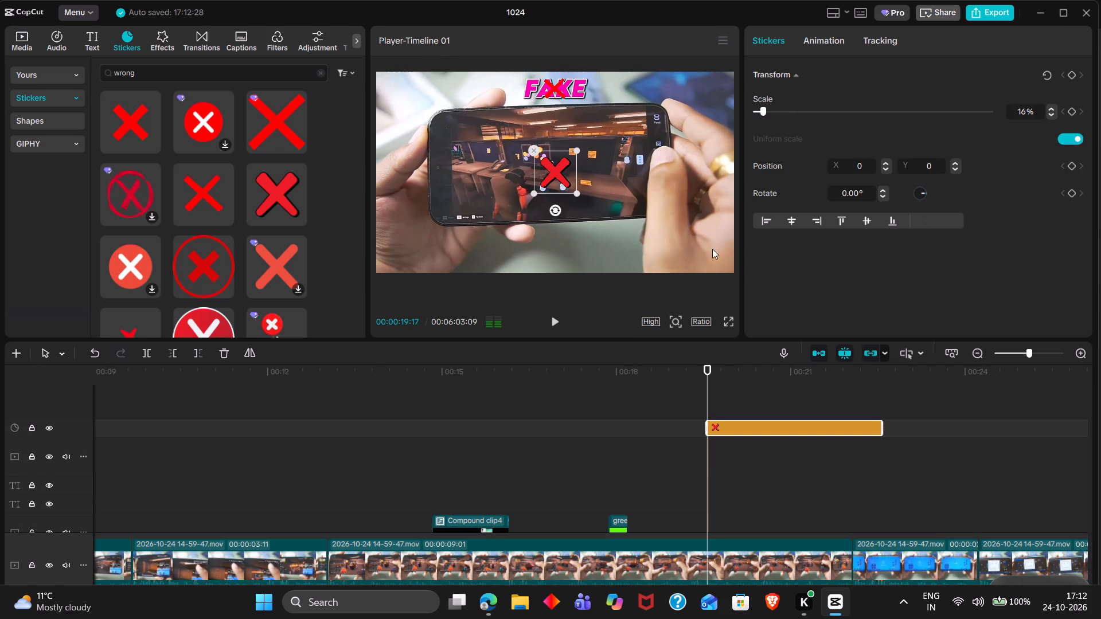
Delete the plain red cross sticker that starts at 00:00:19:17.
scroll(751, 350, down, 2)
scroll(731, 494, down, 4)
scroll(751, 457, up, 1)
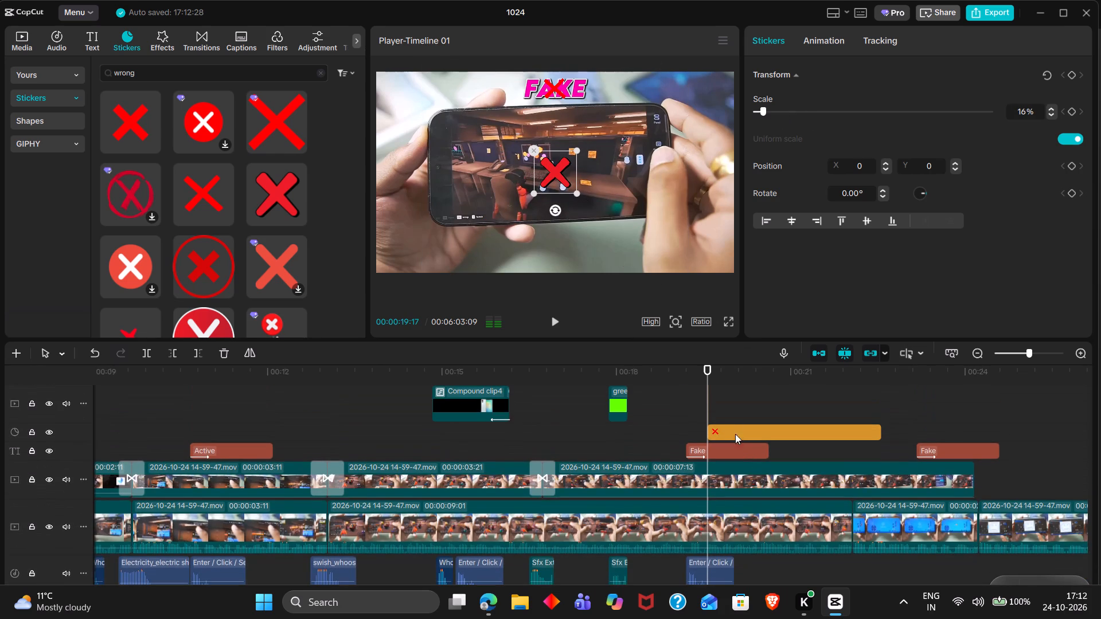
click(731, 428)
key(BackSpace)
Move the outlined cross sticker to a lower track, centre it over the Fake title and scale it to 11%.
scroll(731, 428, up, 1)
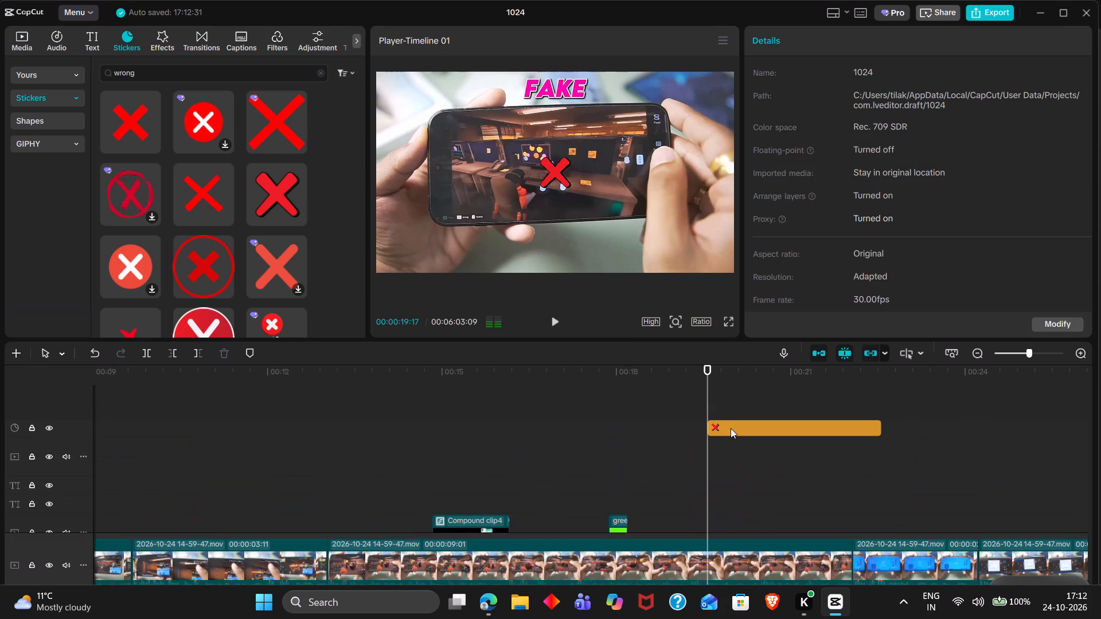
drag(719, 426, 721, 527)
scroll(721, 527, down, 1)
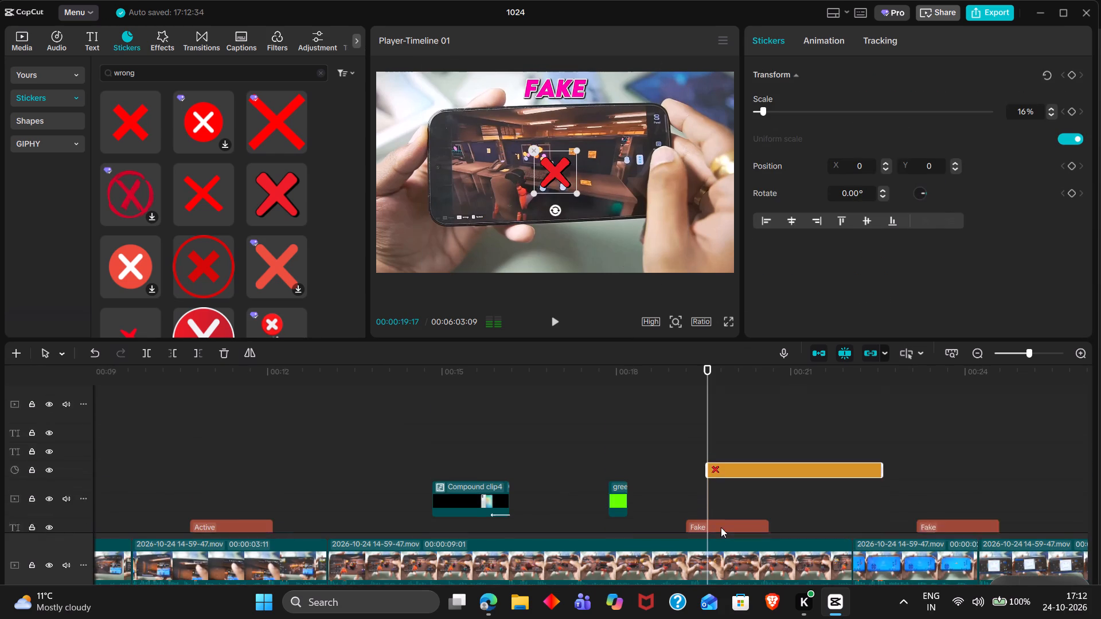
scroll(721, 527, down, 1)
drag(558, 171, 558, 91)
drag(572, 109, 566, 97)
click(557, 95)
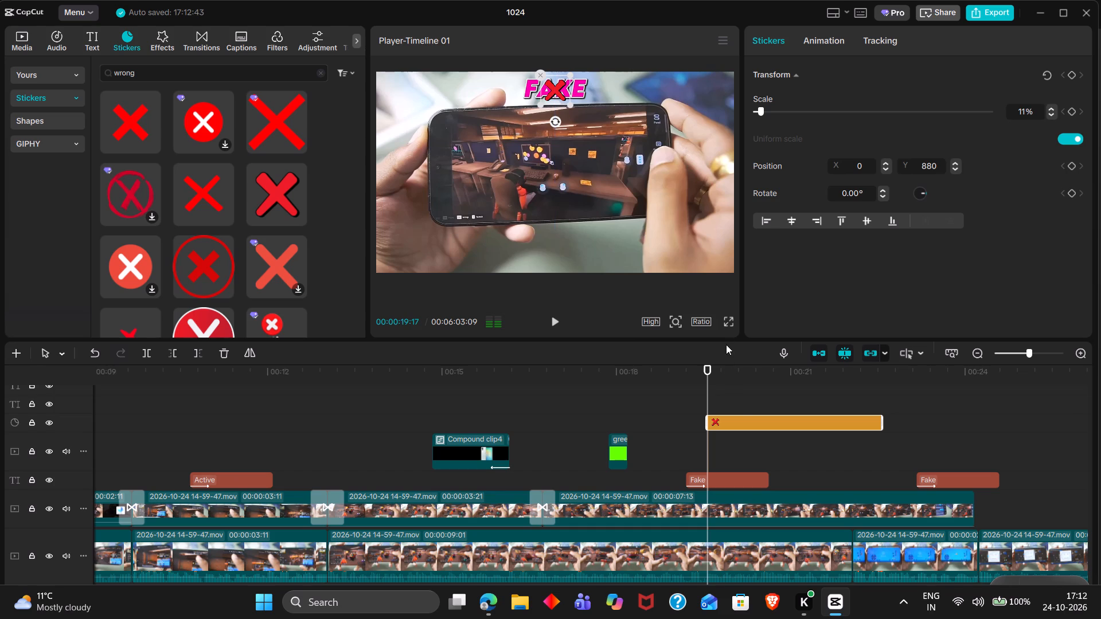
Raise the outlined cross sticker to a Y position of 902 and briefly preview it over the title.
click(922, 166)
key(Up)
key(Up)
key(Up)
key(Up)
key(Up)
key(Up)
key(Up)
key(Up)
key(Up)
key(Up)
key(Up)
key(Up)
key(Up)
key(Up)
key(Up)
key(Up)
key(Up)
key(Up)
key(Up)
key(Up)
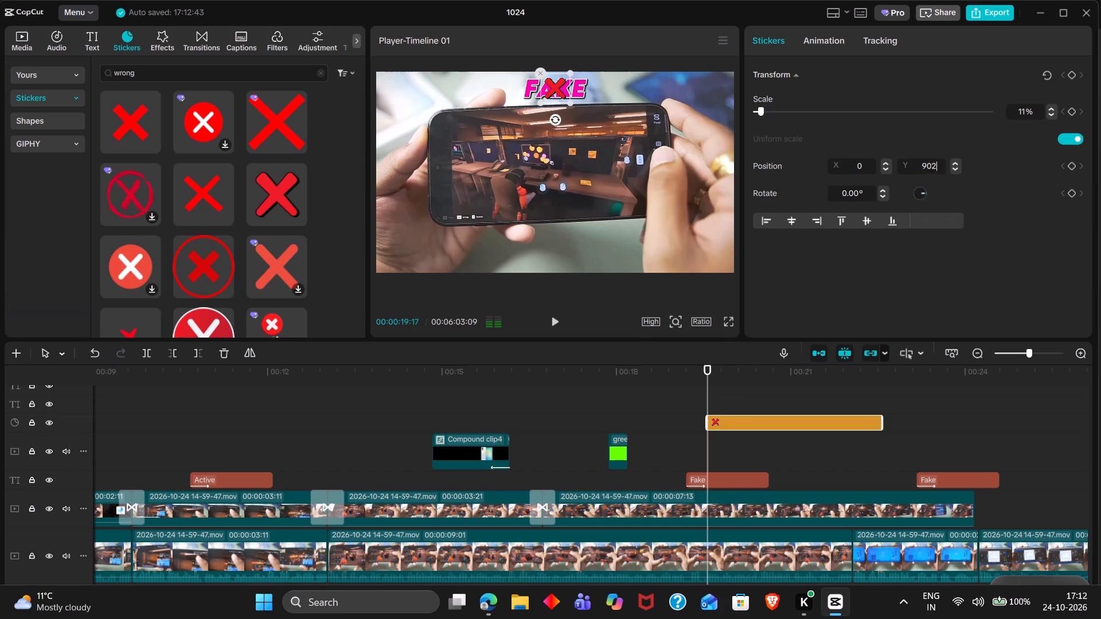
double_click(689, 430)
key(space)
key(space)
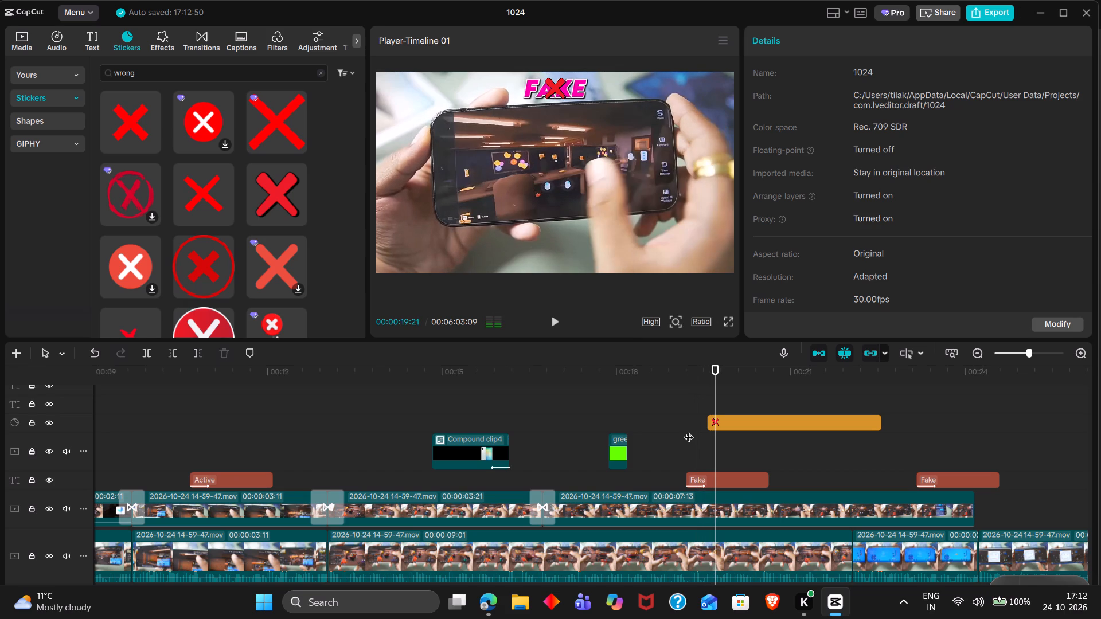
Give the outlined cross sticker a Fade In entrance animation and shorten the animation's duration.
double_click(709, 408)
click(723, 423)
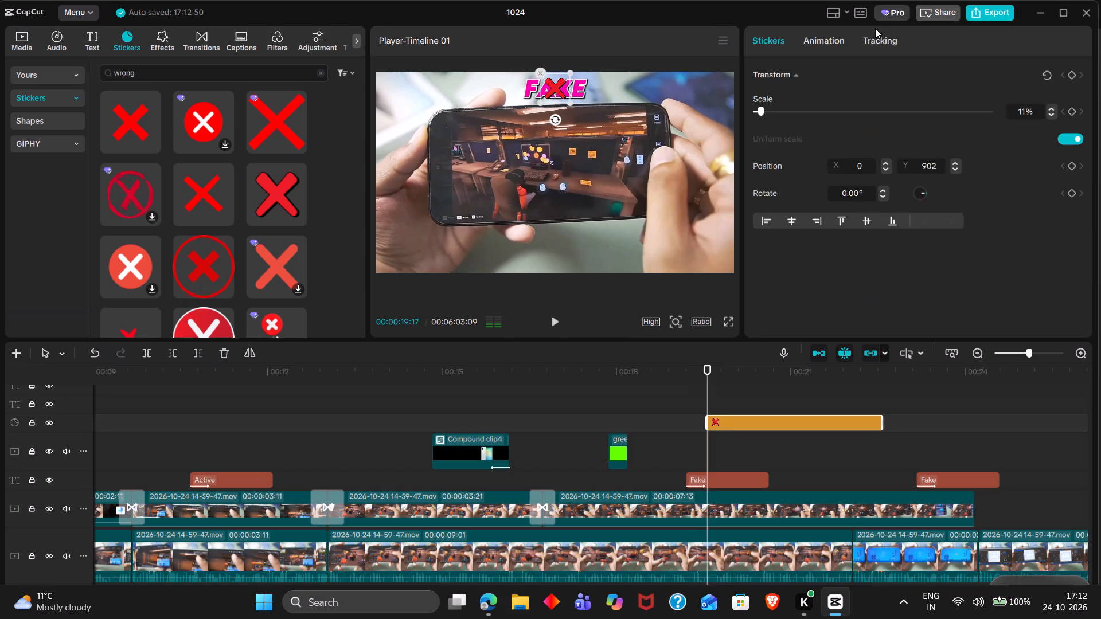
double_click(829, 42)
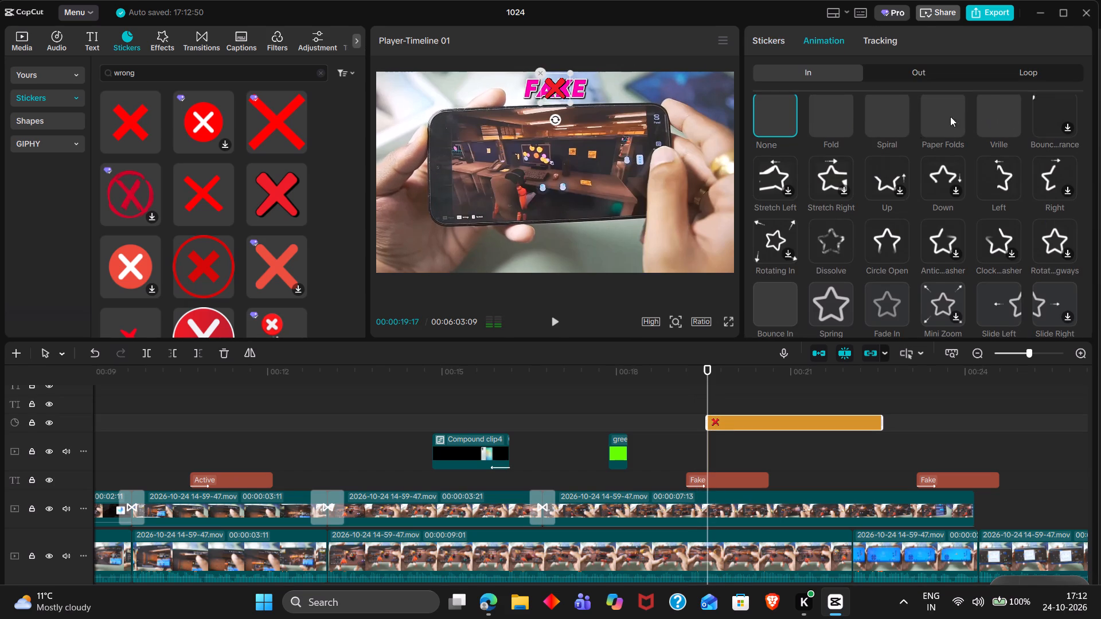
scroll(887, 249, down, 1)
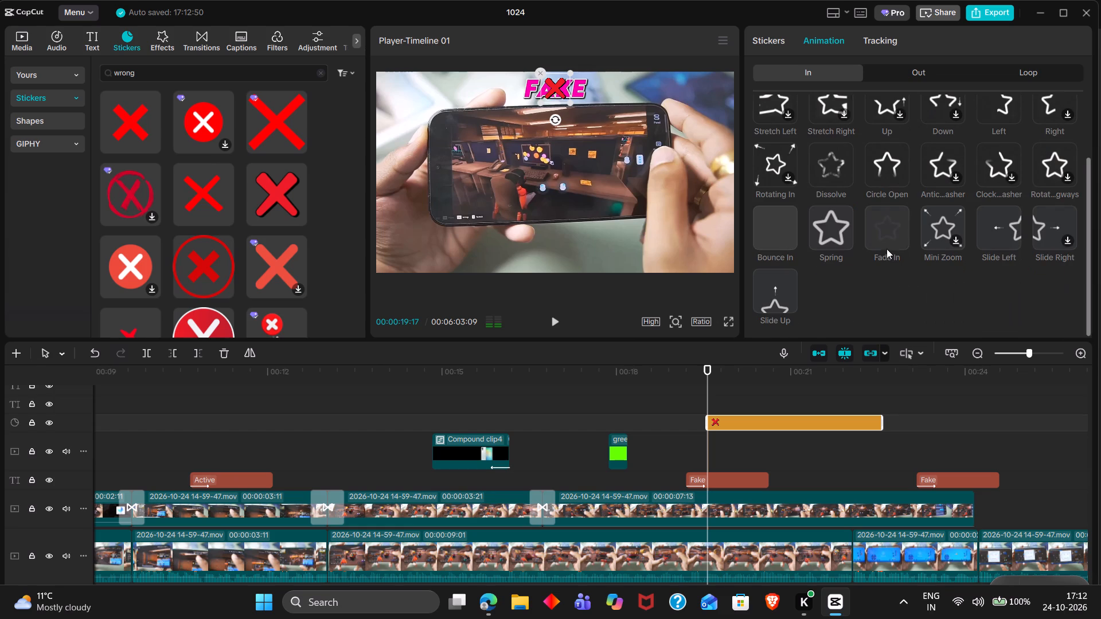
double_click(883, 213)
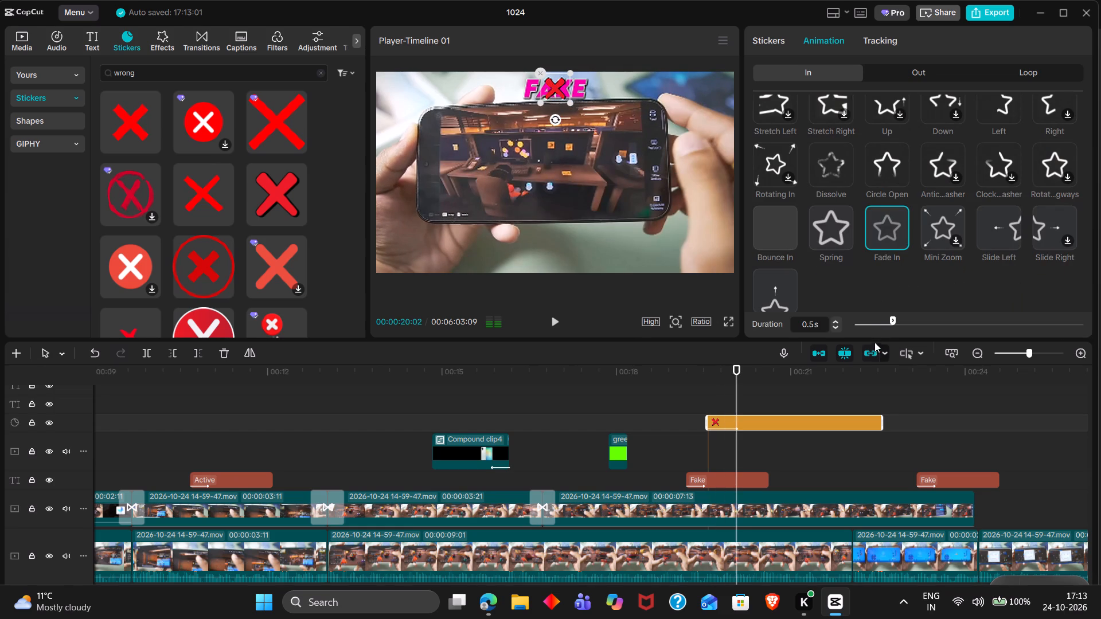
click(872, 327)
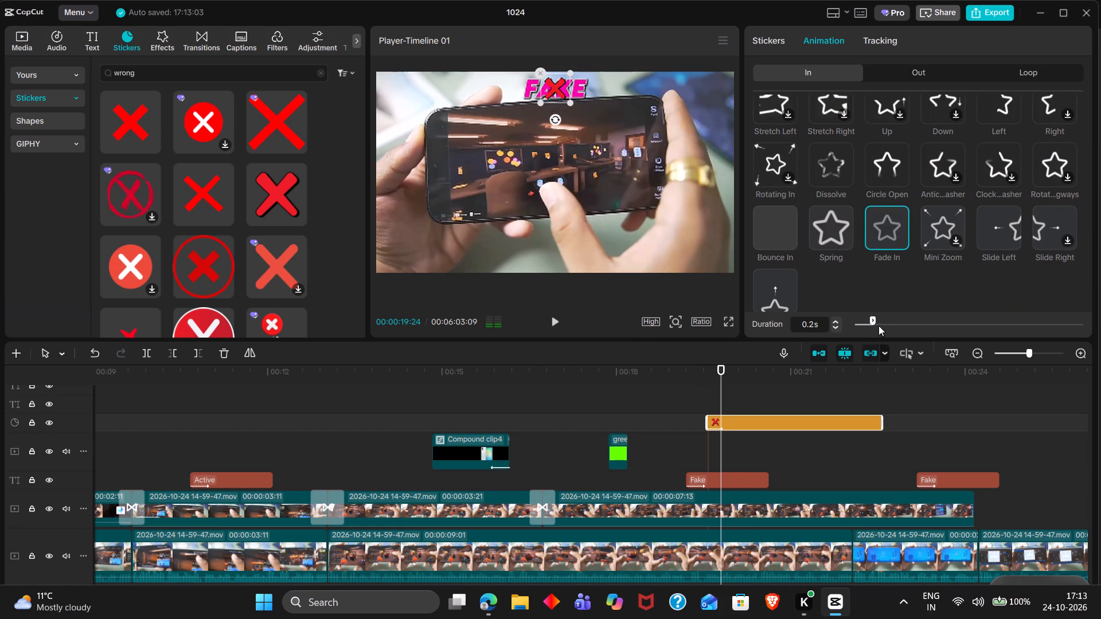
click(879, 326)
Search the sound effects for "wrong" and add the Wrong answer sound from Official Sound Studio at 00:00:19:17.
click(703, 386)
drag(703, 386, 710, 388)
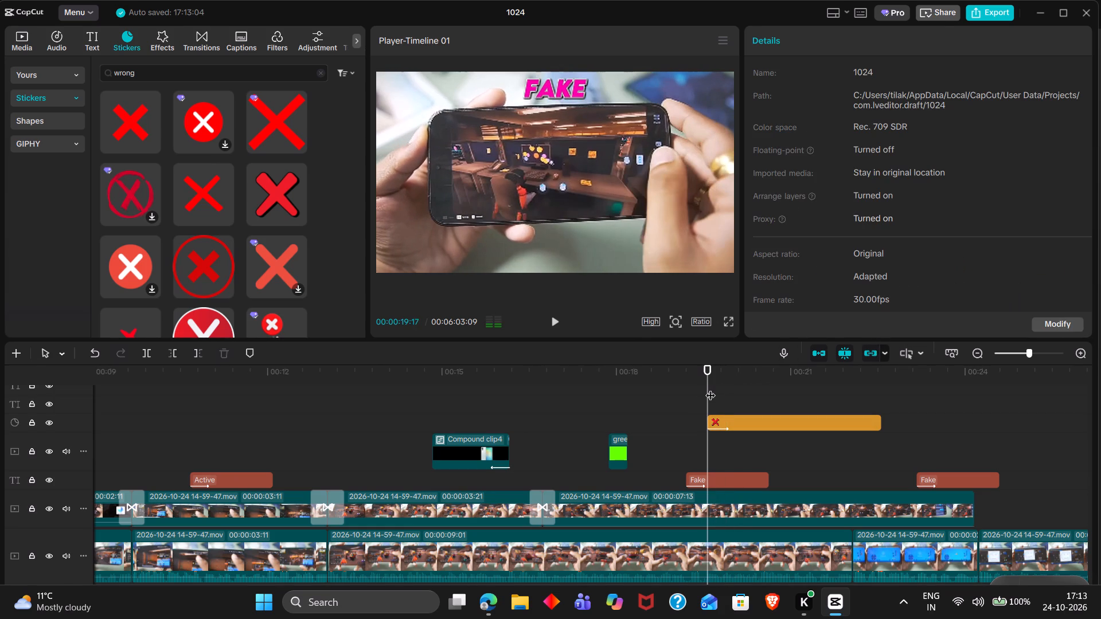
double_click(48, 38)
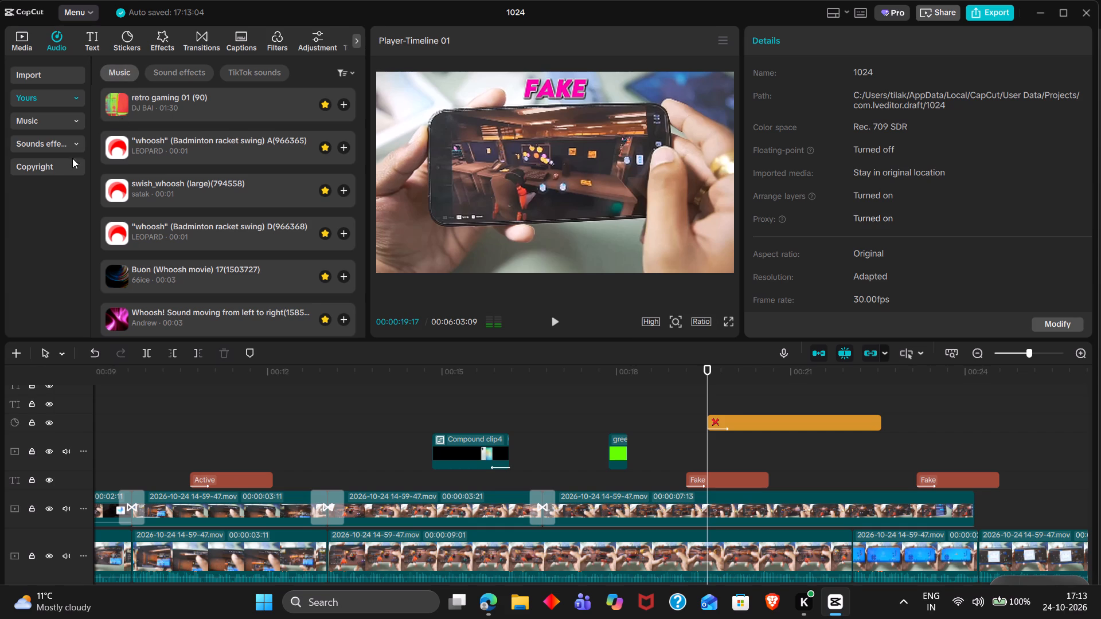
click(46, 146)
click(191, 77)
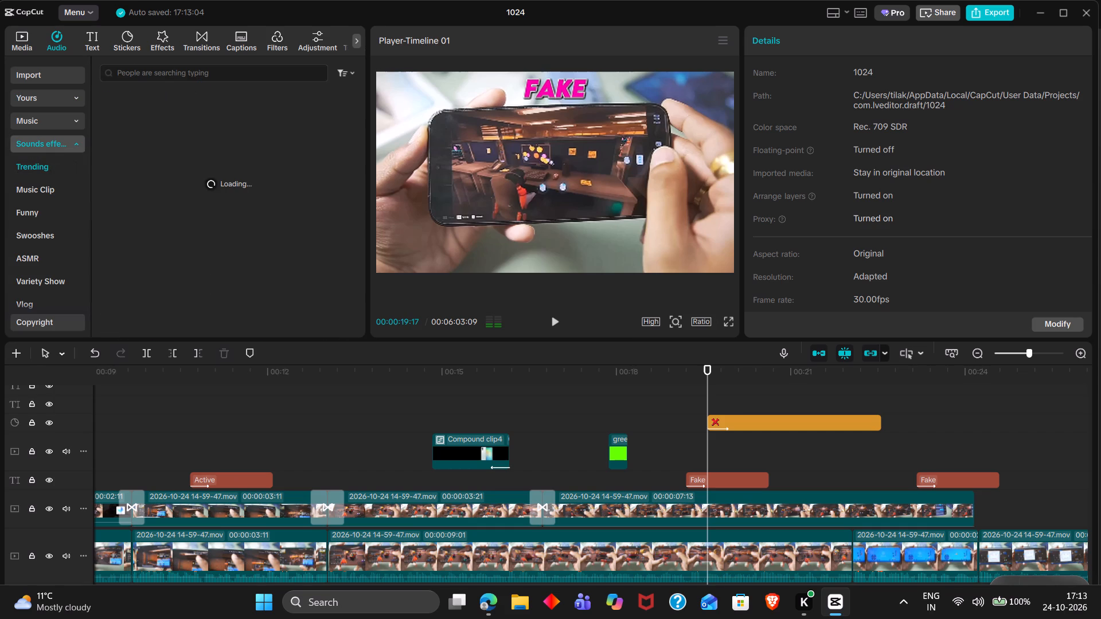
text(wrong)
key(Return)
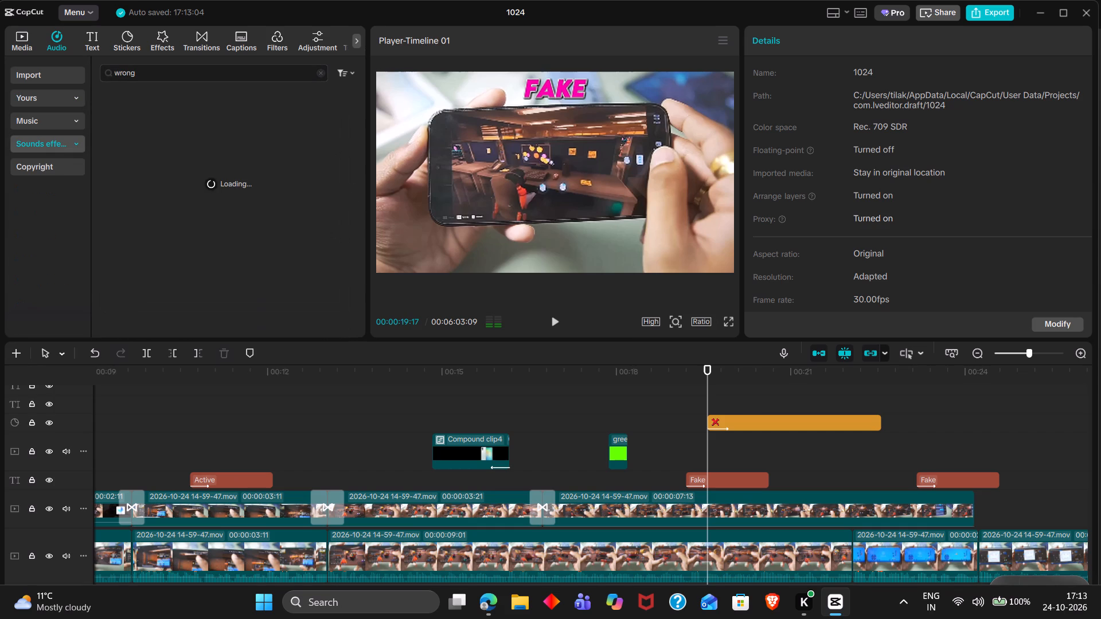
double_click(219, 140)
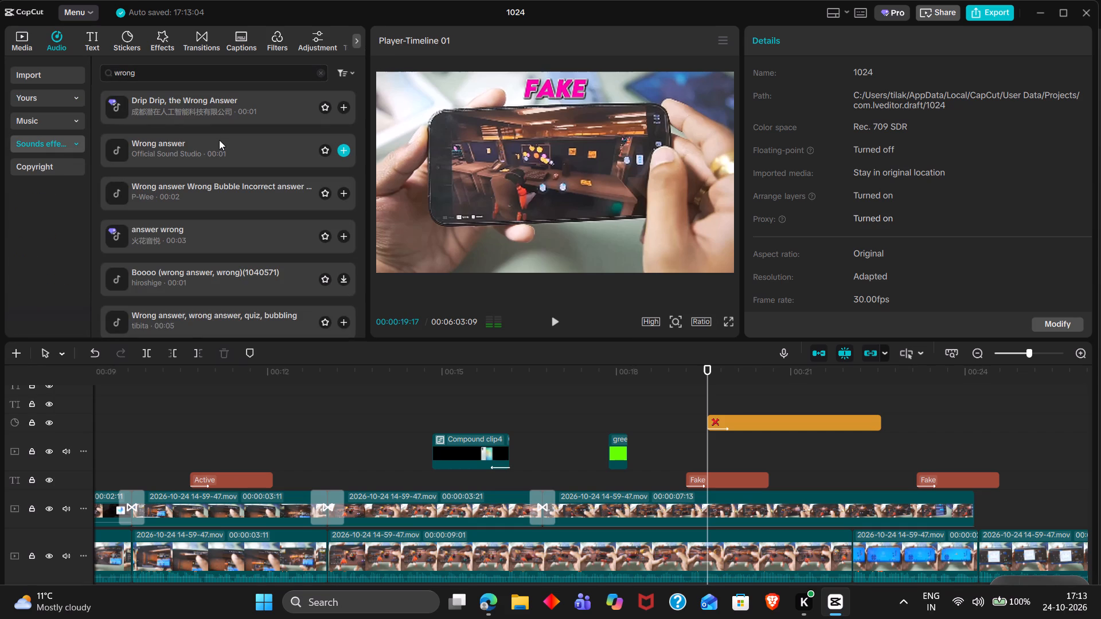
drag(219, 140, 710, 435)
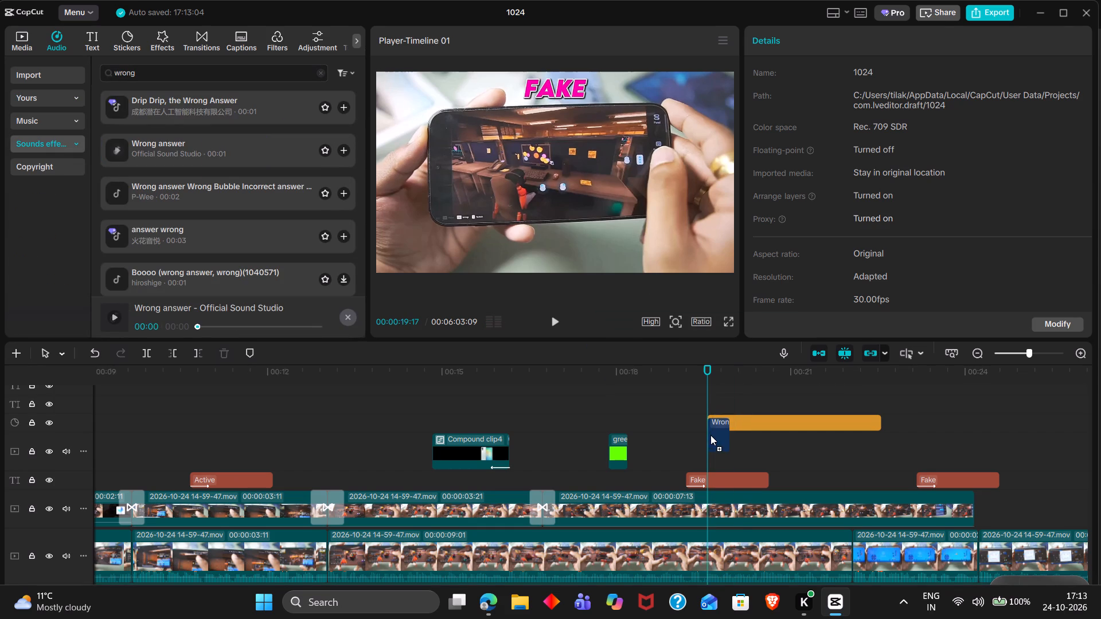
Trim the end of the Enter / Click sound under the Fake title back to 00:00:19:17.
scroll(710, 435, down, 2)
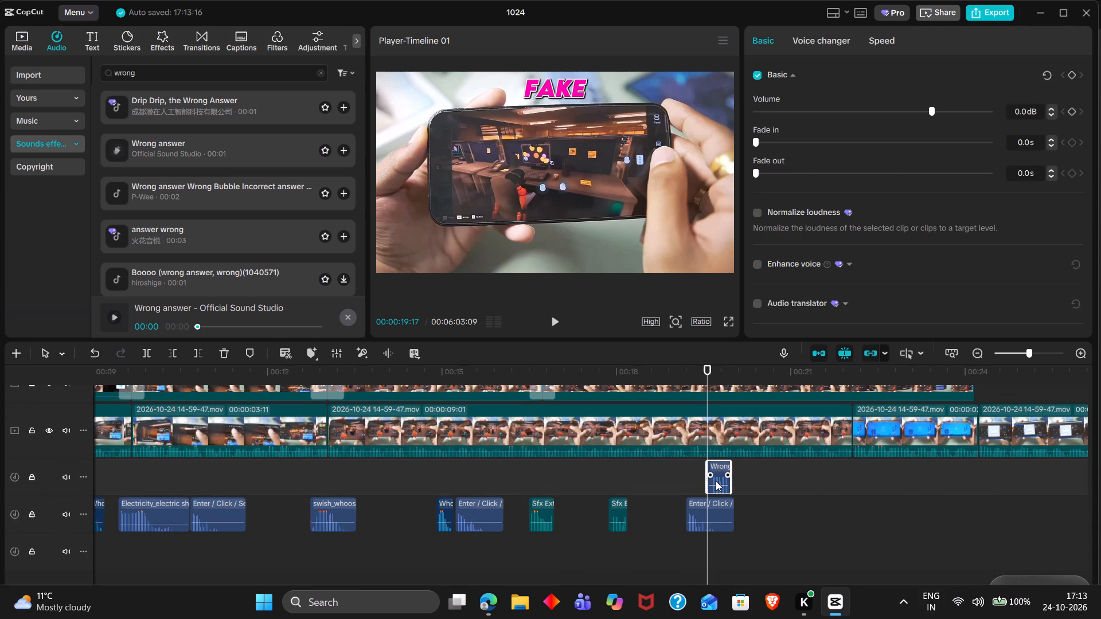
click(723, 511)
key(w)
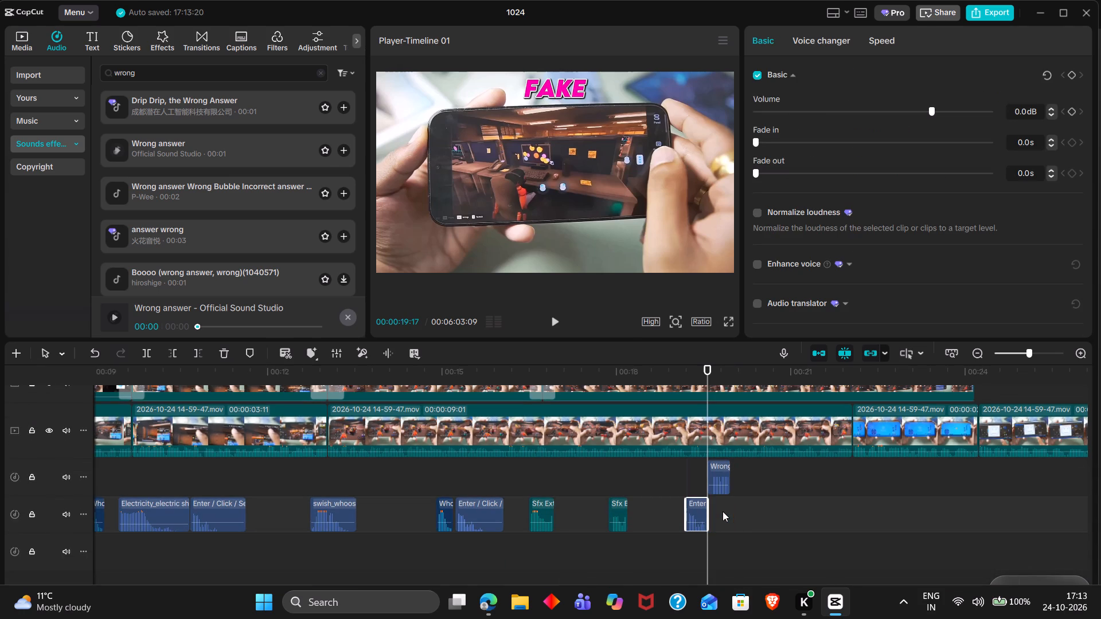
Move the Wrong answer sound onto the Enter / Click sound's track directly after it, and preview the sequence.
drag(721, 469, 721, 504)
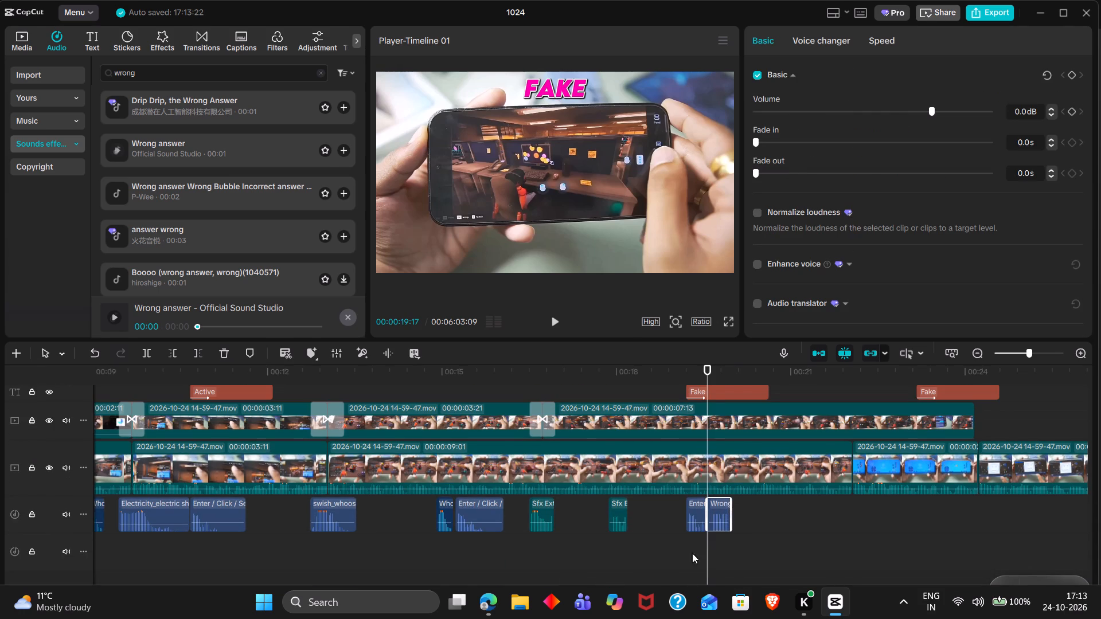
double_click(688, 558)
key(space)
key(space)
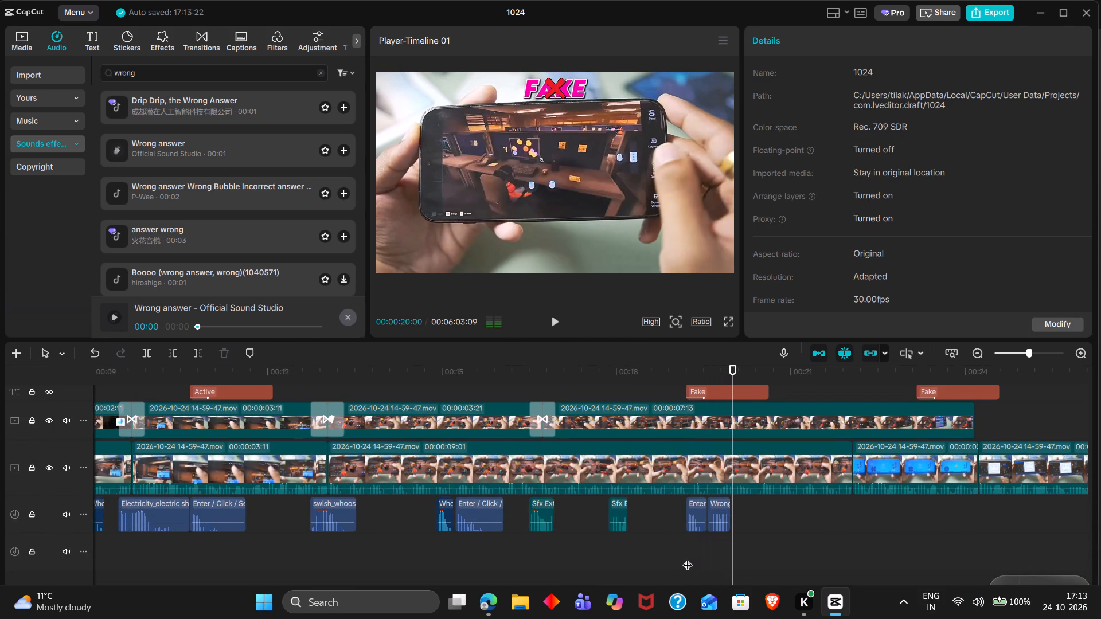
Copy the green flash overlay and paste it at 00:00:19:17, above the first Fake title.
key(space)
key(space)
scroll(688, 558, up, 1)
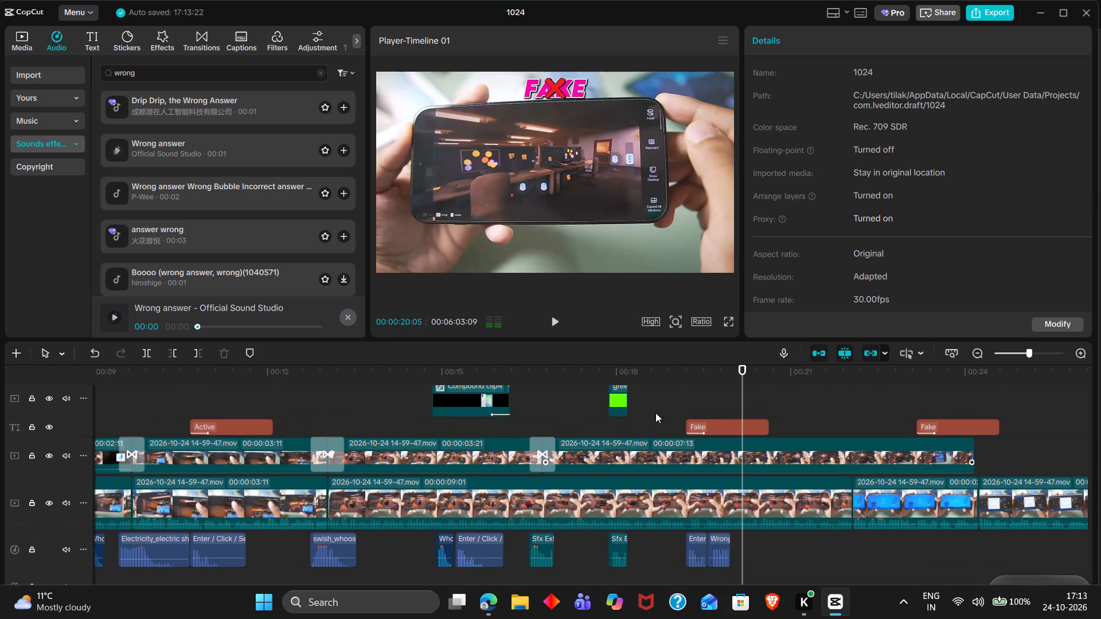
double_click(594, 424)
key(space)
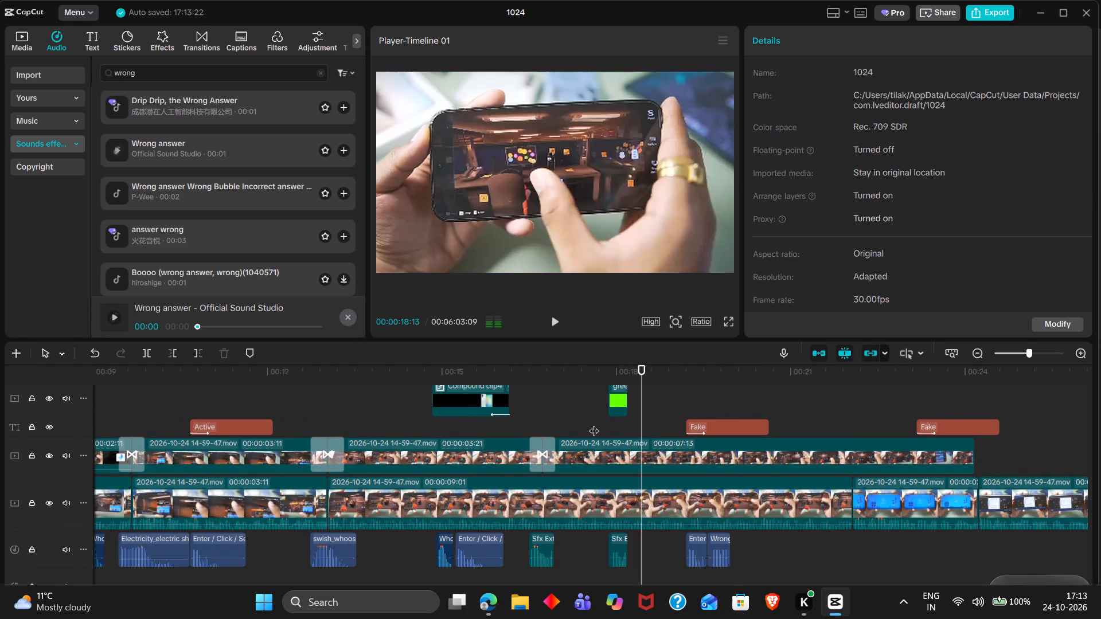
key(space)
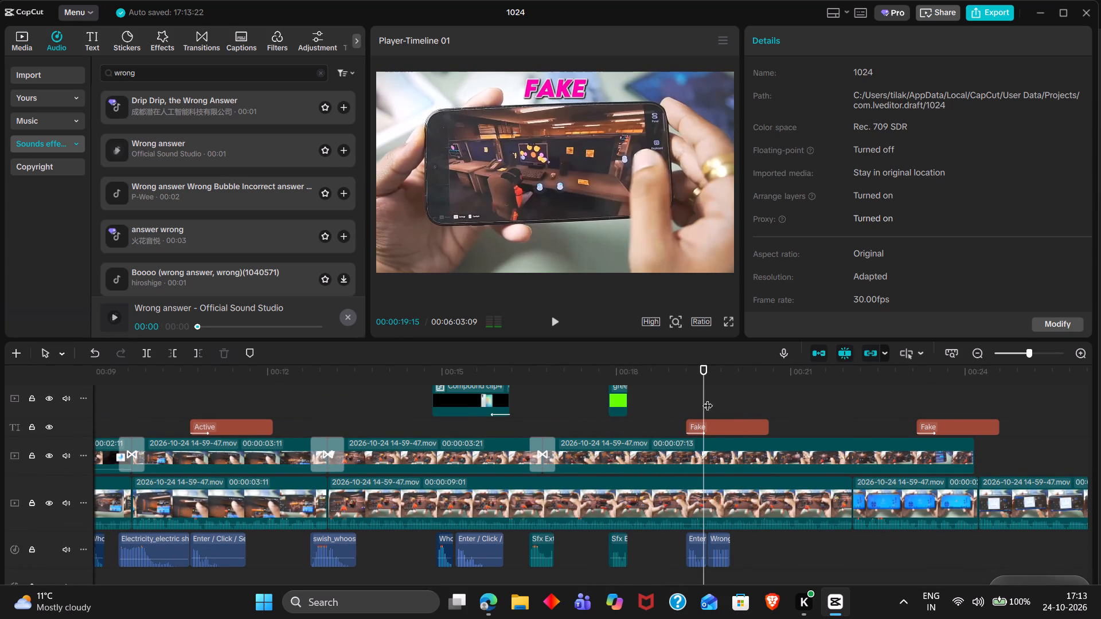
double_click(712, 403)
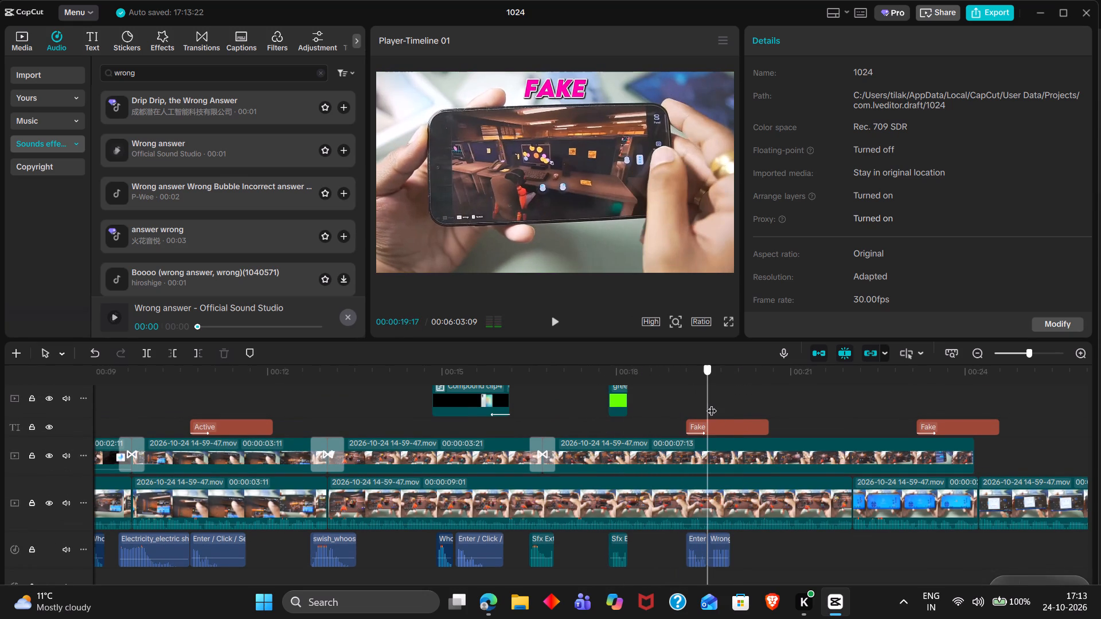
click(618, 397)
key(ctrl+c)
key(ctrl+v)
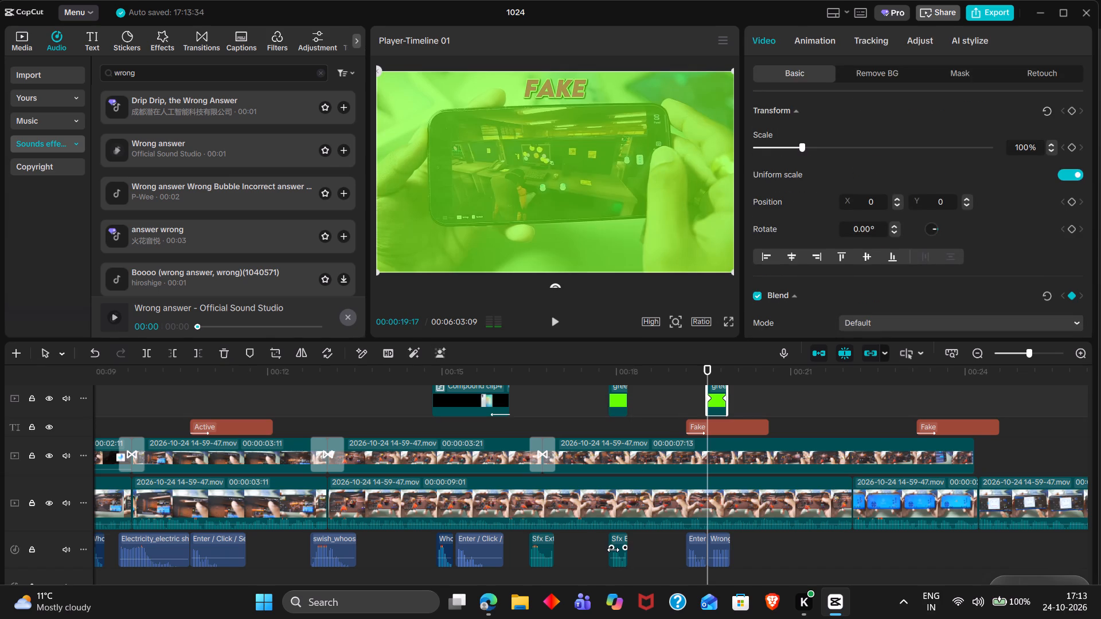
Replace the pasted green overlay with the imported red bg.webp image, keeping the original video effect.
scroll(561, 484, right, 3)
scroll(331, 451, up, 1)
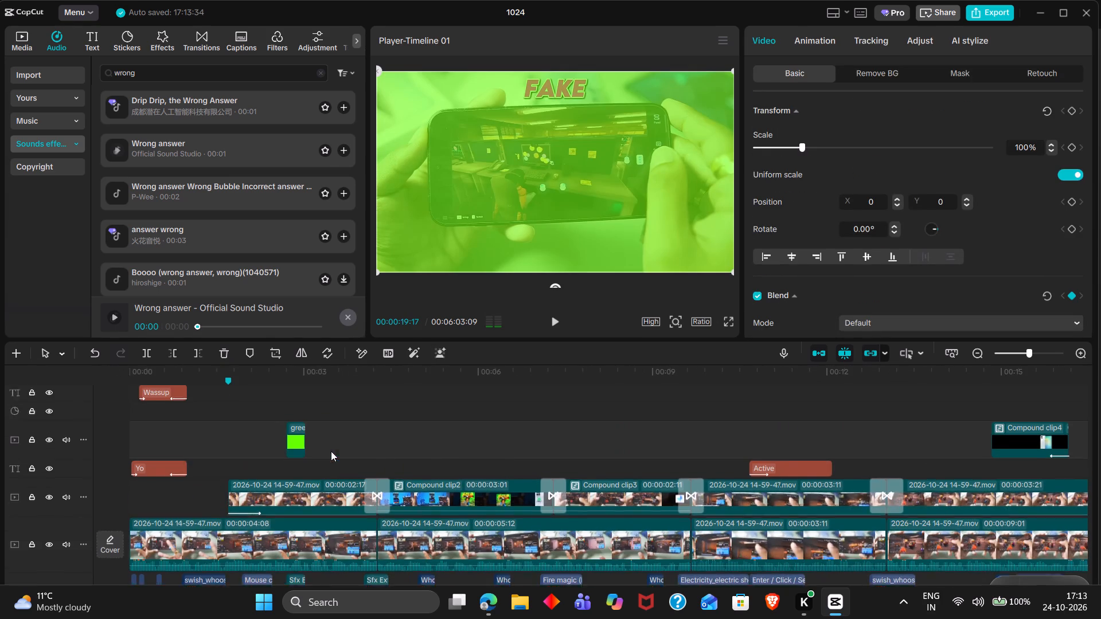
double_click(35, 36)
click(24, 36)
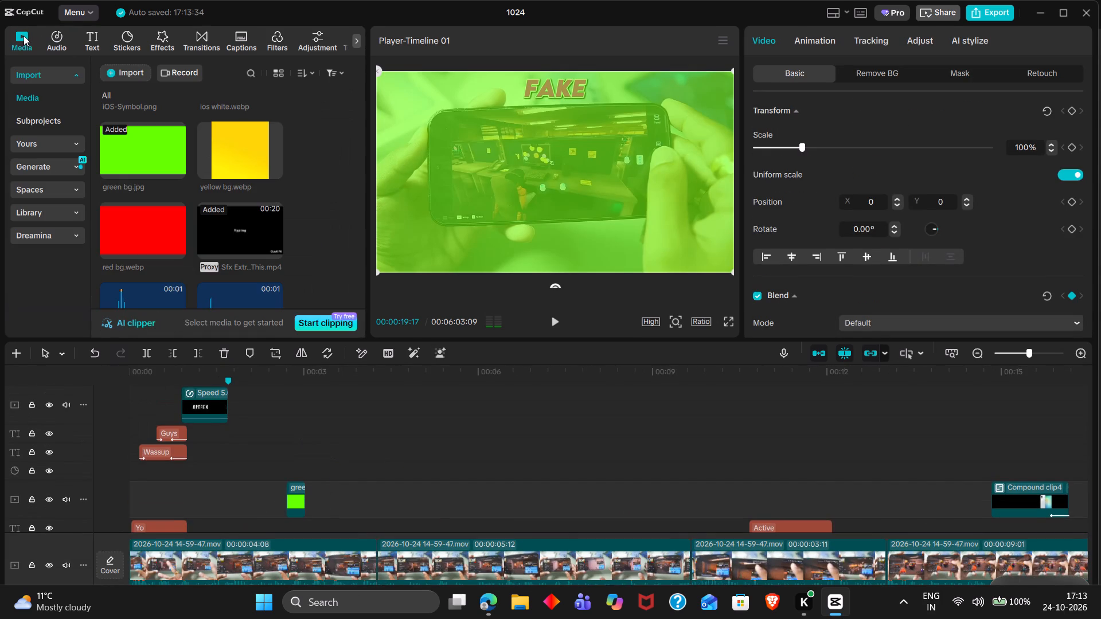
scroll(475, 383, left, 1)
scroll(516, 499, down, 1)
scroll(516, 499, left, 1)
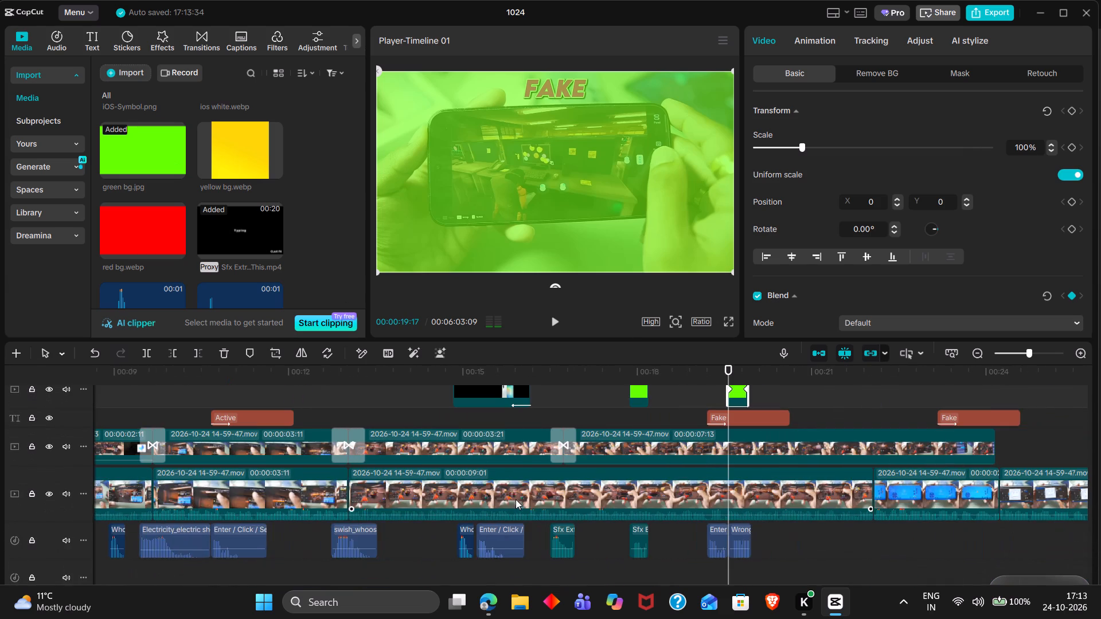
scroll(516, 499, up, 1)
drag(153, 231, 758, 442)
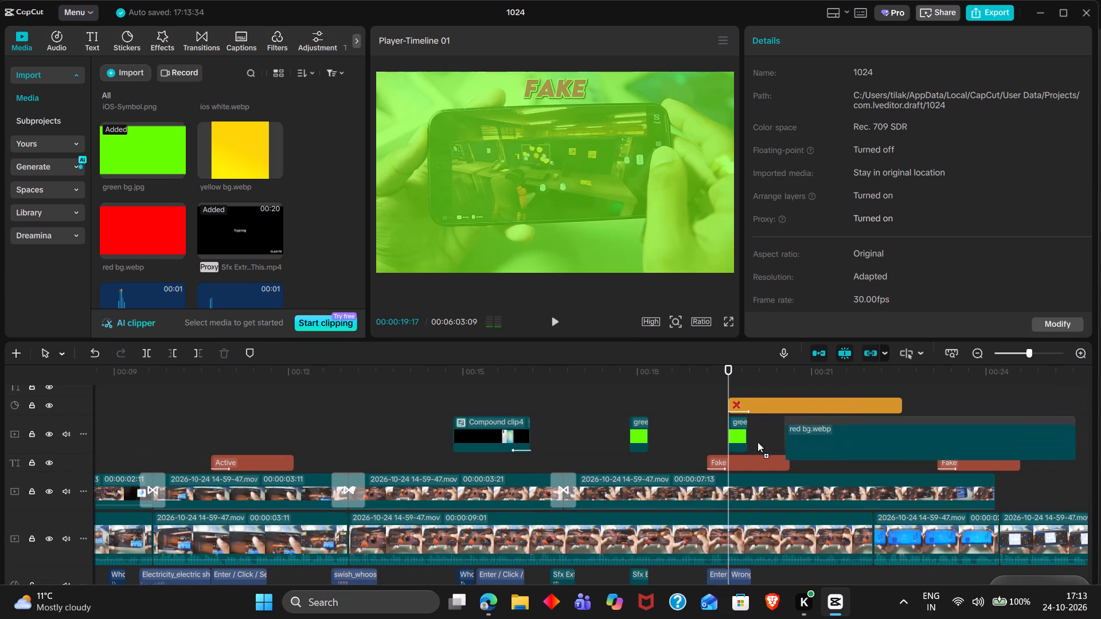
drag(758, 442, 734, 434)
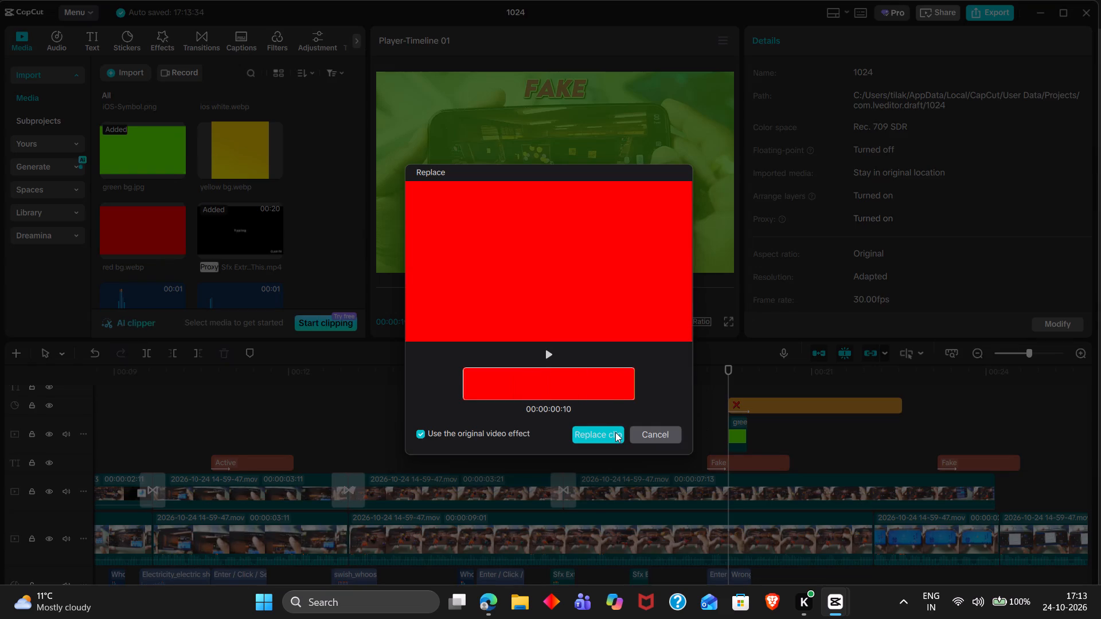
click(615, 432)
Play back the section around the first Fake title to check the red flash and cross sticker timing.
double_click(717, 438)
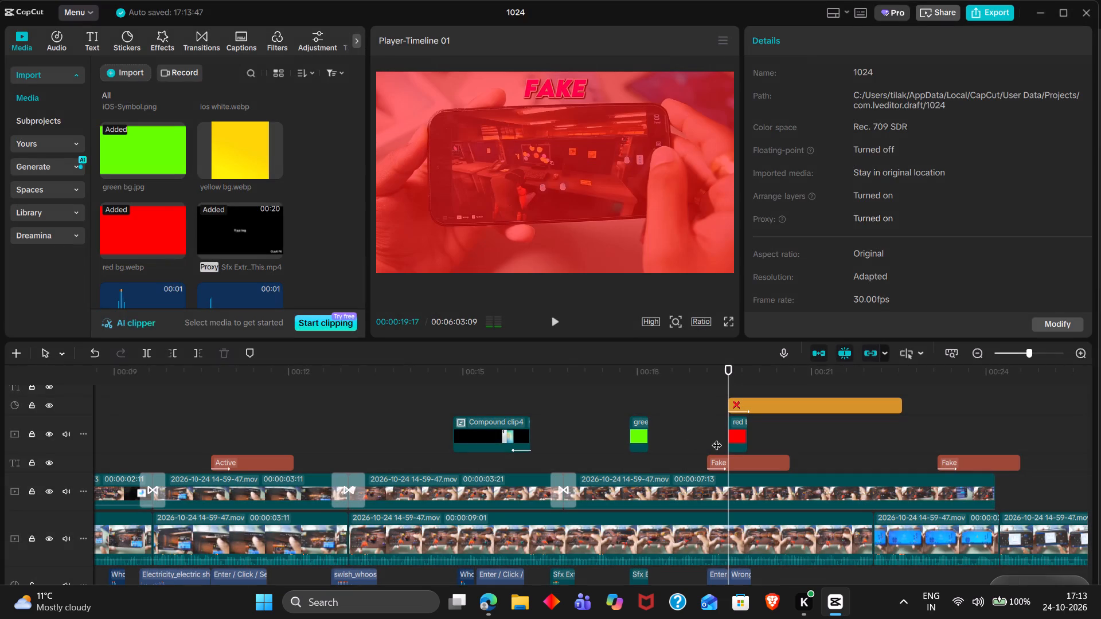
drag(717, 438, 698, 438)
key(space)
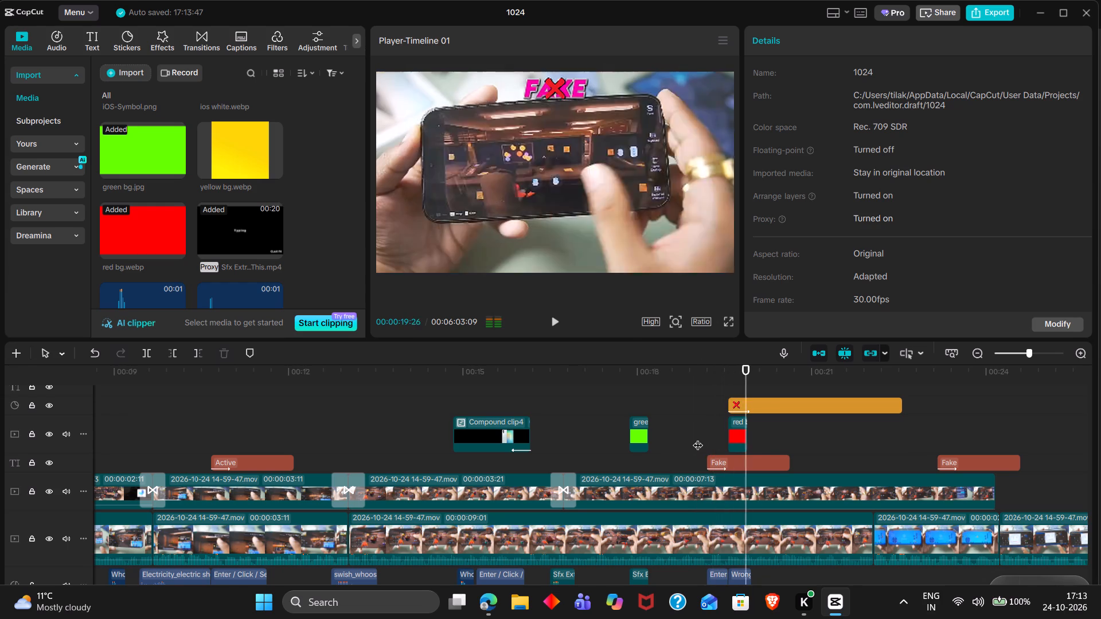
key(space)
scroll(698, 438, left, 1)
key(space)
key(space)
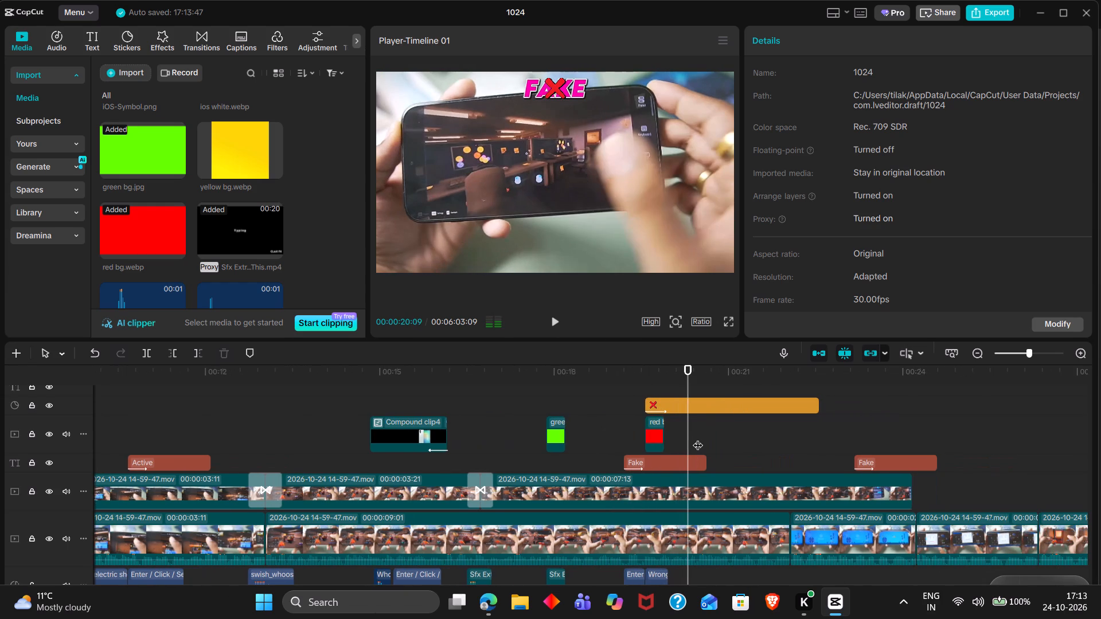
key(space)
key(space)
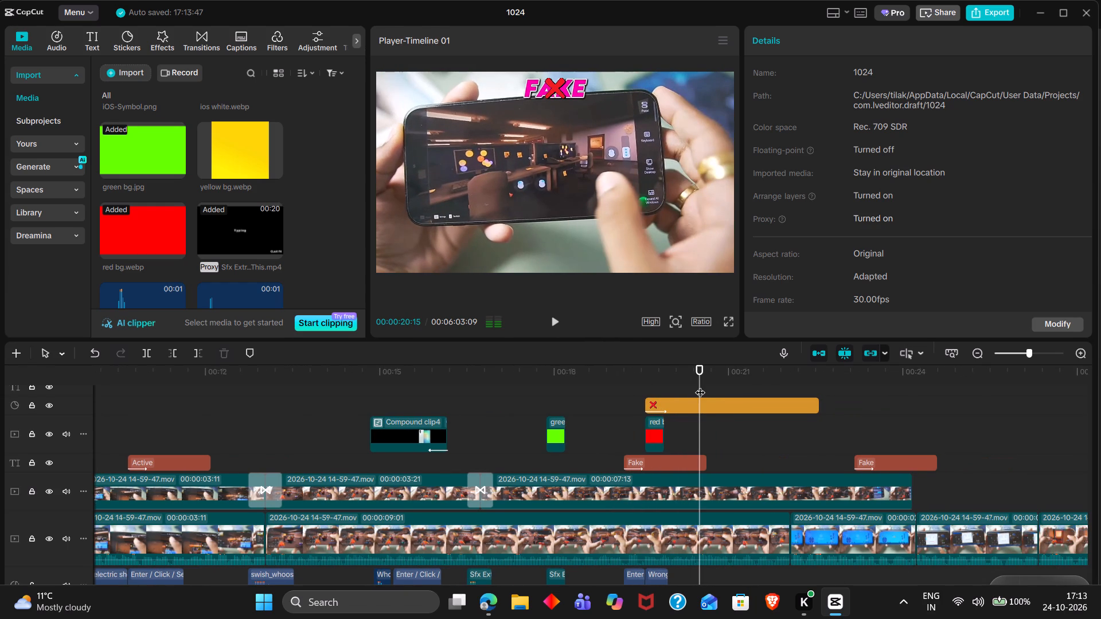
Trim the ends of the first Fake title and the cross sticker together to 00:00:20:12.
click(700, 385)
drag(720, 387, 720, 466)
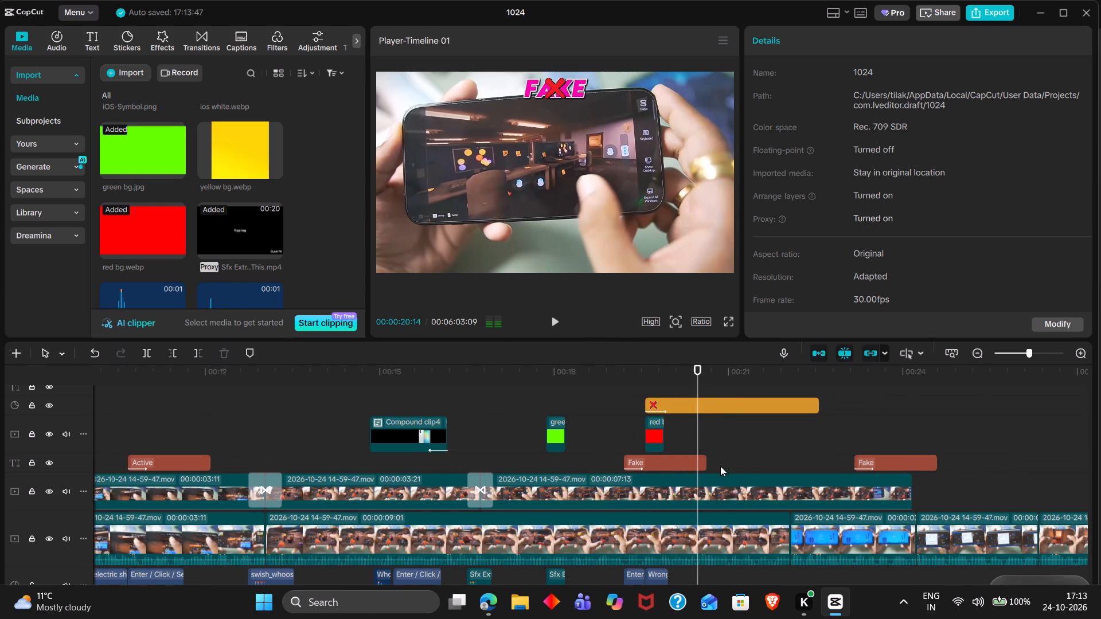
drag(720, 466, 722, 467)
drag(722, 467, 702, 461)
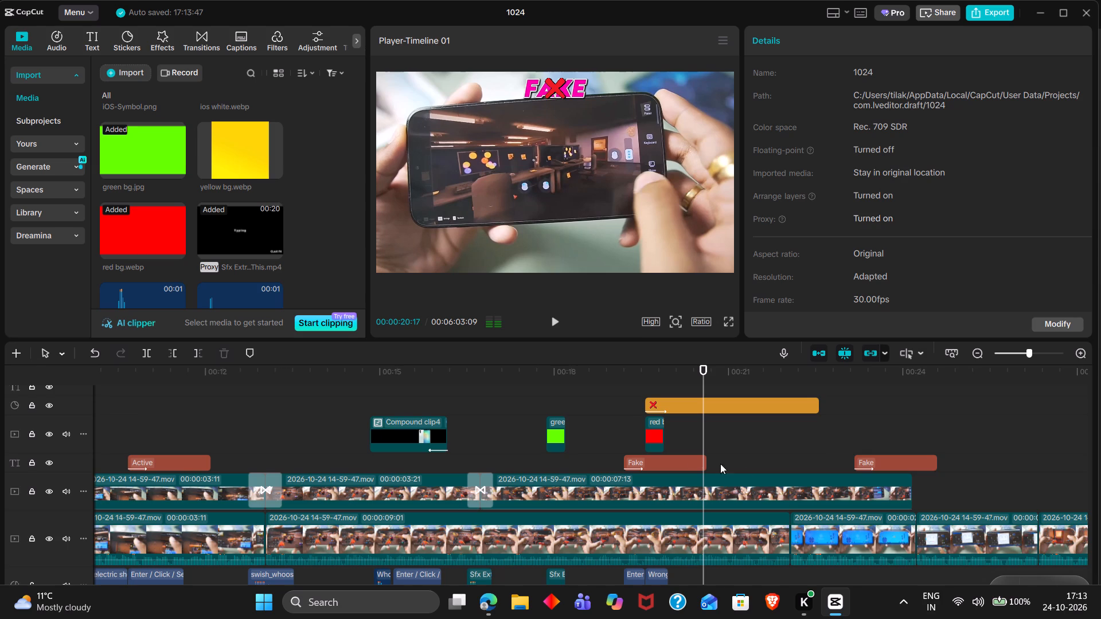
drag(750, 468, 672, 395)
click(694, 371)
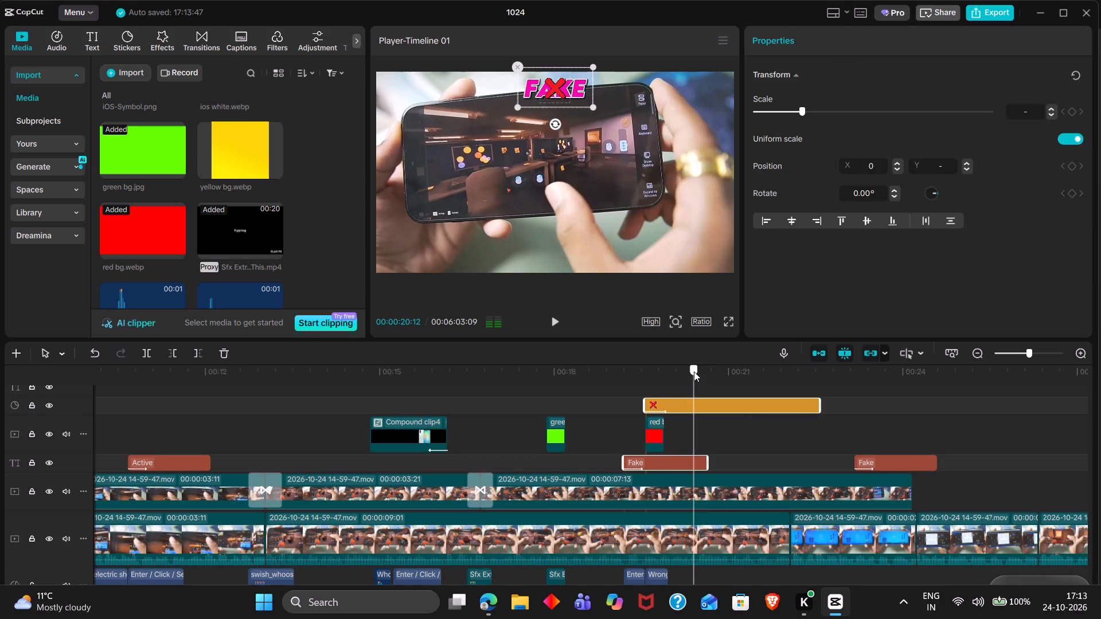
key(w)
Combine the trimmed Fake title, the cross sticker and the red flash overlay into one compound clip.
key(alt+g)
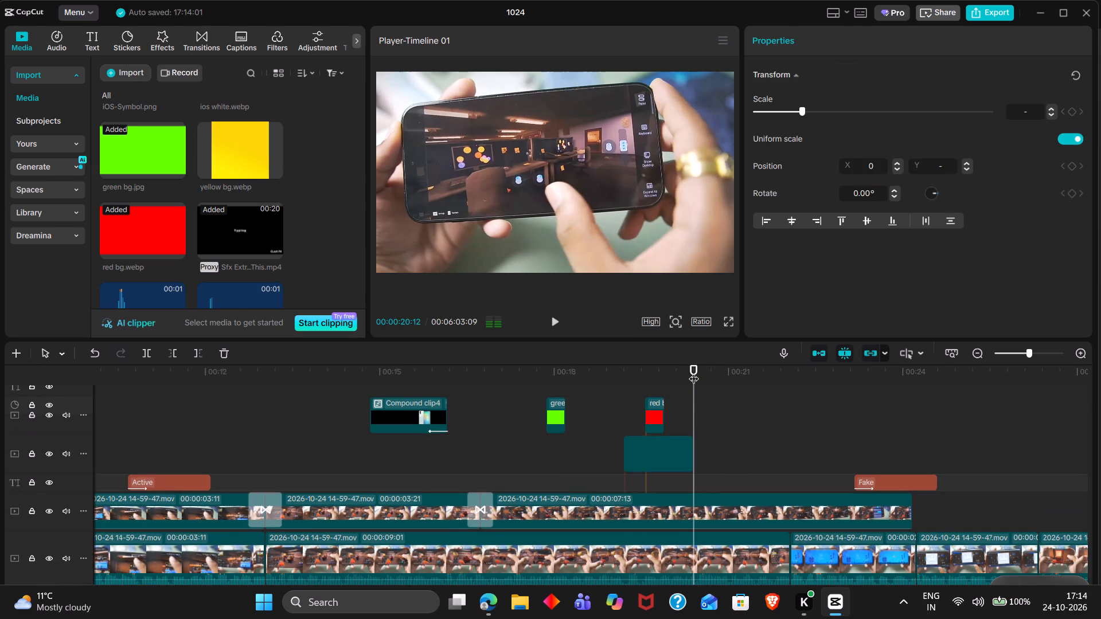
key(ctrl+z)
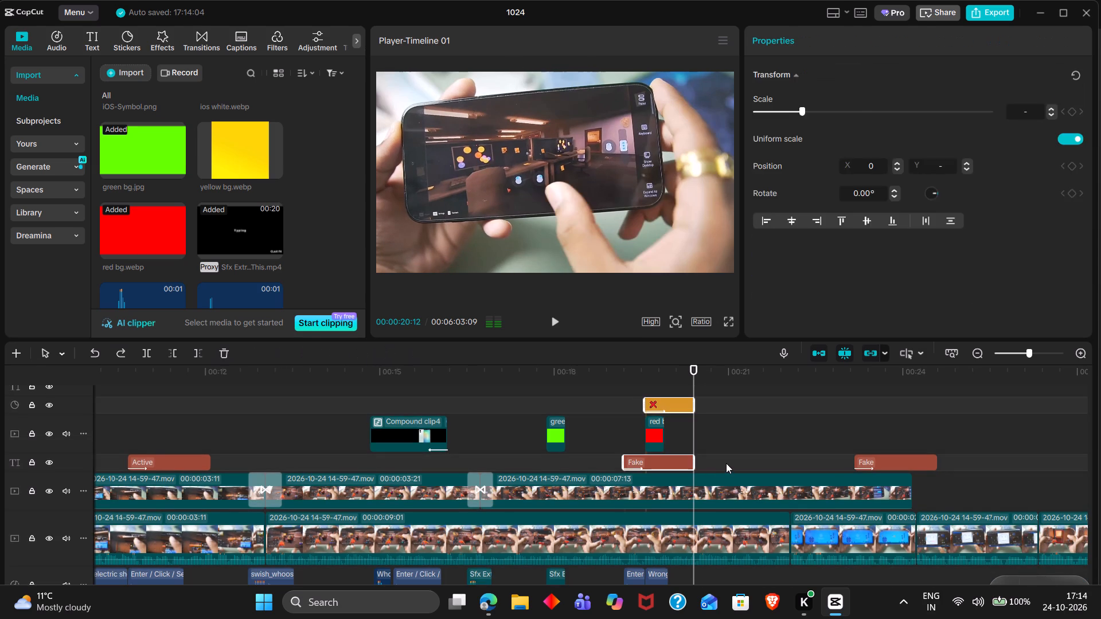
drag(726, 463, 649, 405)
key(alt+g)
Give the new compound clip a Fade Out exit animation and shorten the animation's duration.
drag(690, 399, 685, 399)
double_click(917, 41)
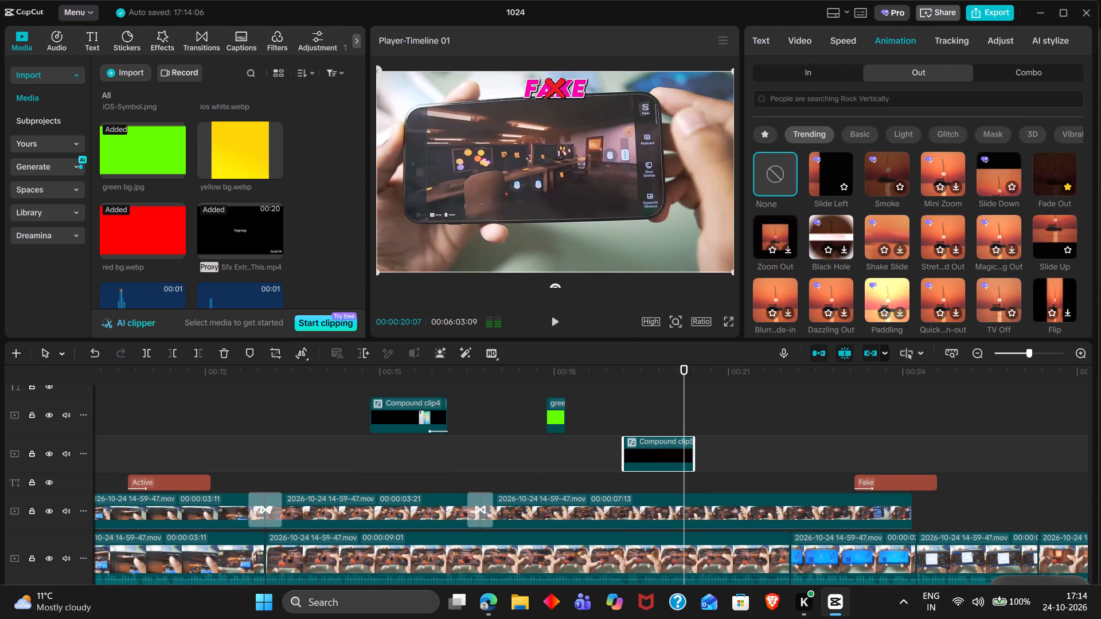
double_click(1048, 159)
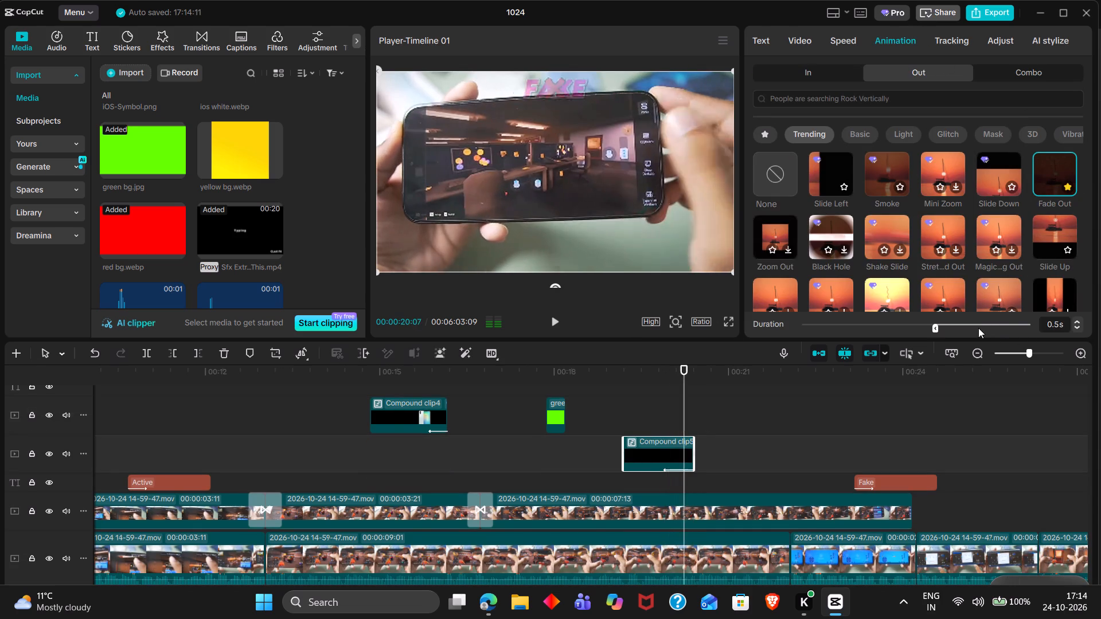
click(978, 328)
Play back the end of the Fake compound clip and the gameplay after it, stopping at 00:00:21:15.
double_click(615, 409)
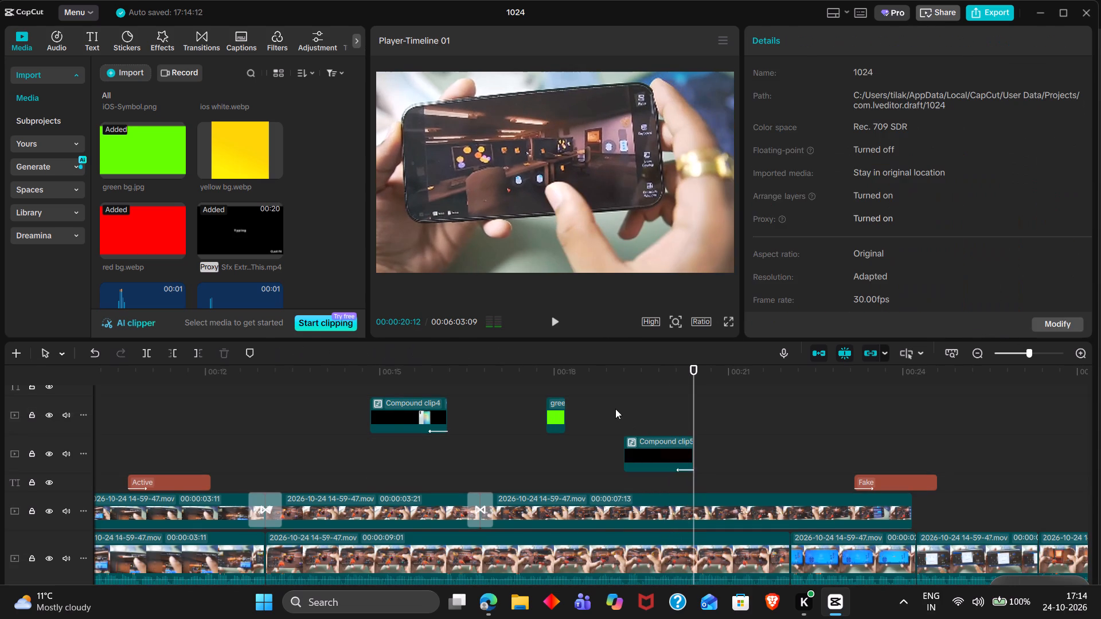
key(space)
key(space)
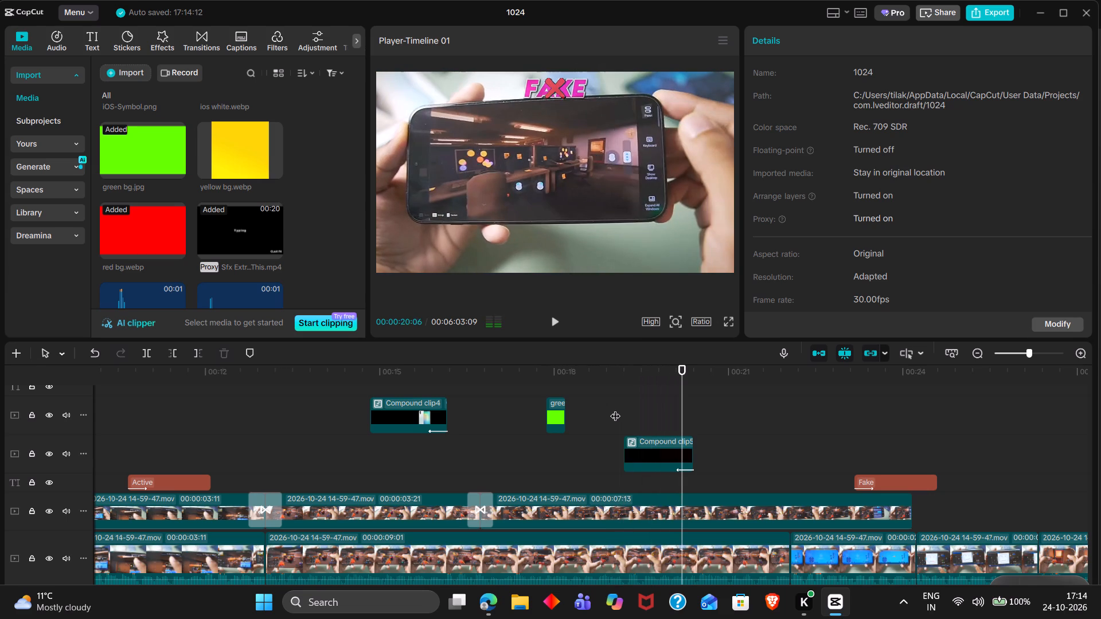
key(space)
key(space)
scroll(615, 409, left, 1)
key(space)
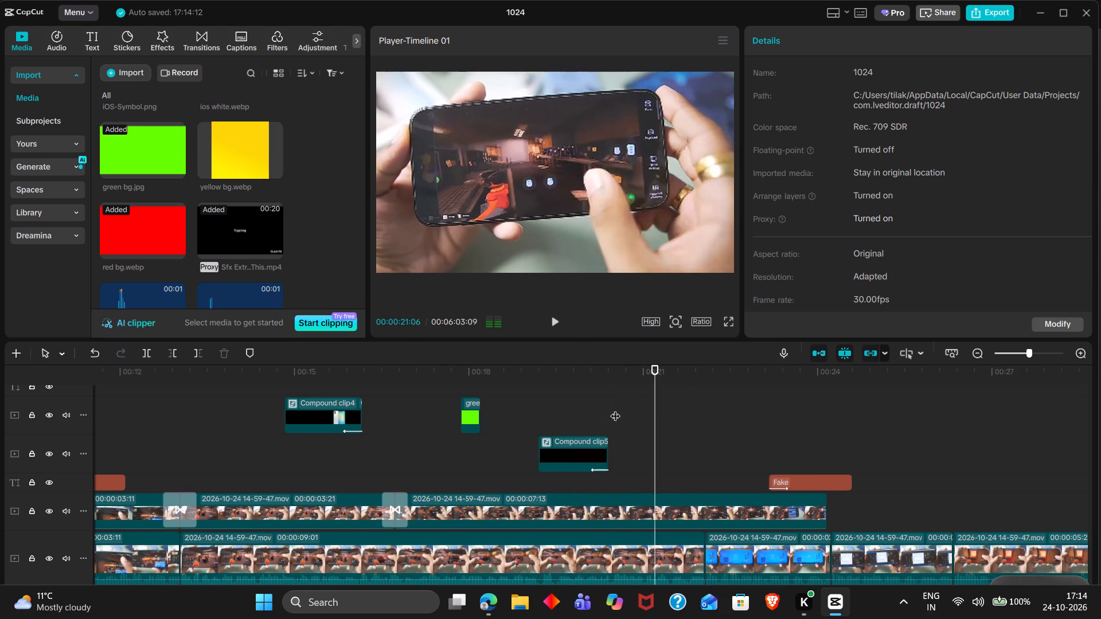
key(space)
key(space)
key(space)
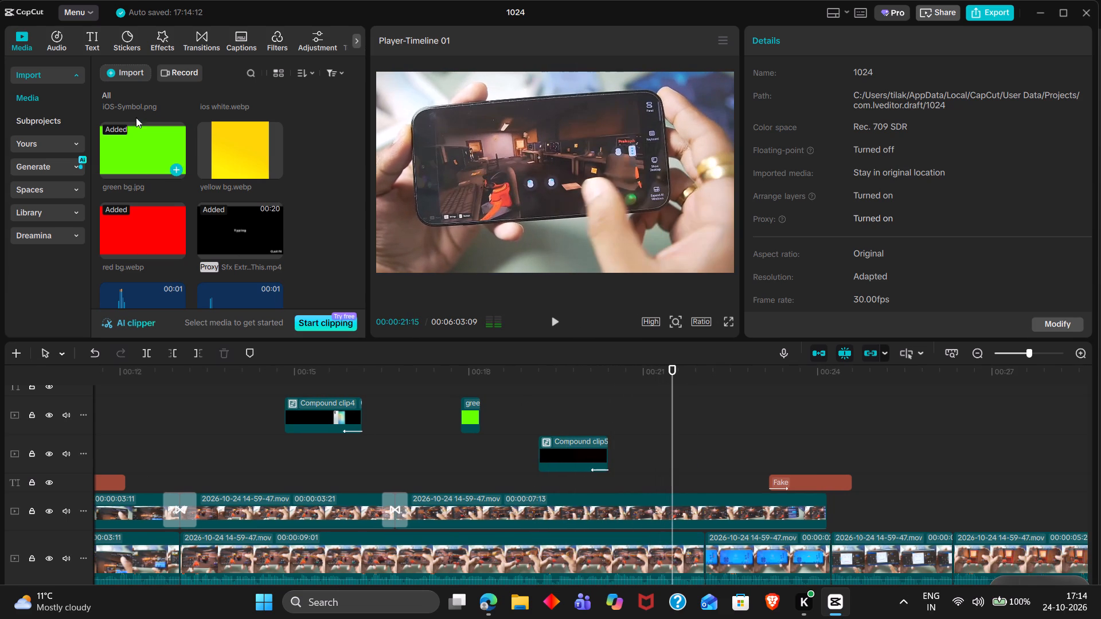
Import the image playstore real.webp from the device's Downloads folder into the project media.
click(130, 75)
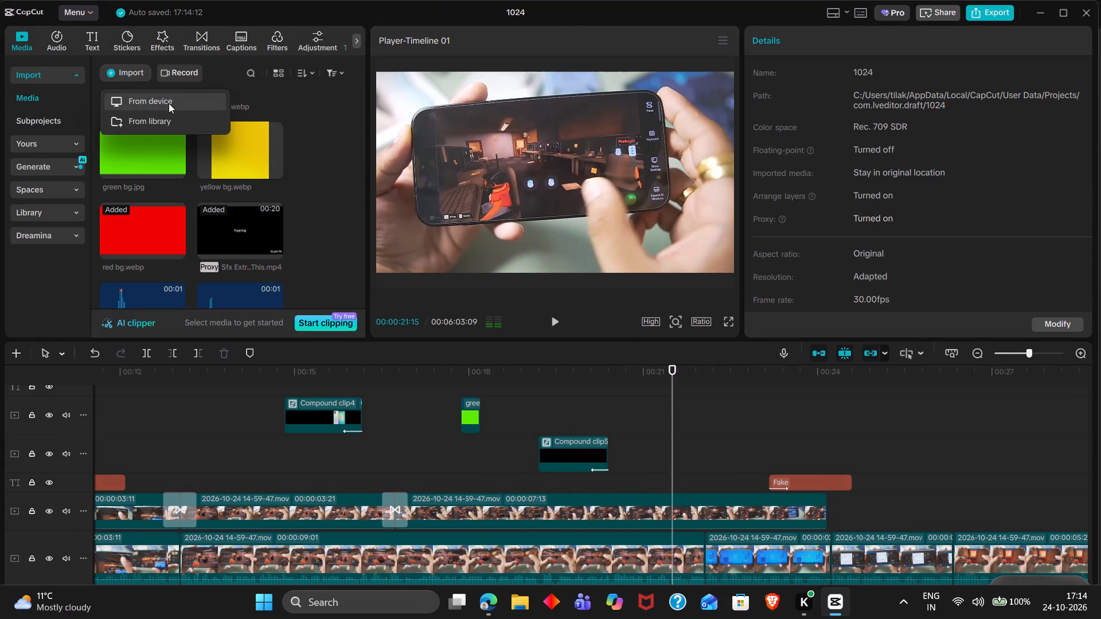
click(169, 103)
text(pla)
key(Down)
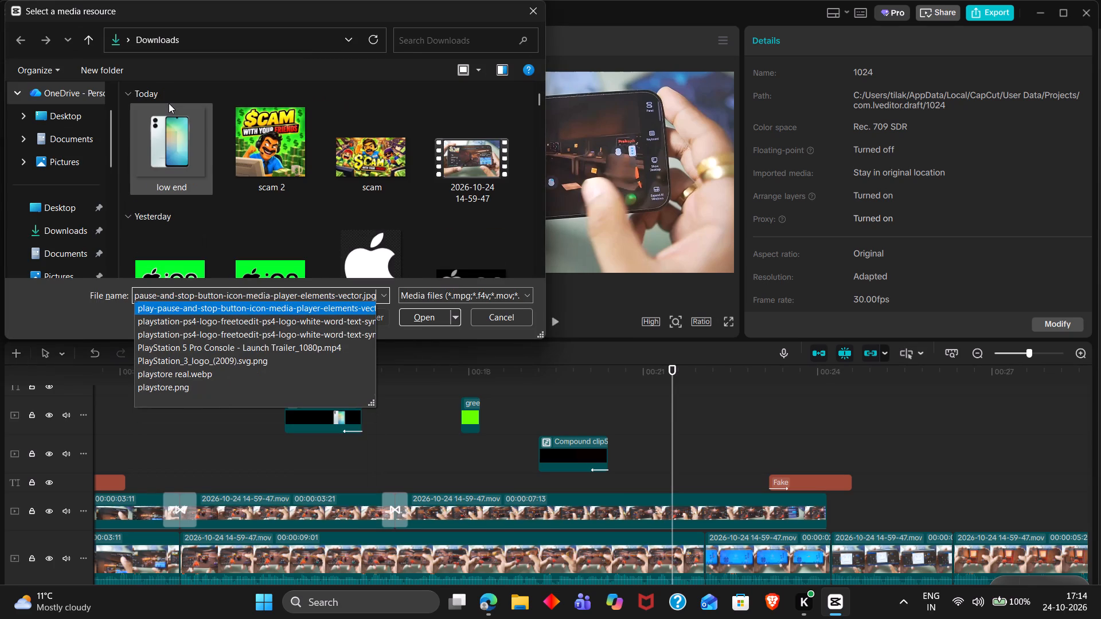
key(Down)
key(Down)
key(Down)
key(Down)
key(Down)
key(Return)
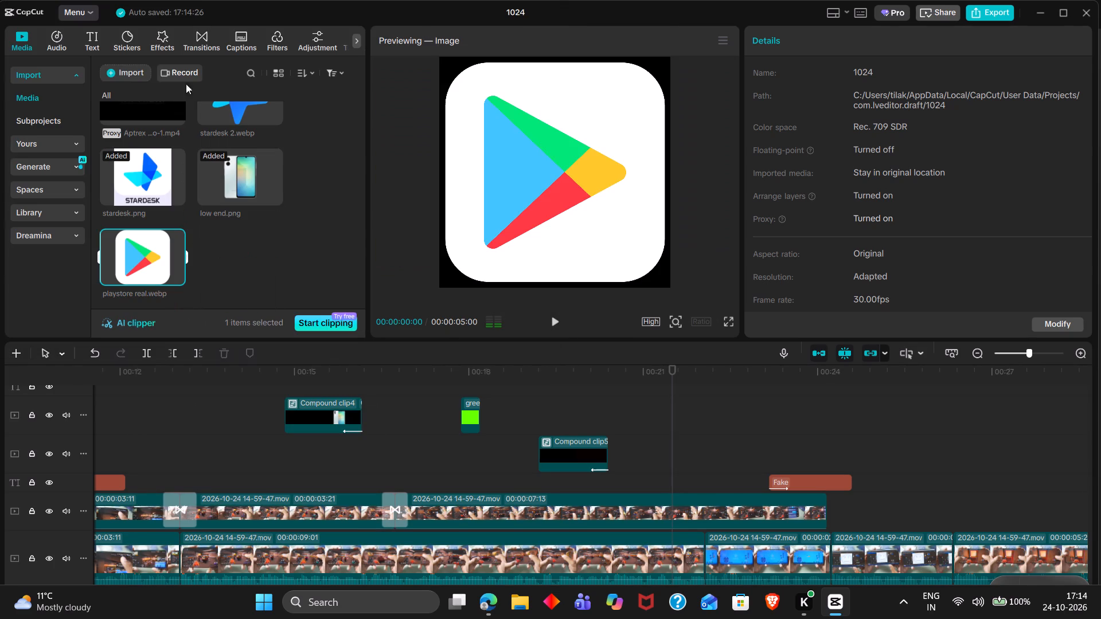
Place the Play Store image at 00:00:21:15 on the Fake compound clip's track and scale it down to 48%.
drag(139, 258, 667, 444)
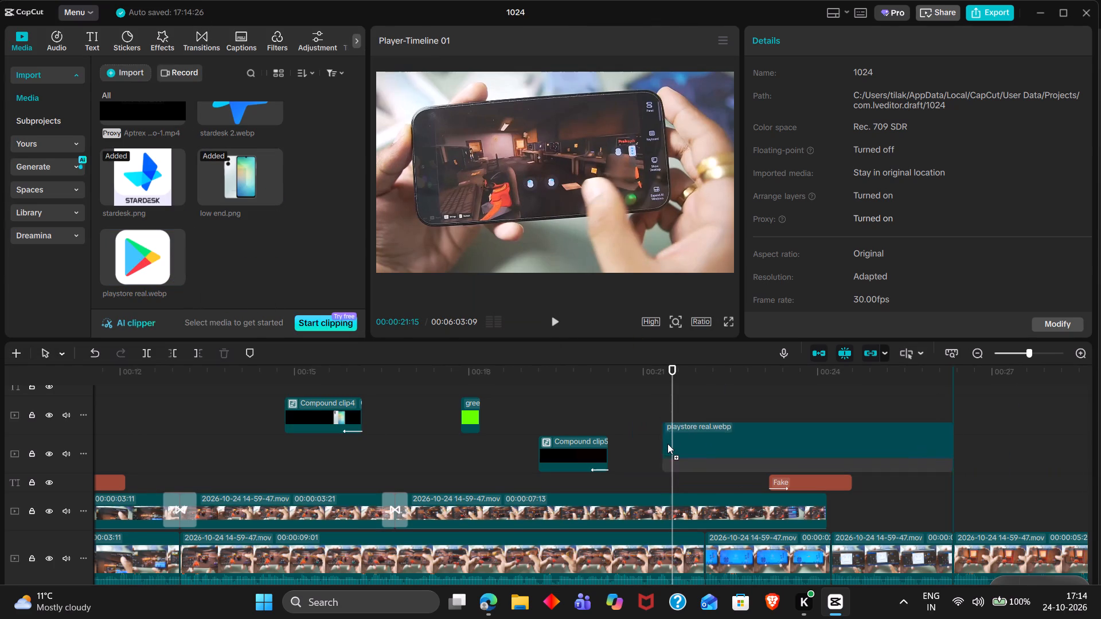
drag(667, 444, 669, 452)
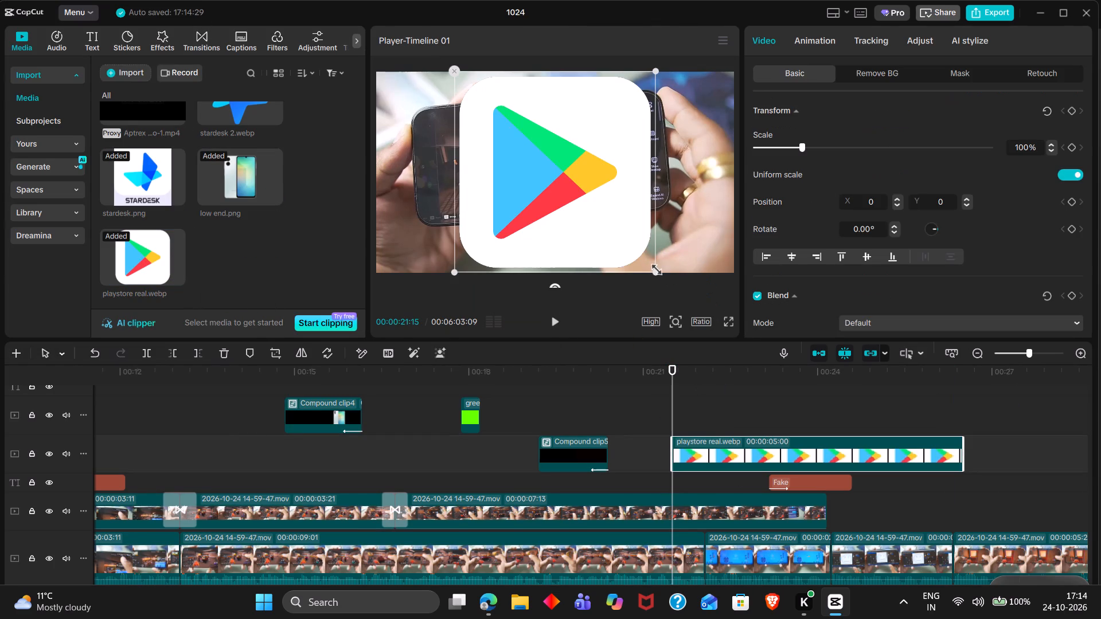
drag(653, 267, 585, 193)
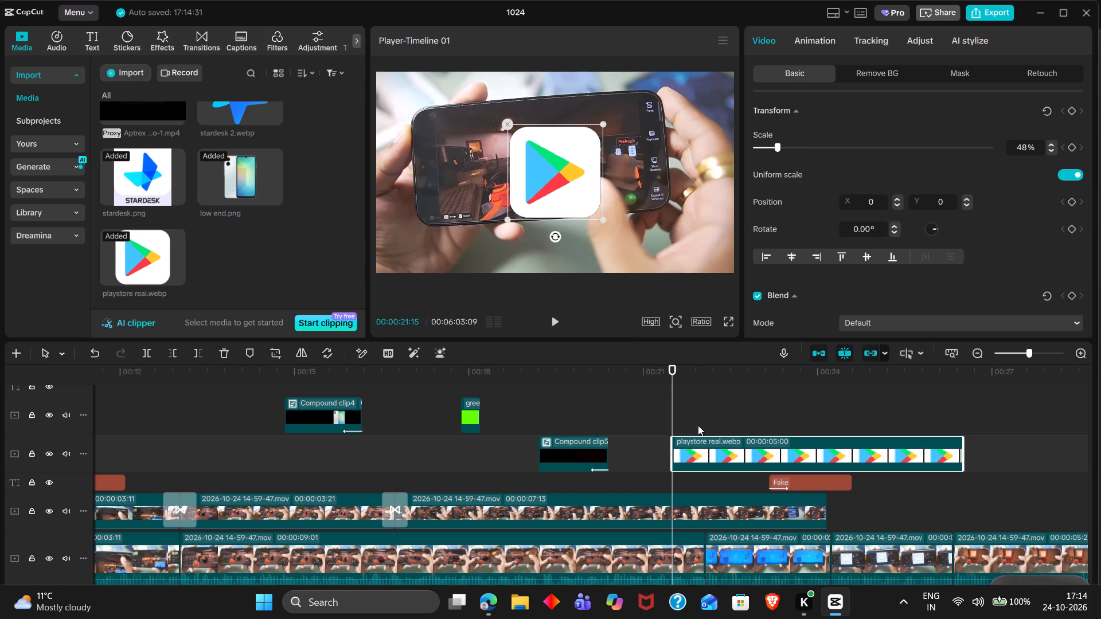
Give the Play Store image a Slide Up entrance animation.
double_click(806, 42)
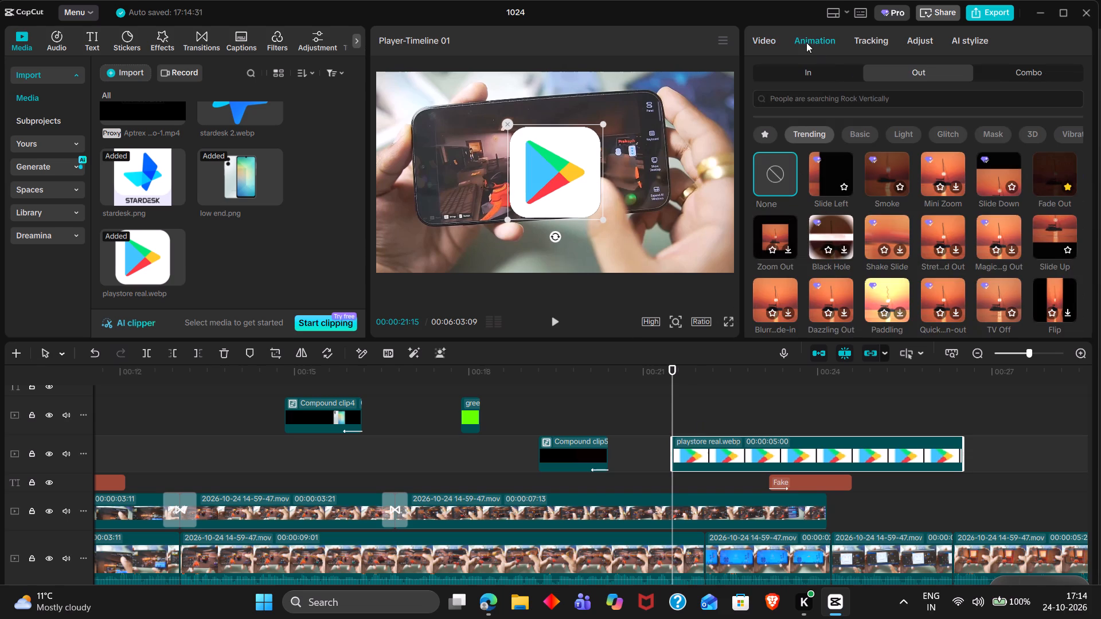
double_click(830, 72)
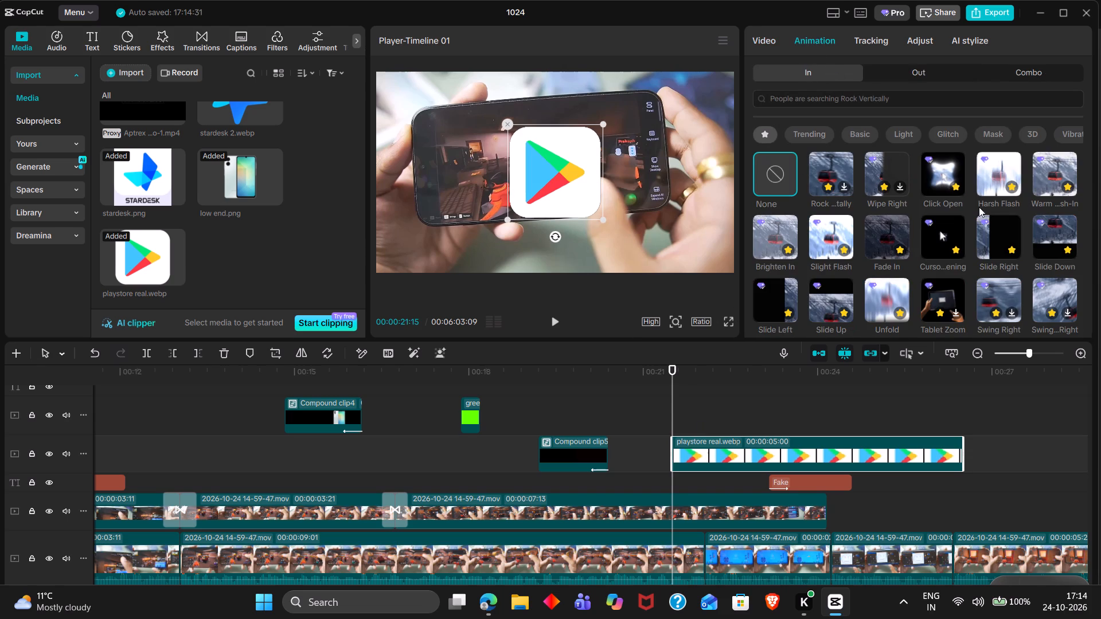
double_click(841, 284)
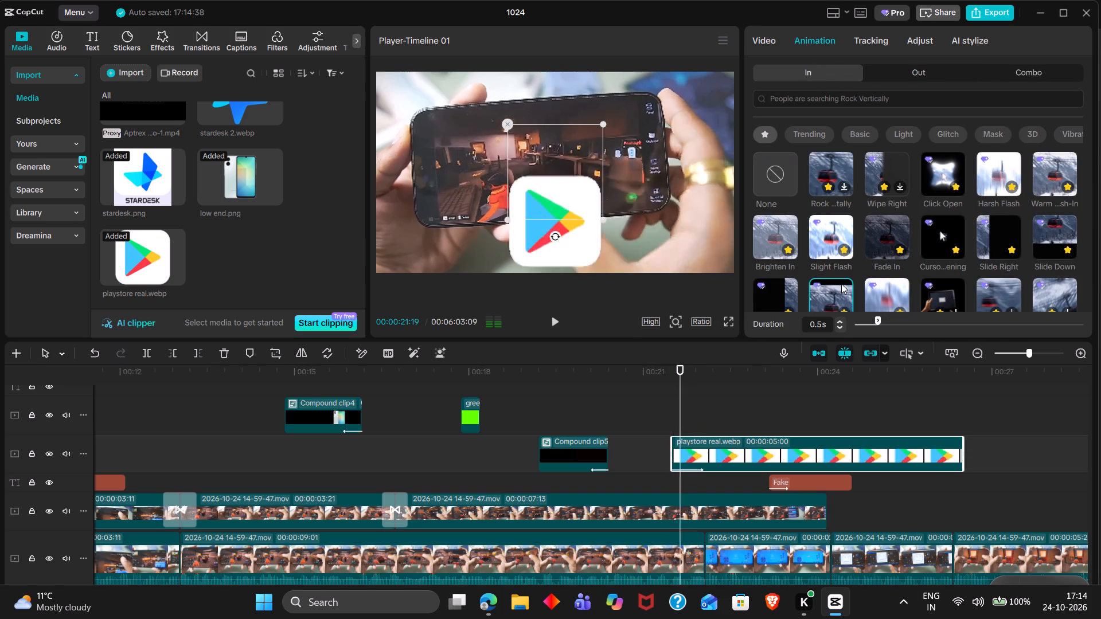
Keyframe the opacity of the gameplay clip beneath the Play Store image from 100% at 00:00:21:15 to 39% at 00:00:21:20.
click(841, 328)
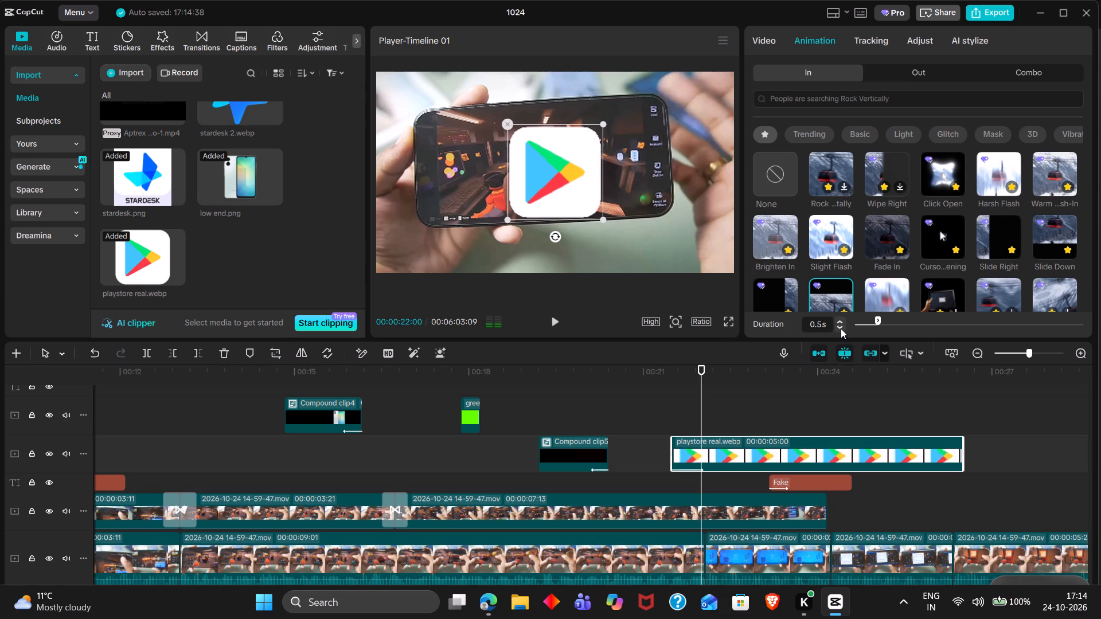
click(669, 418)
drag(669, 418, 674, 422)
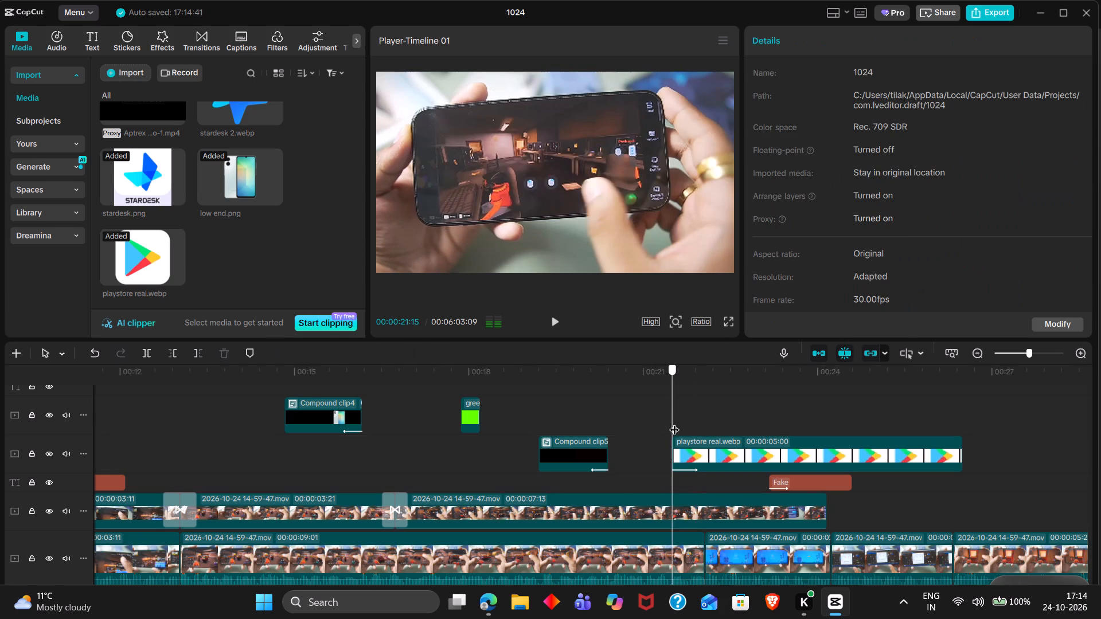
drag(674, 422, 676, 424)
click(685, 509)
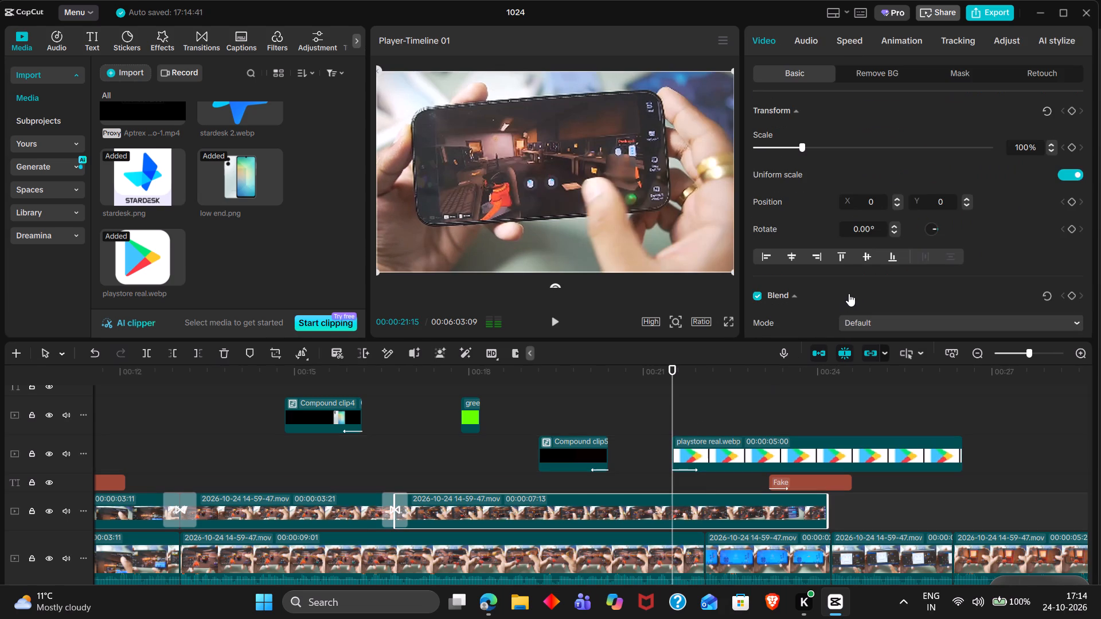
scroll(852, 290, down, 1)
click(1072, 199)
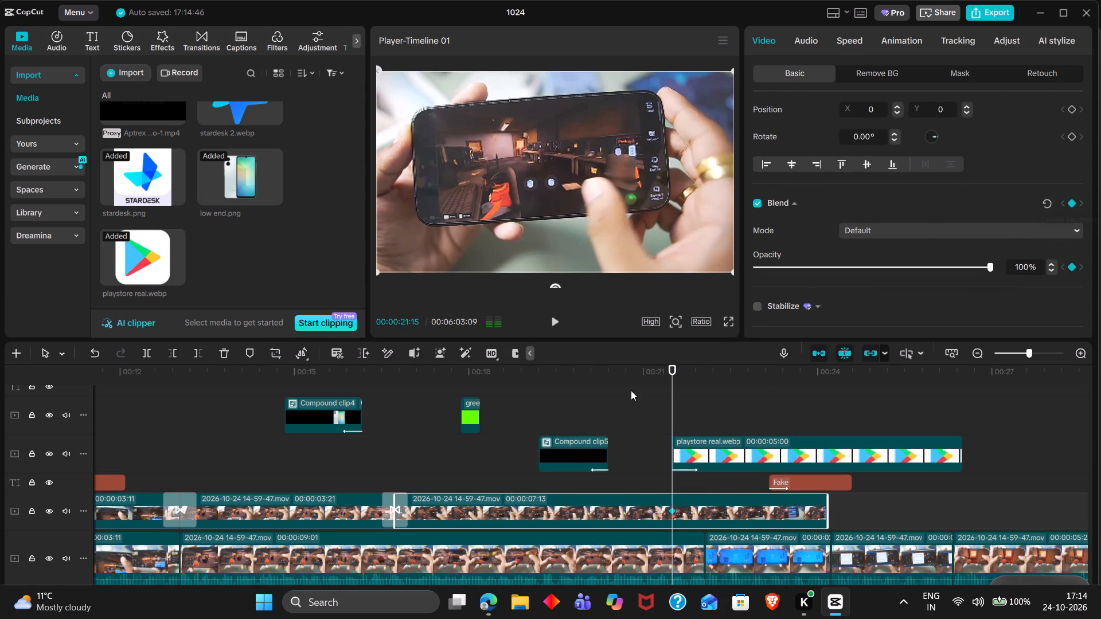
triple_click(682, 368)
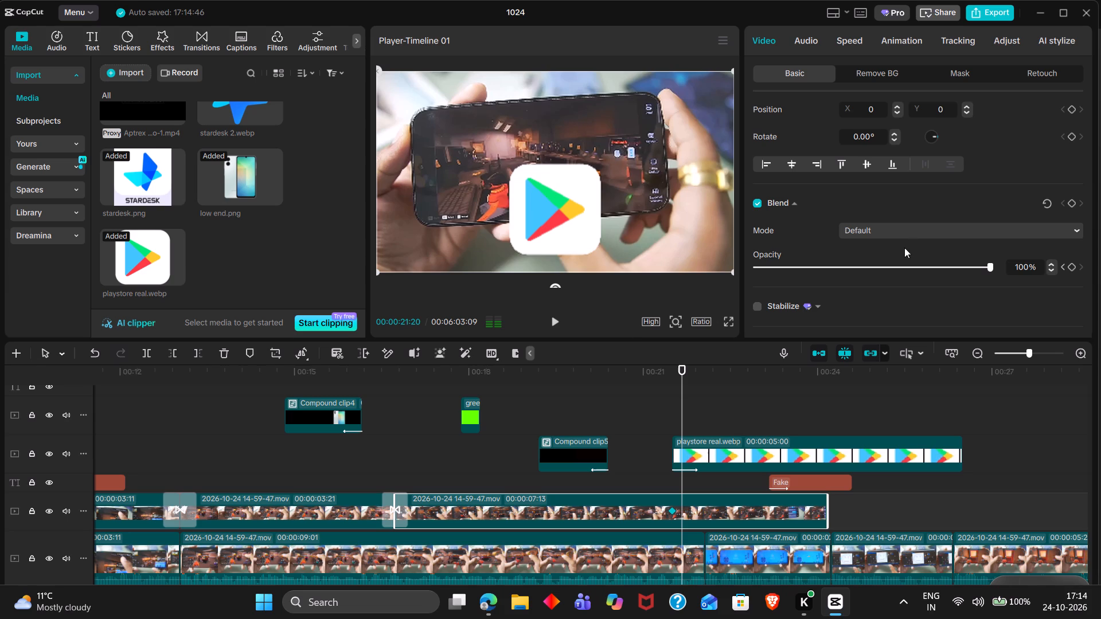
click(876, 271)
drag(876, 271, 849, 265)
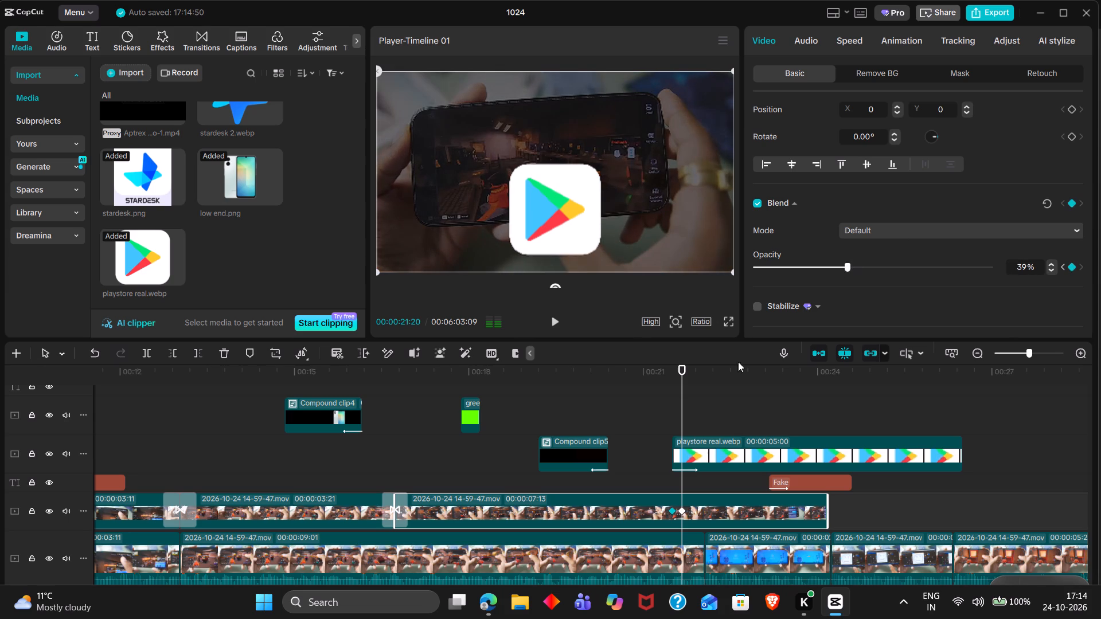
Copy the short Whoosh sound effect near Compound clip4 and paste it at 00:00:21:17, where the Play Store image slides in.
double_click(664, 412)
drag(664, 412, 670, 409)
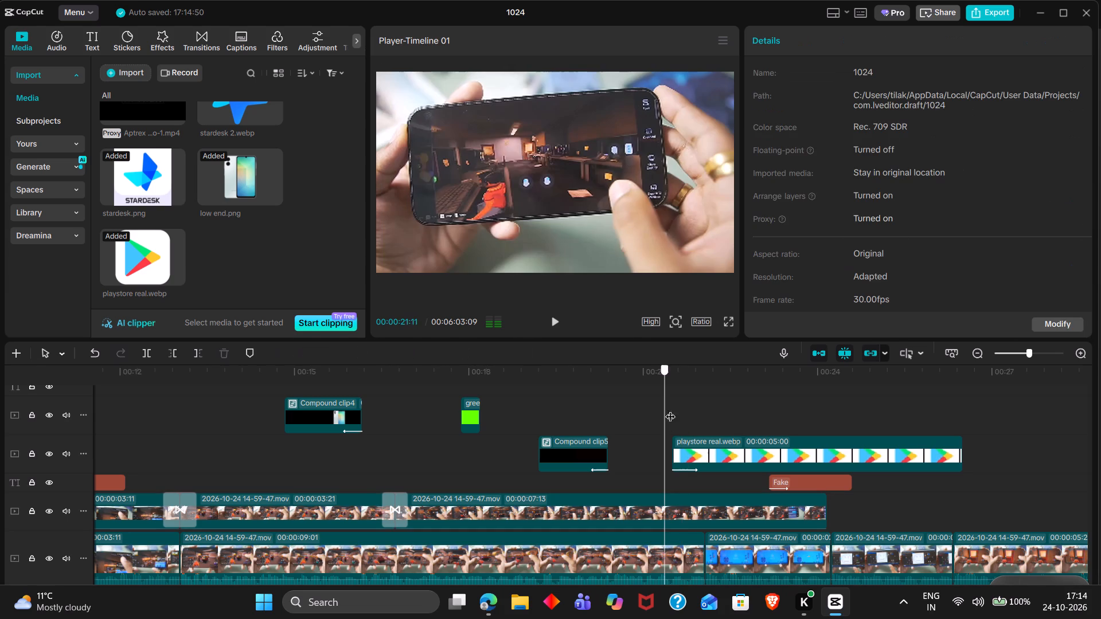
drag(670, 409, 678, 410)
click(678, 410)
scroll(676, 410, down, 3)
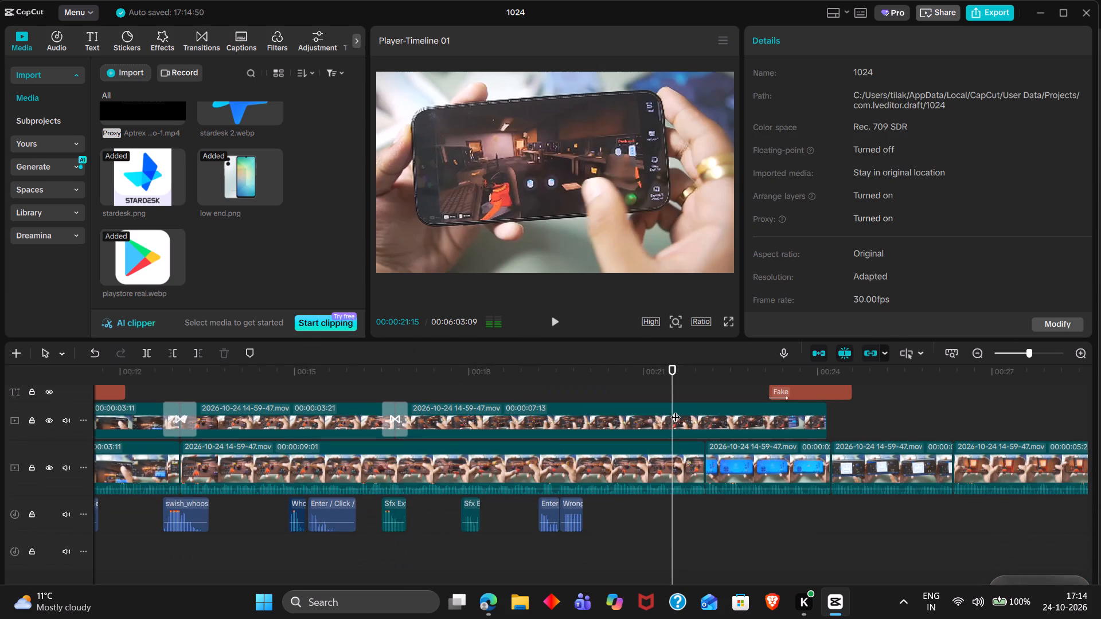
click(295, 518)
key(ctrl+c)
scroll(799, 437, up, 1)
click(674, 456)
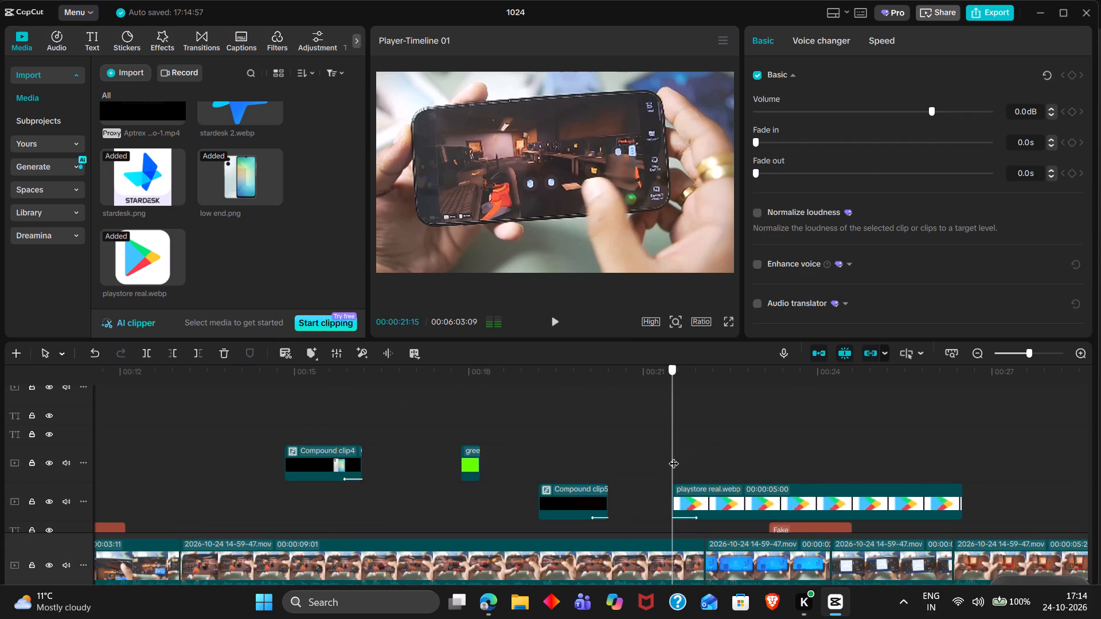
scroll(677, 457, down, 1)
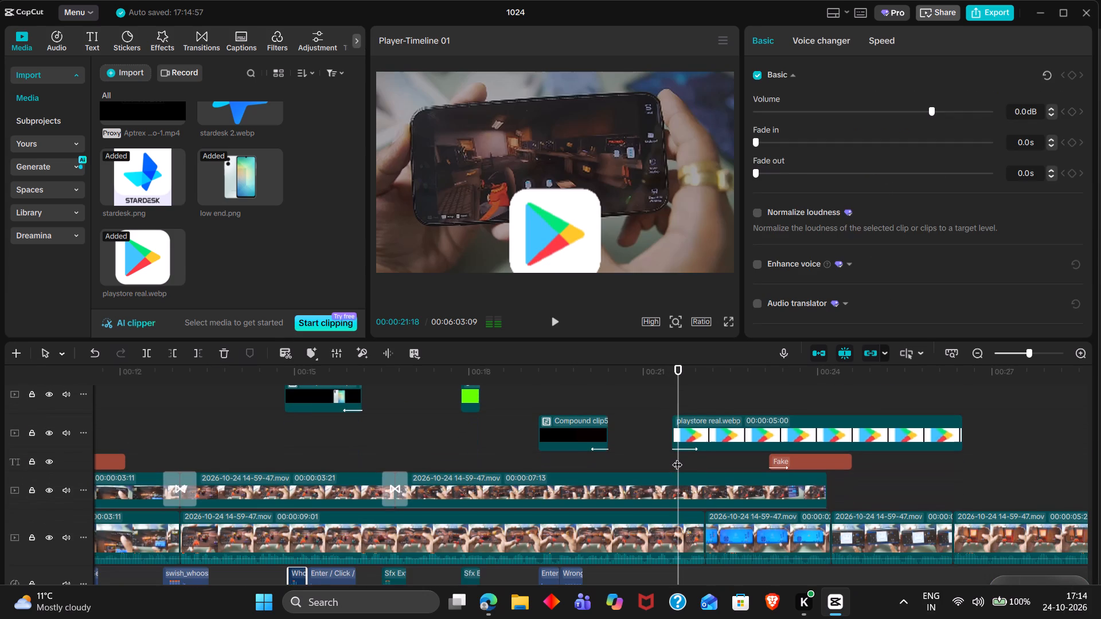
scroll(677, 457, down, 1)
drag(682, 395, 676, 395)
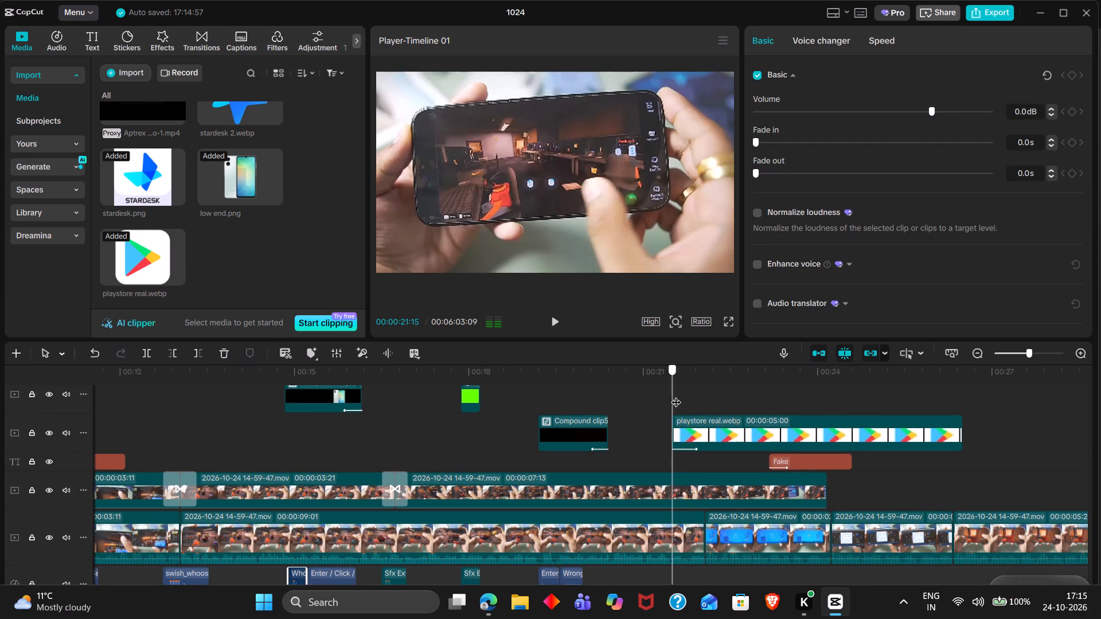
drag(676, 395, 677, 395)
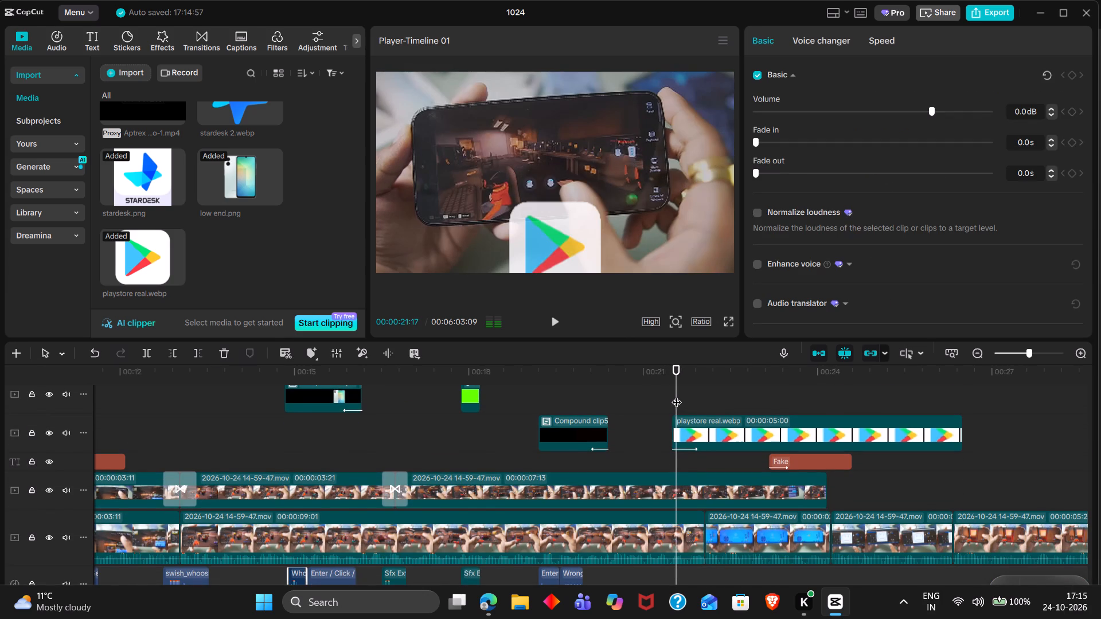
scroll(677, 395, down, 2)
key(ctrl+v)
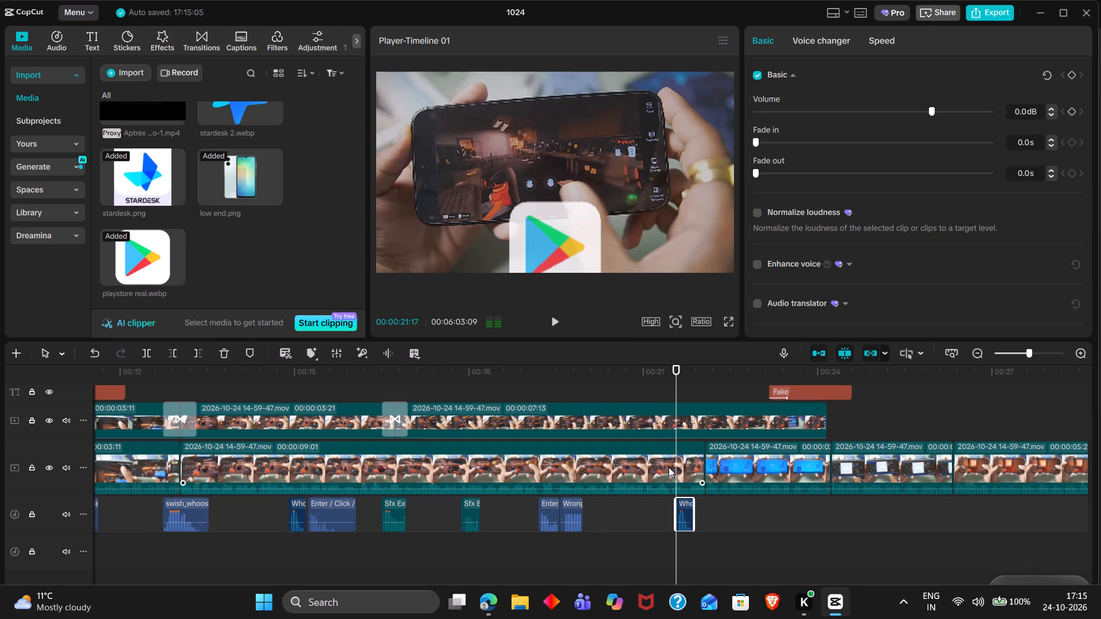
Trim the Play Store image and the gameplay clip beneath it so both end at 00:00:22:02.
key(space)
key(space)
key(space)
key(space)
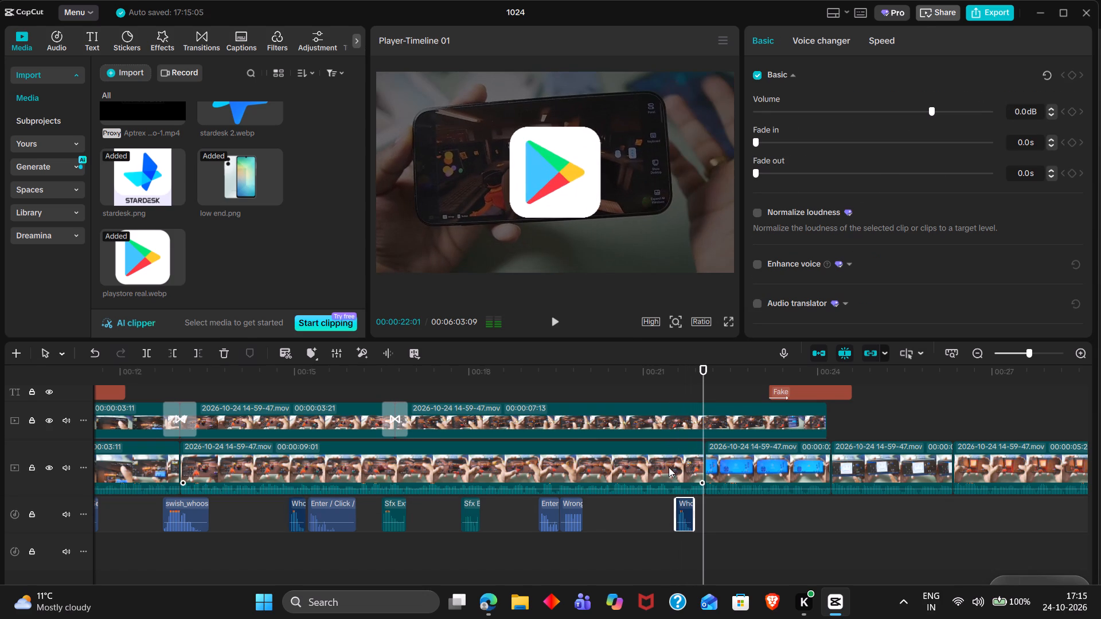
click(702, 374)
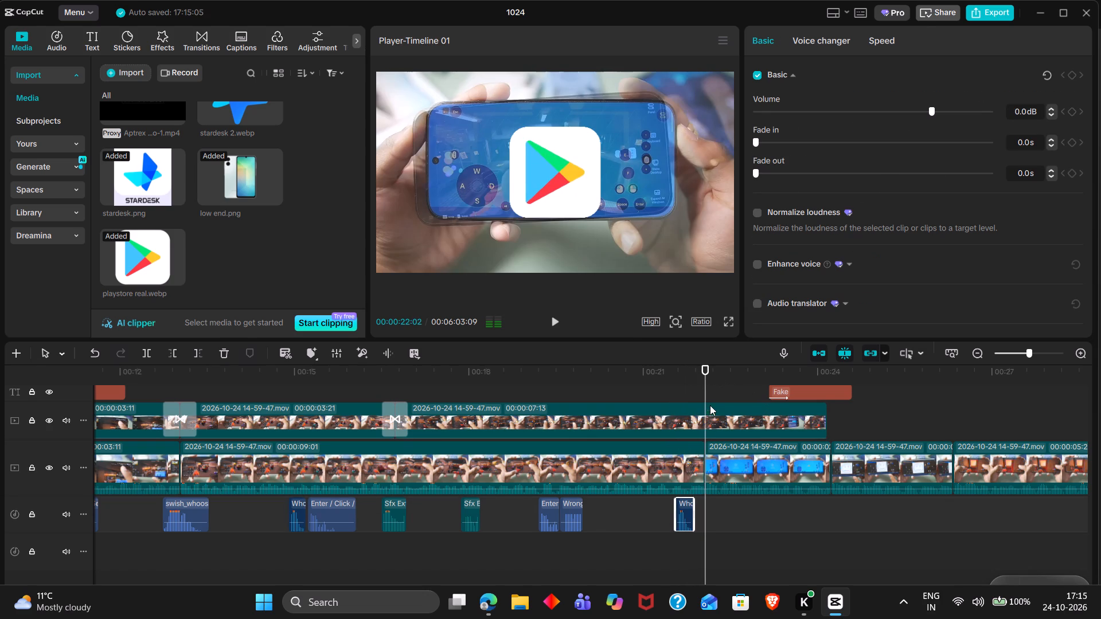
click(714, 425)
scroll(714, 425, up, 1)
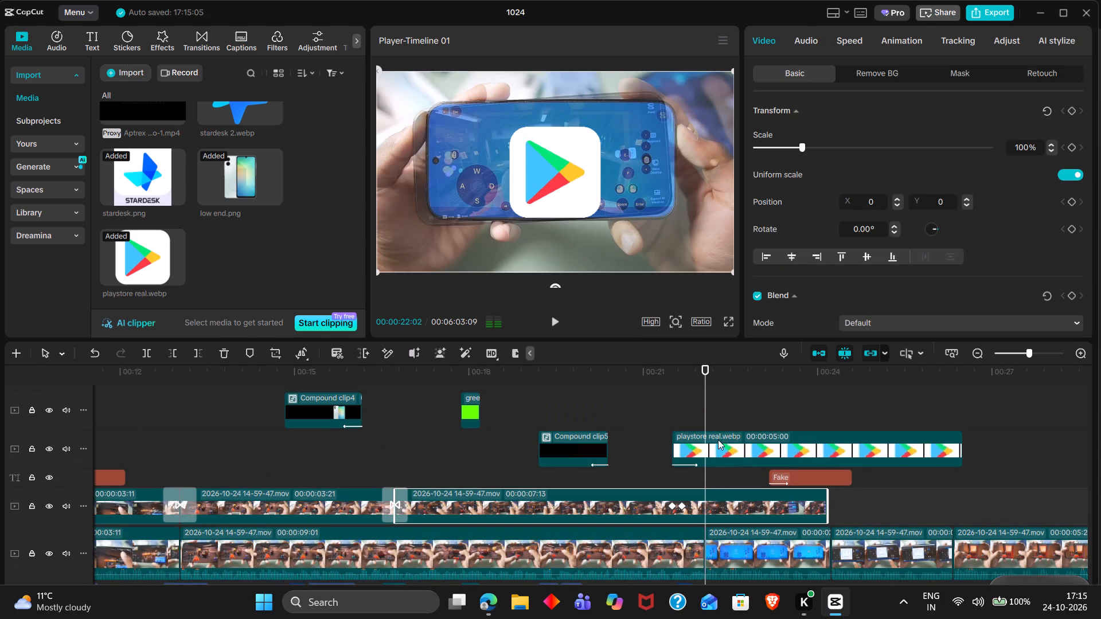
click(721, 448)
key(w)
click(728, 491)
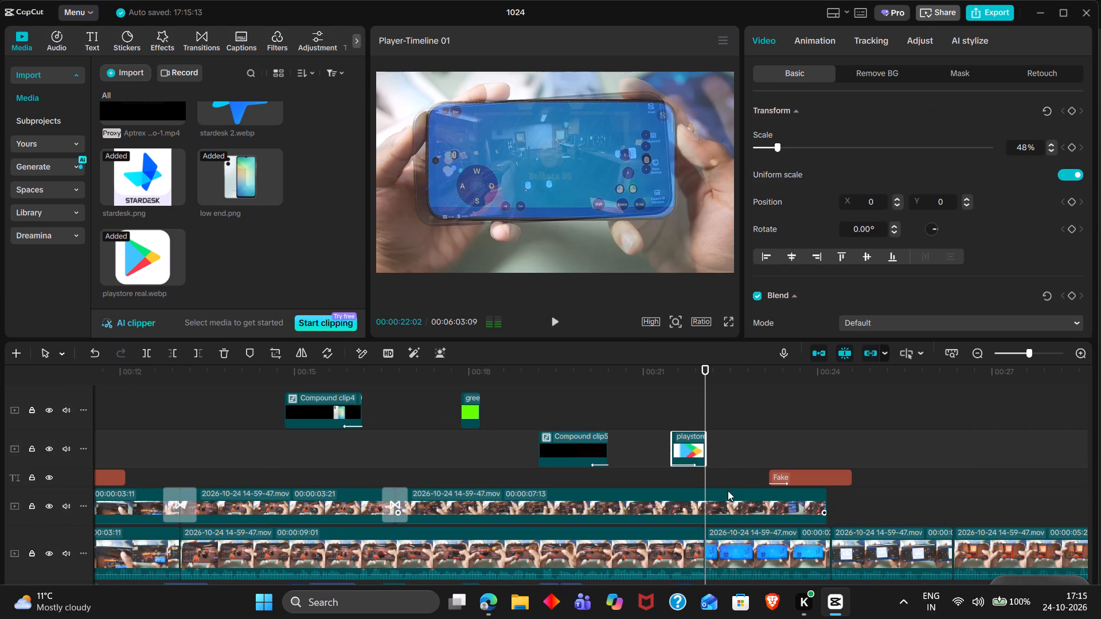
key(w)
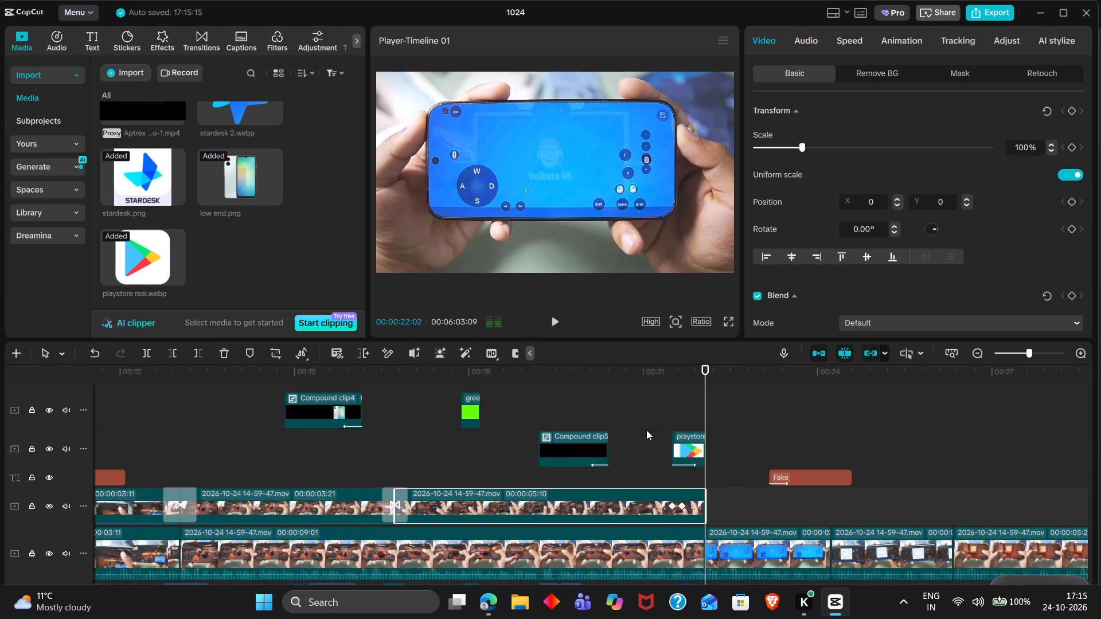
Combine the trimmed Play Store image and the gameplay clip beneath it into one compound clip.
drag(650, 434, 683, 504)
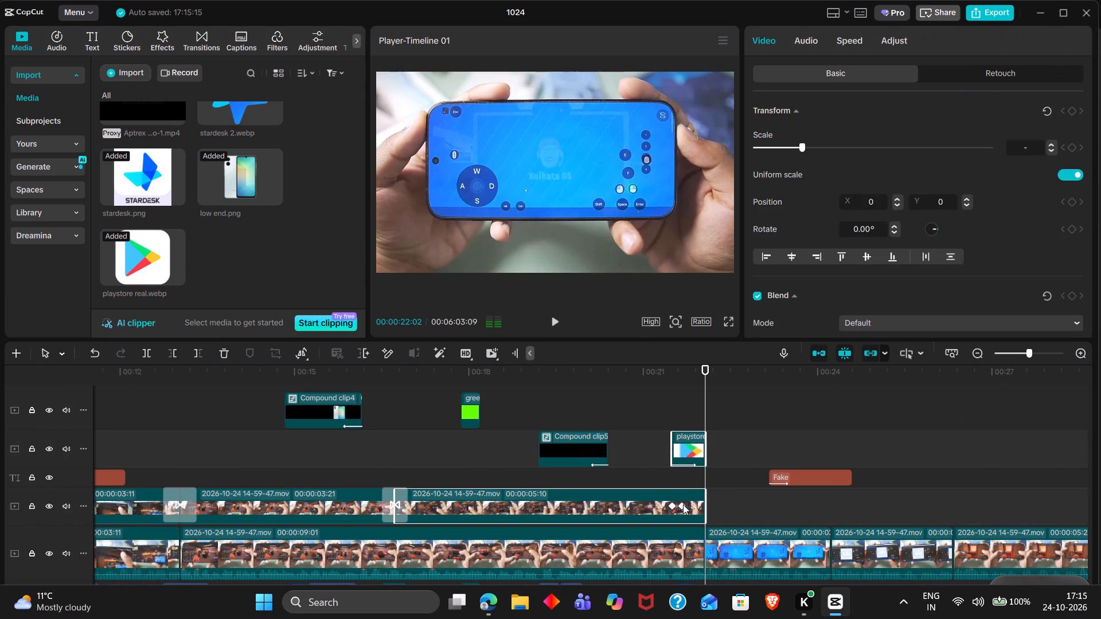
key(alt+g)
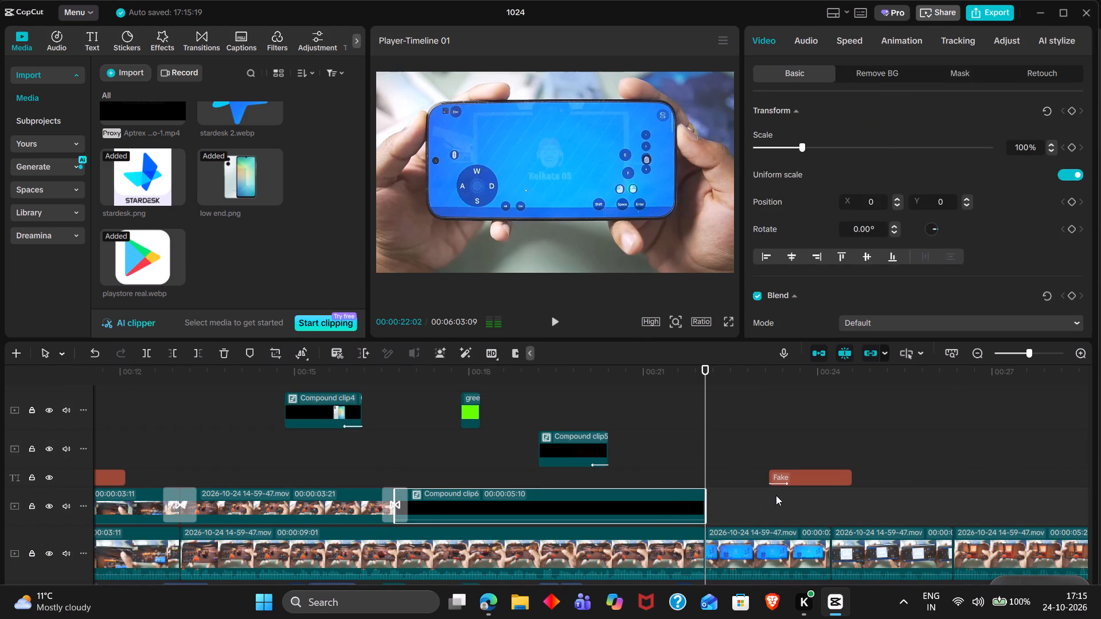
Delete the leftover Fake title that sits after the new compound clip.
click(559, 403)
drag(559, 403, 434, 391)
key(space)
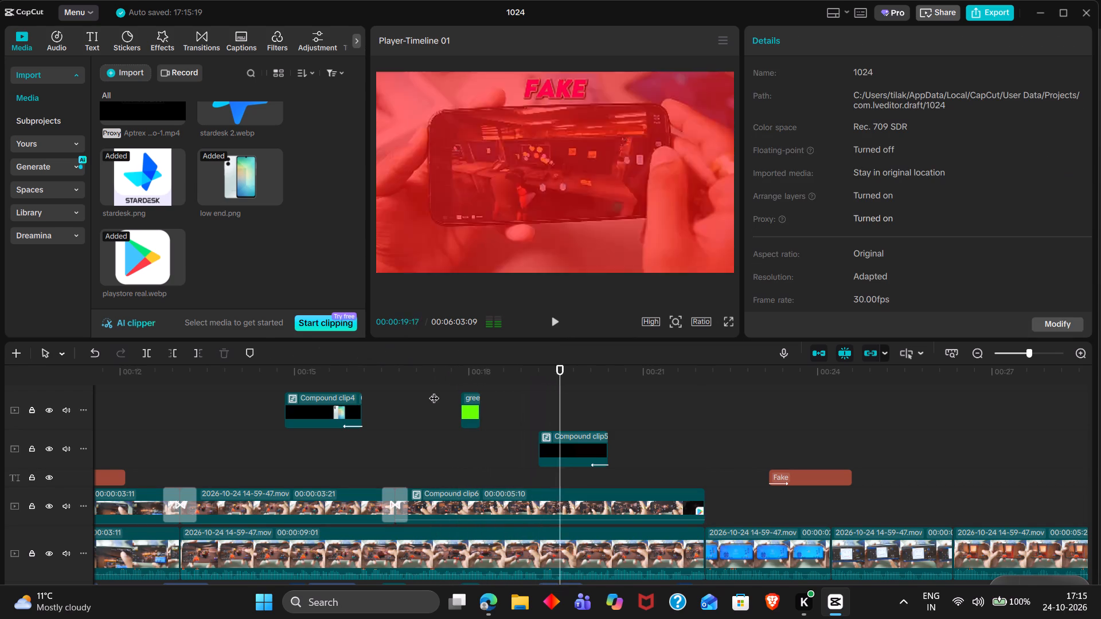
key(space)
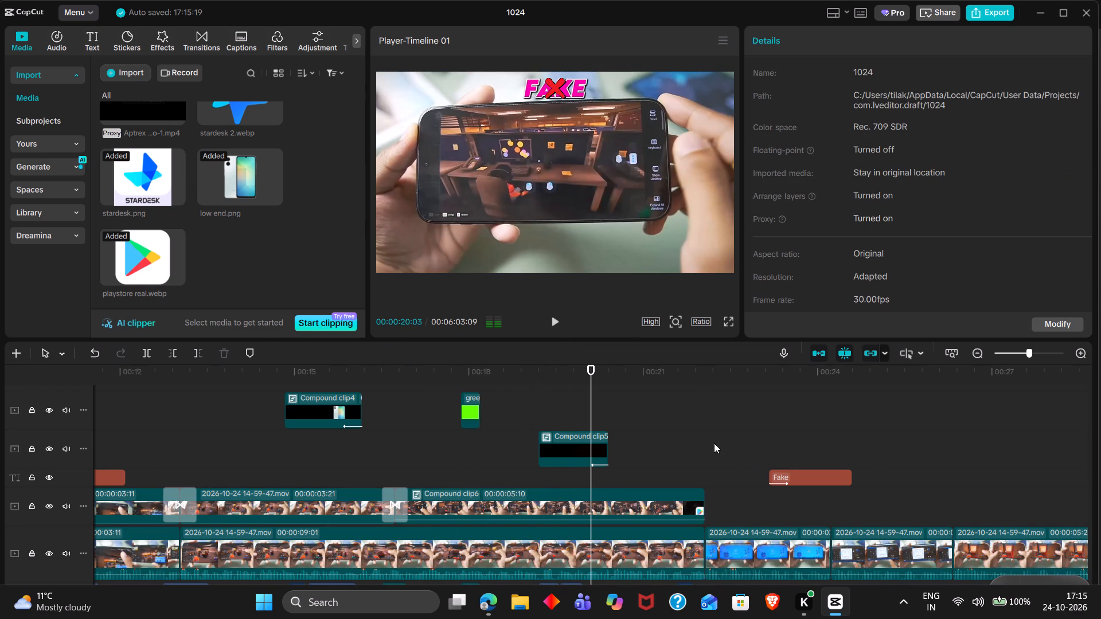
key(space)
click(797, 472)
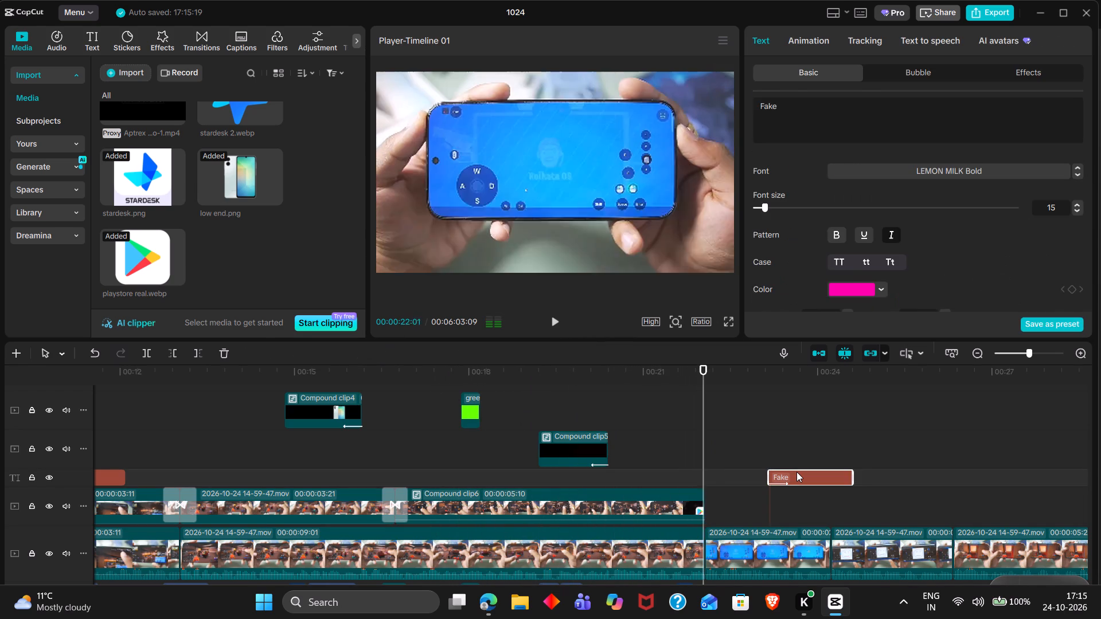
key(BackSpace)
Copy the 00:00:05:12 gameplay clip from the main track and paste it at 00:00:22:02, directly after Compound clip6 on the overlay track.
double_click(658, 452)
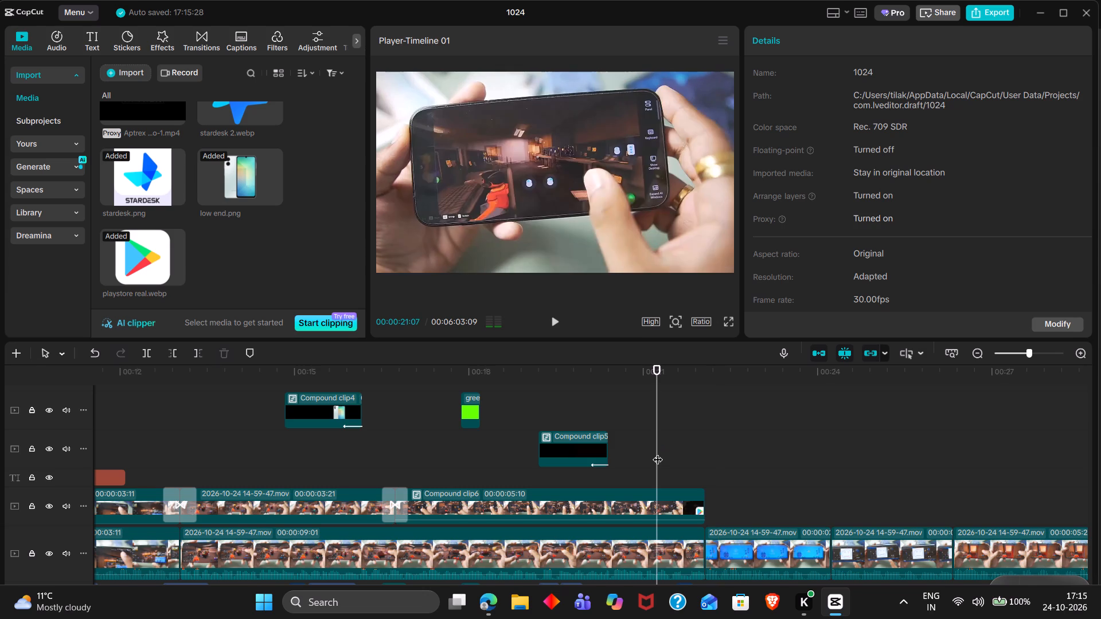
key(space)
key(space)
scroll(658, 452, left, 1)
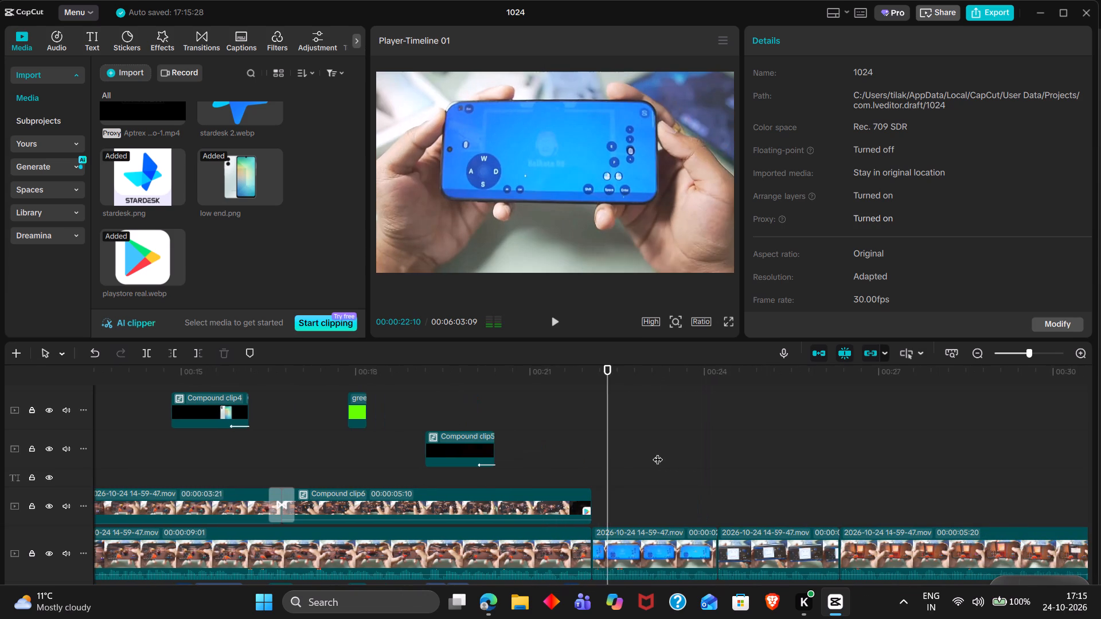
key(space)
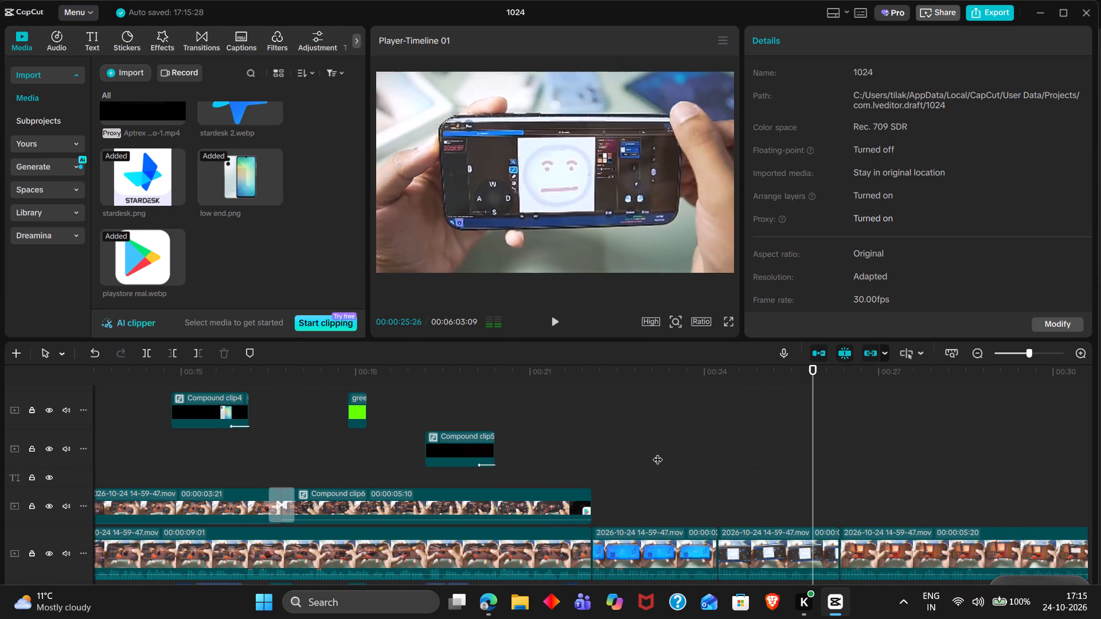
key(space)
scroll(658, 452, right, 7)
click(376, 440)
drag(376, 440, 491, 453)
click(503, 561)
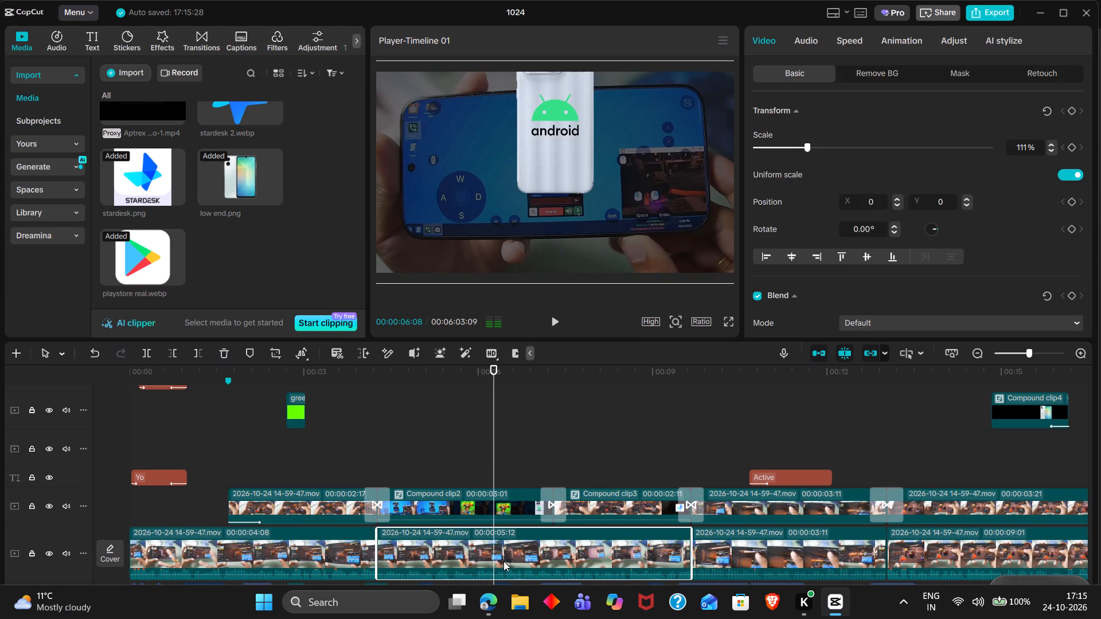
key(ctrl+c)
scroll(503, 561, left, 3)
click(572, 463)
drag(572, 463, 549, 457)
key(ctrl+v)
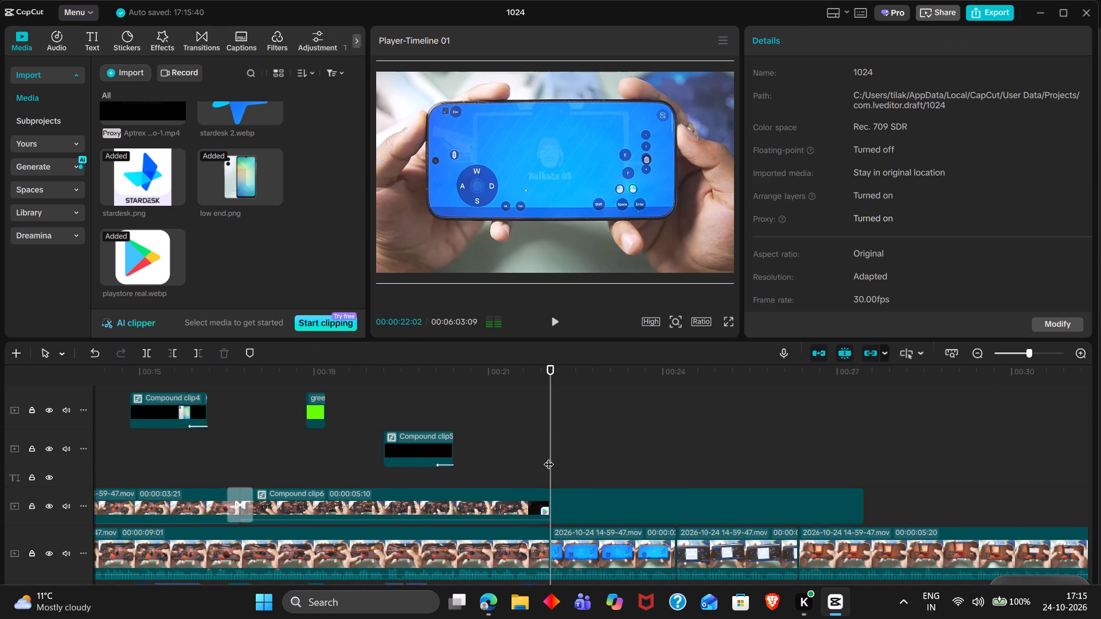
Set the opacity of the pasted gameplay clip to 100%.
drag(611, 520, 611, 543)
key(space)
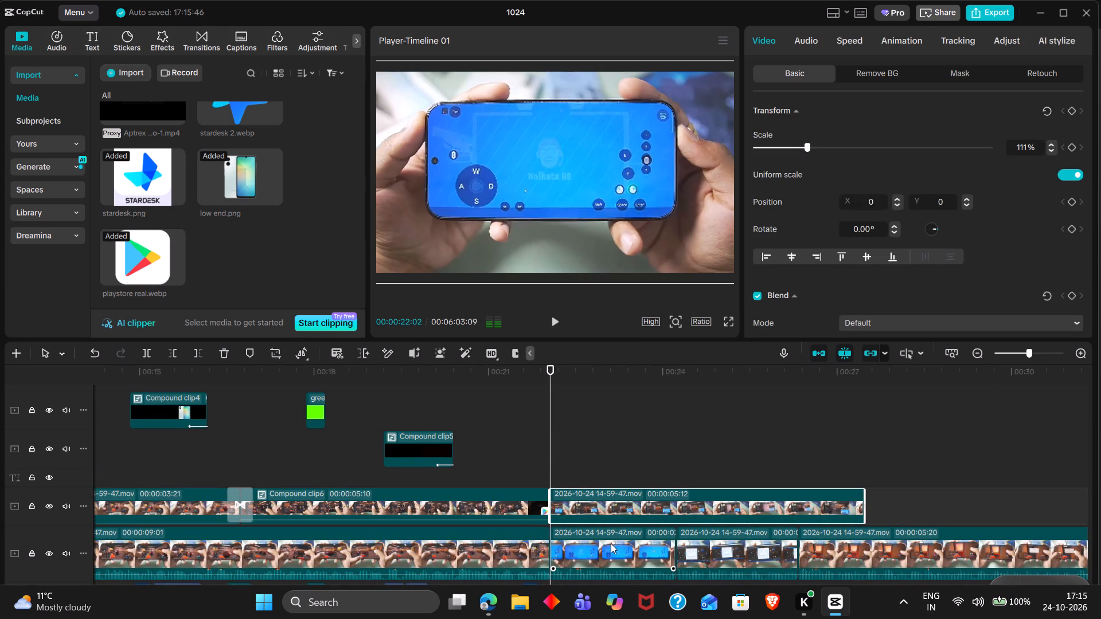
key(space)
double_click(577, 477)
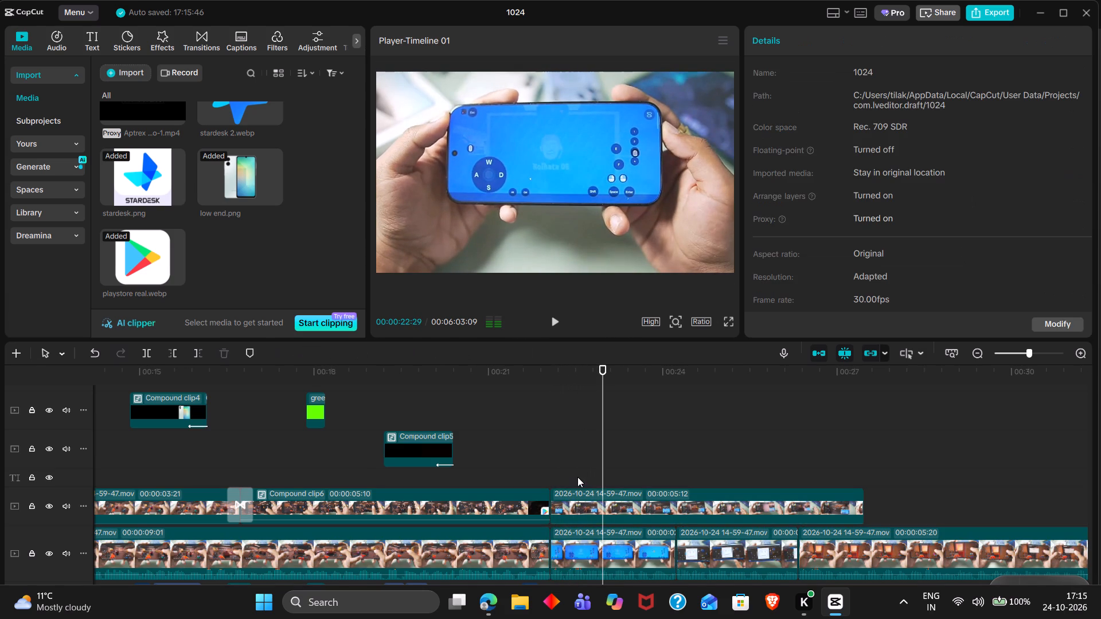
drag(577, 477, 603, 481)
scroll(603, 481, right, 1)
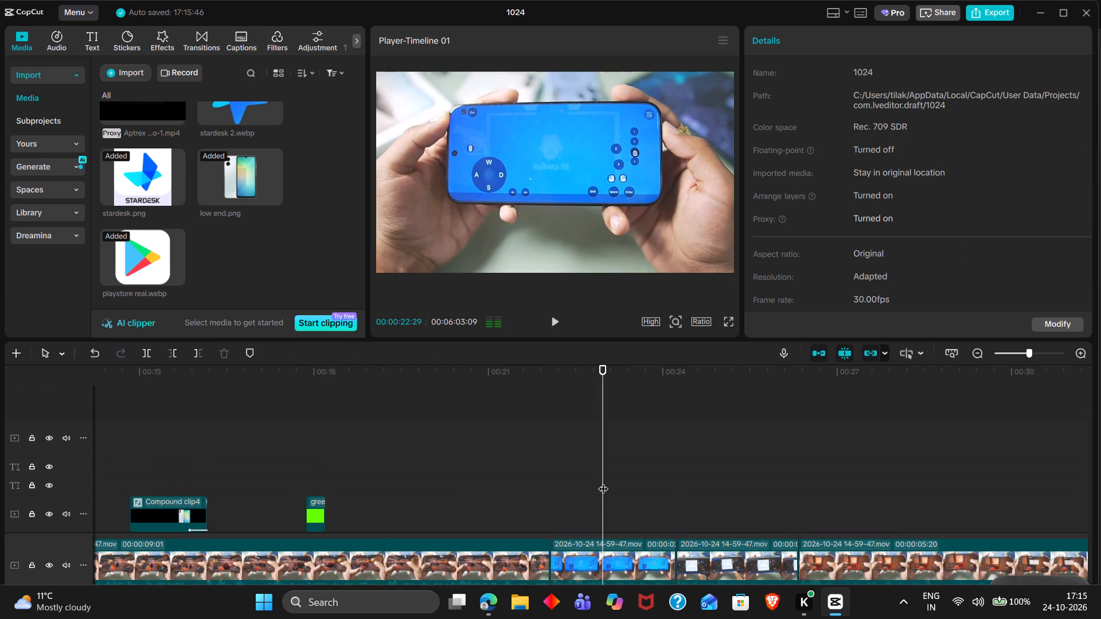
scroll(603, 481, right, 1)
click(646, 421)
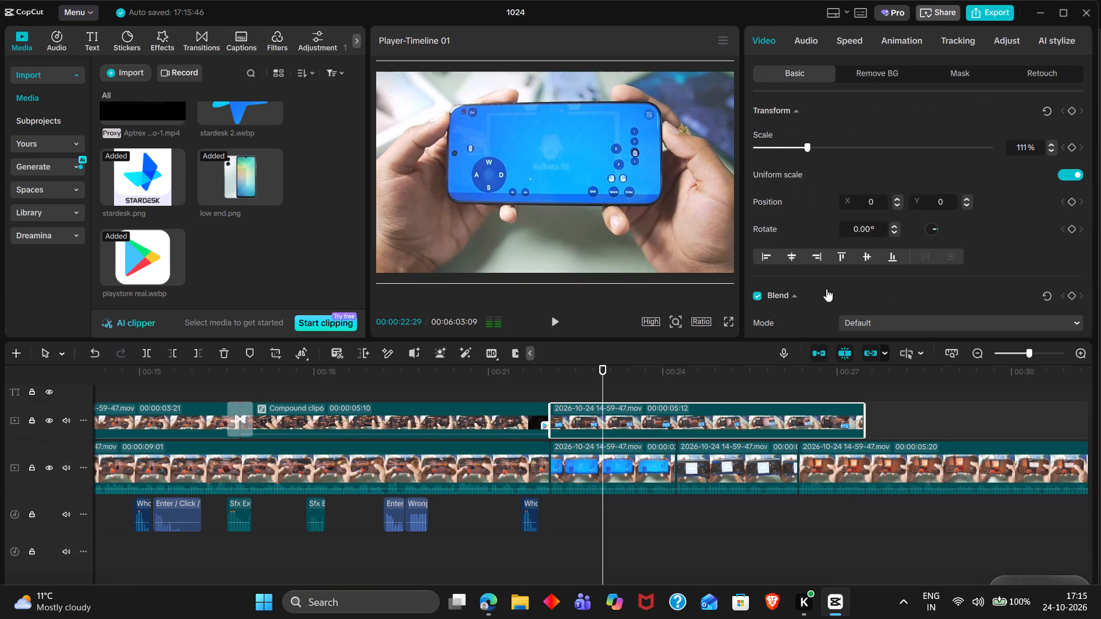
scroll(885, 277, down, 1)
click(916, 265)
drag(916, 265, 1025, 270)
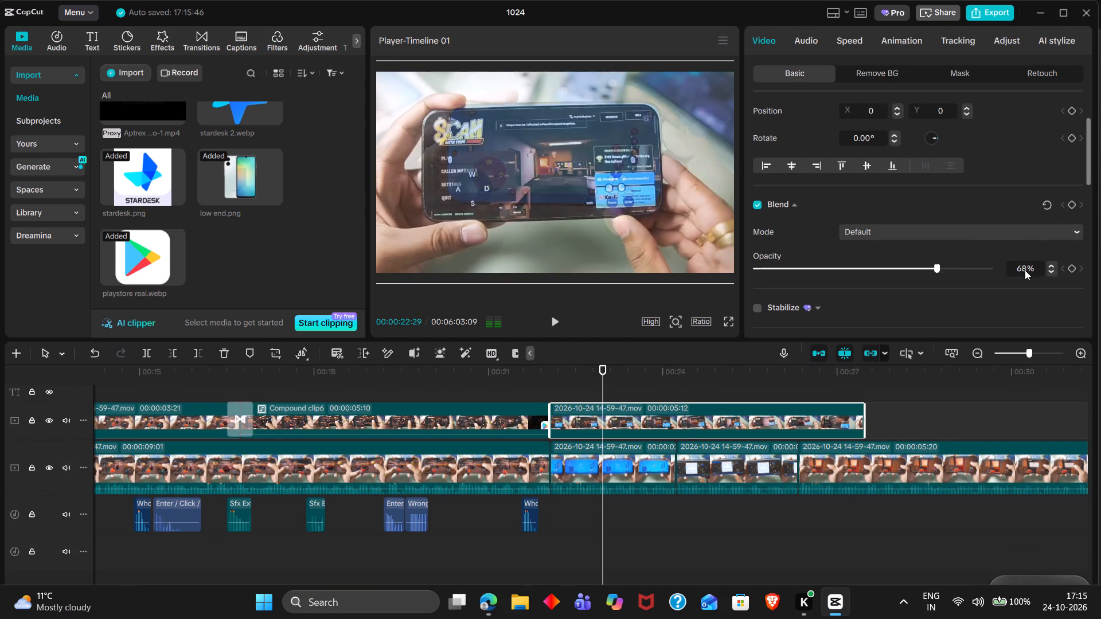
drag(1025, 270, 1096, 272)
Add the Flame transition from the favorites at 00:00:22:02, between Compound clip6 and the pasted gameplay clip.
click(555, 384)
drag(555, 384, 548, 382)
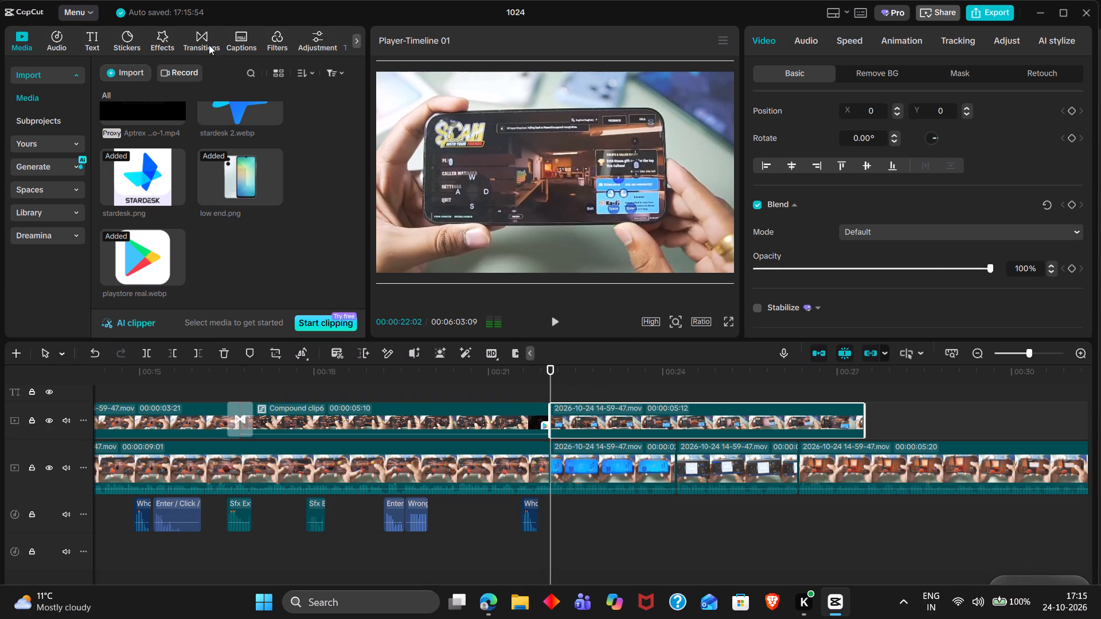
double_click(209, 45)
drag(206, 169, 537, 416)
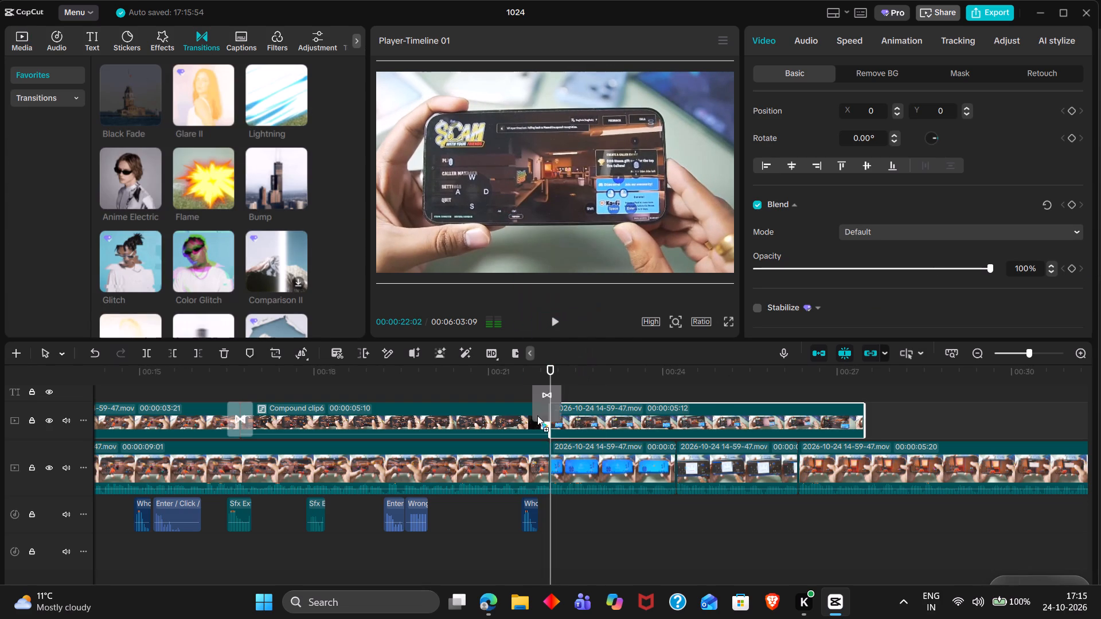
Copy the Fire magic (Bowl) sound effect and paste it at 00:00:21:25, where the Flame transition after Compound clip6 starts.
drag(537, 416, 538, 416)
double_click(532, 386)
drag(533, 387, 538, 390)
scroll(535, 495, right, 2)
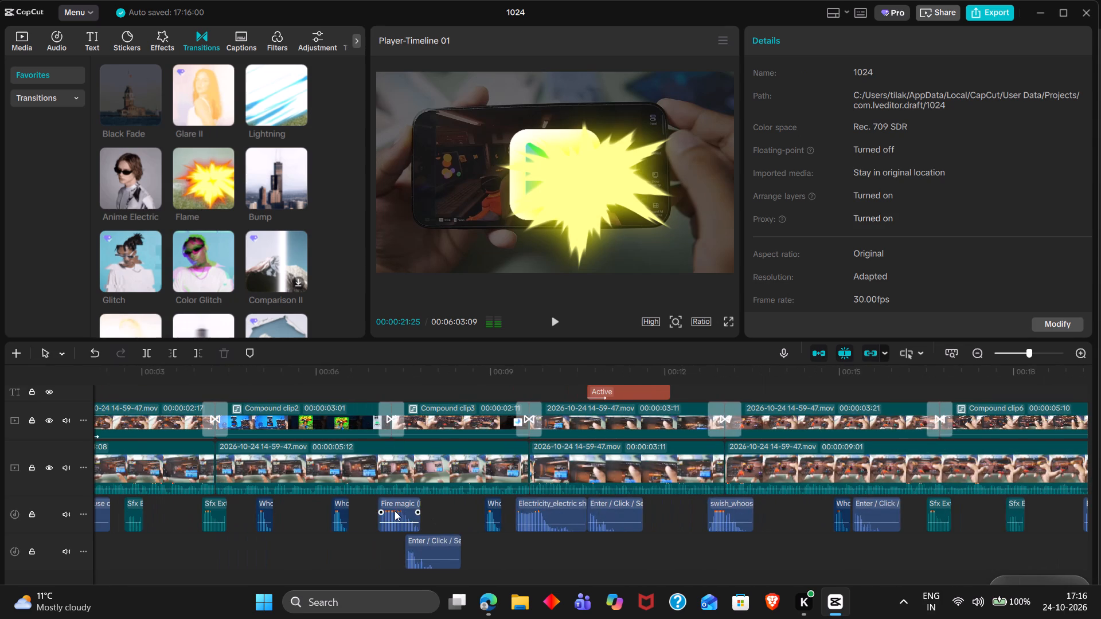
click(395, 511)
key(ctrl+c)
key(ctrl+v)
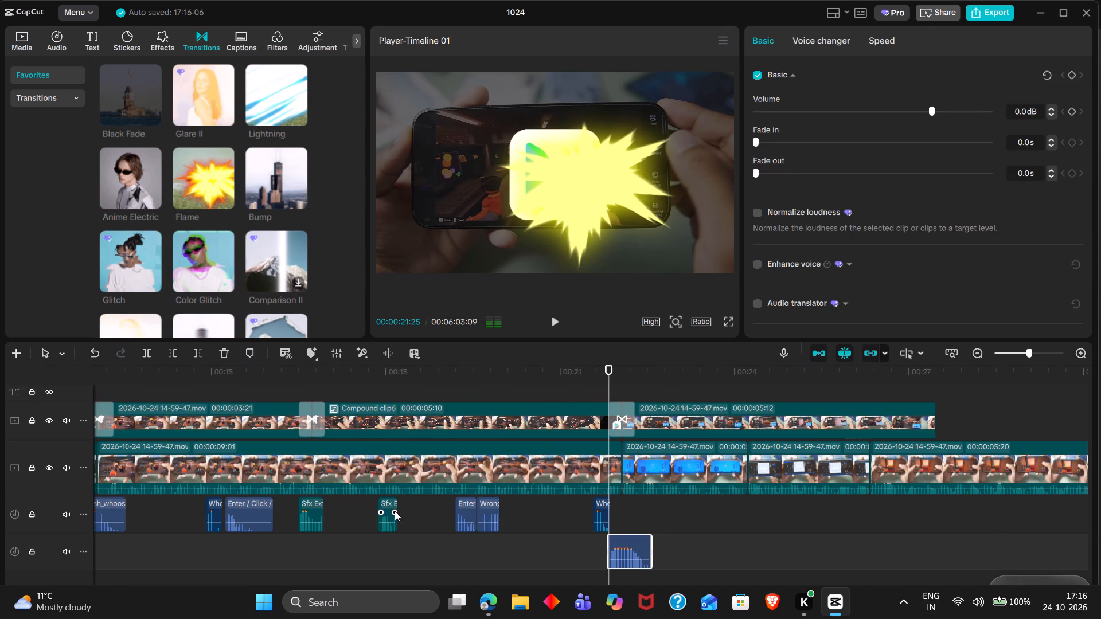
key(space)
key(space)
Trim the end of the Whoosh sound effect before the Flame transition to 00:00:21:25.
ctrl+scroll(395, 511, up, 6)
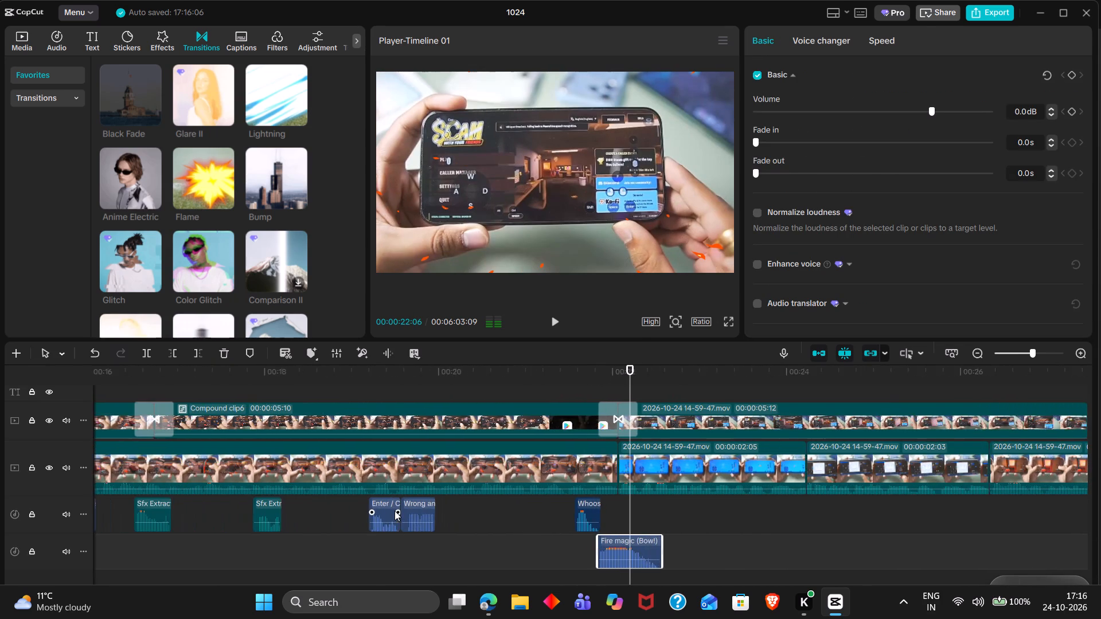
ctrl+scroll(395, 511, up, 3)
triple_click(592, 376)
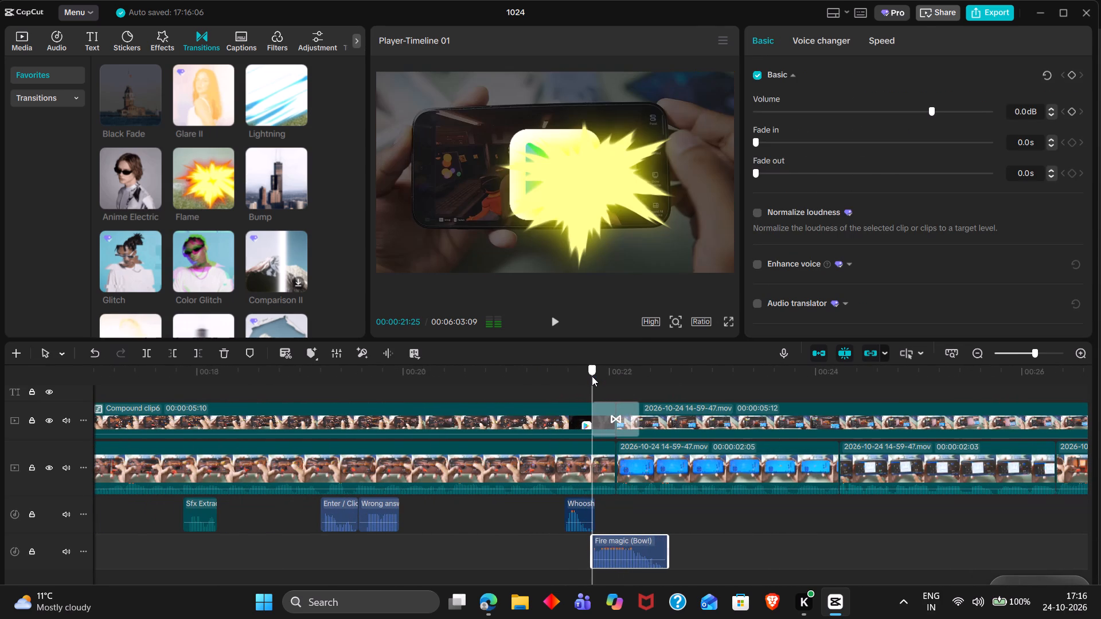
click(584, 517)
key(w)
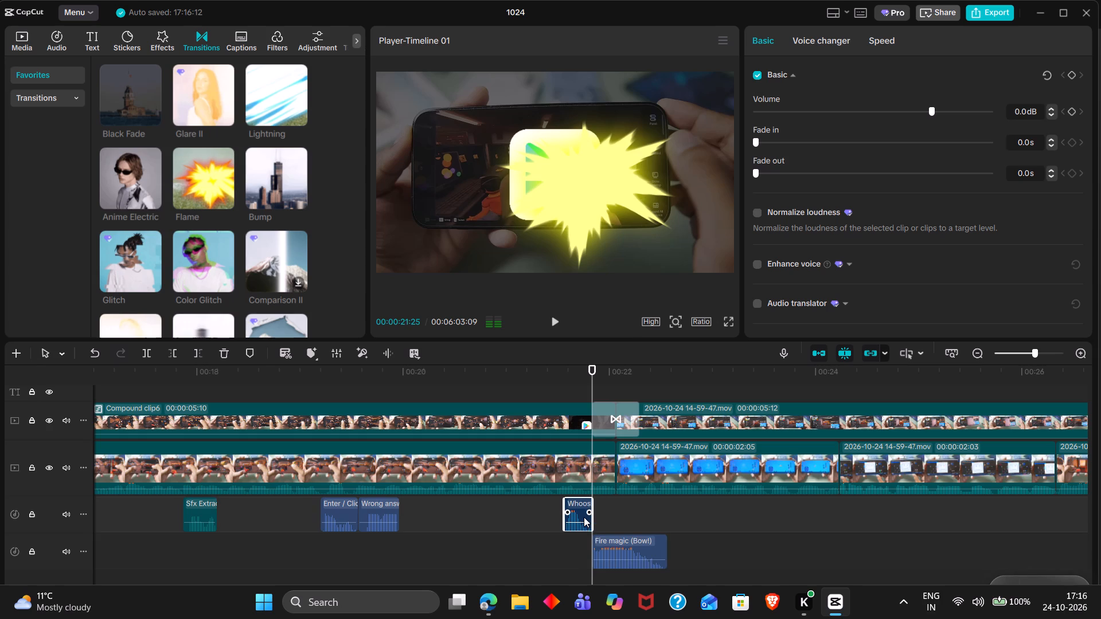
Move the pasted Fire magic (Bowl) sound up to the first audio track, directly after the Whoosh, and preview it.
click(611, 543)
drag(611, 543, 612, 518)
double_click(565, 557)
key(space)
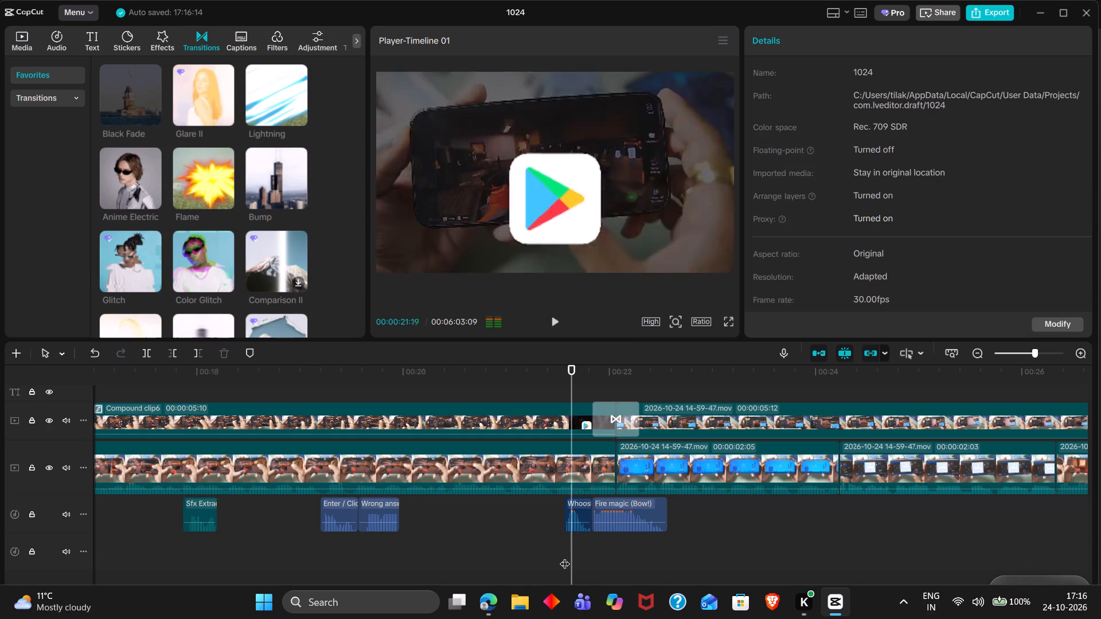
key(space)
double_click(529, 543)
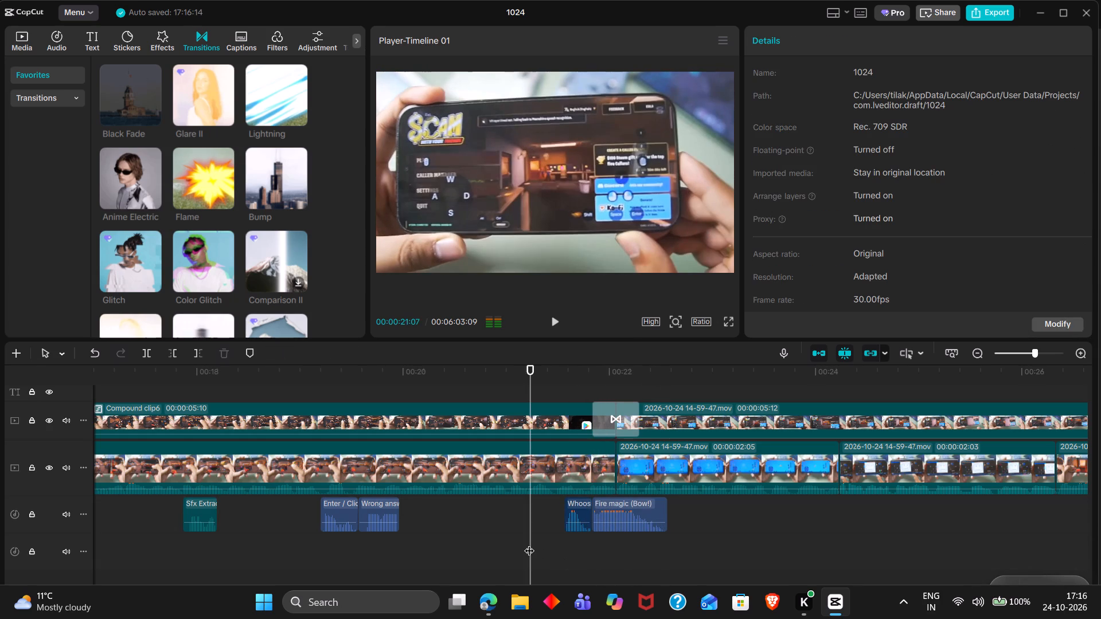
key(space)
key(space)
Inside Compound clip6, extend the playstore logo clip's start back to 00:00:04:15 and return to the main timeline.
double_click(556, 424)
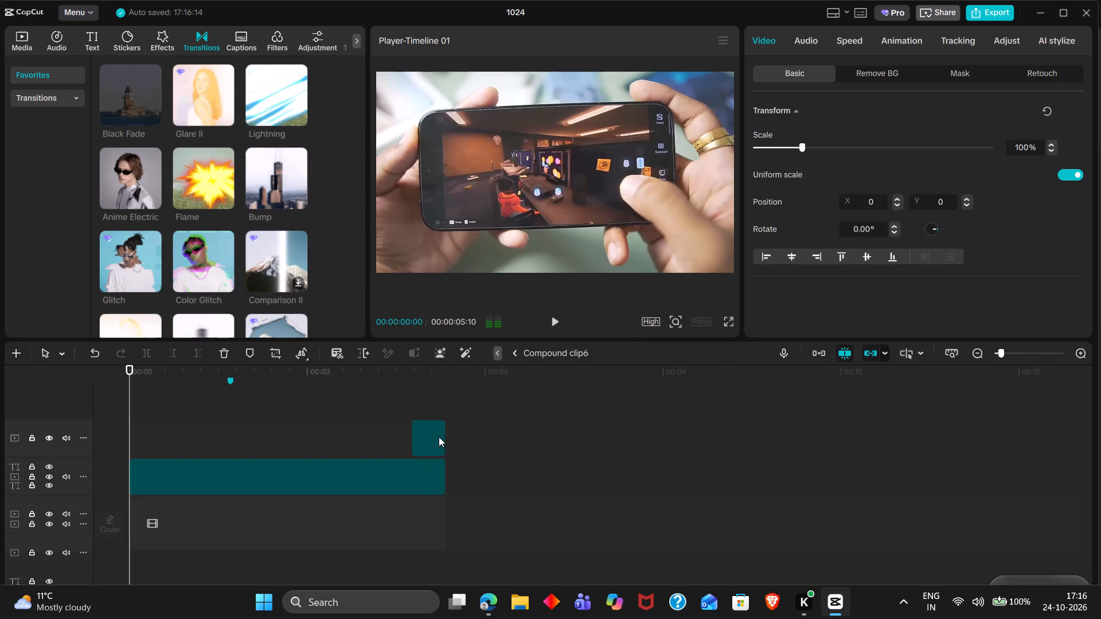
click(439, 437)
click(421, 437)
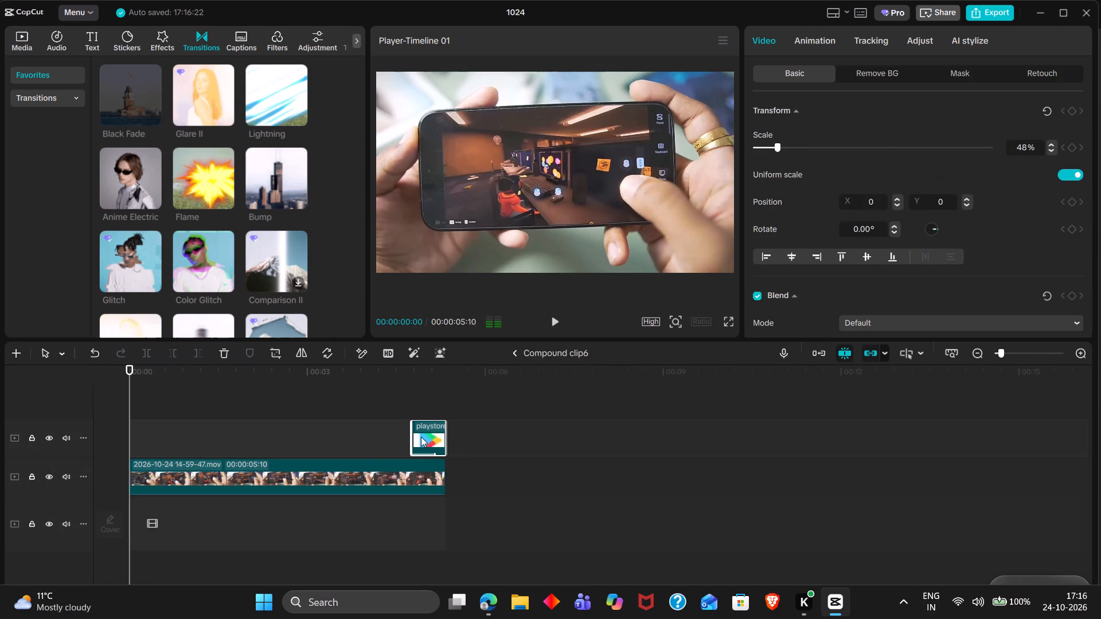
drag(412, 437, 396, 435)
triple_click(397, 397)
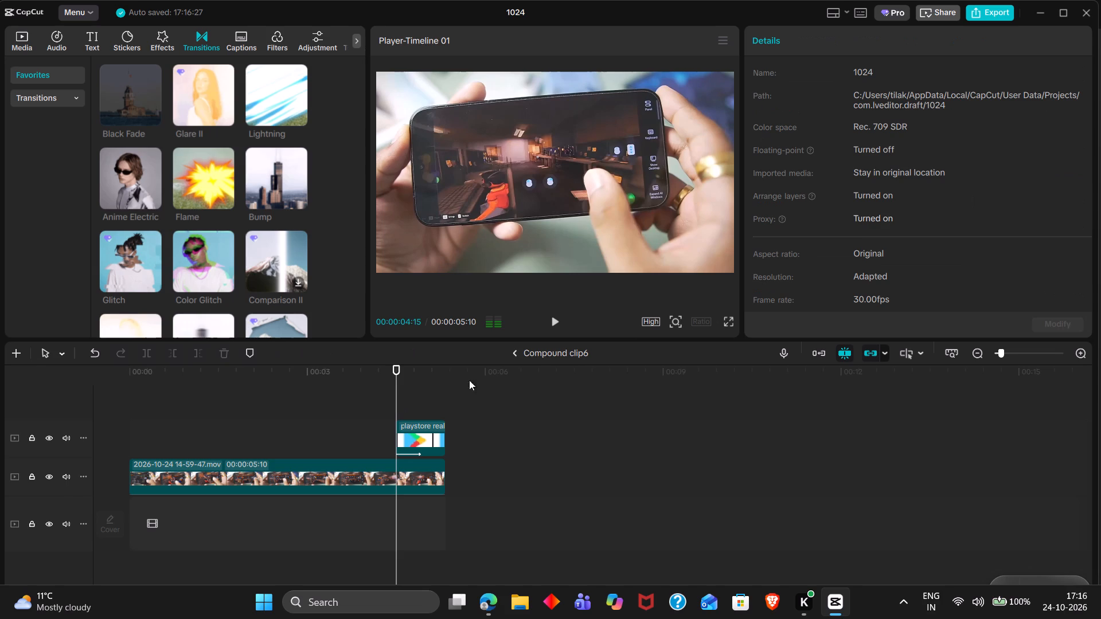
click(512, 352)
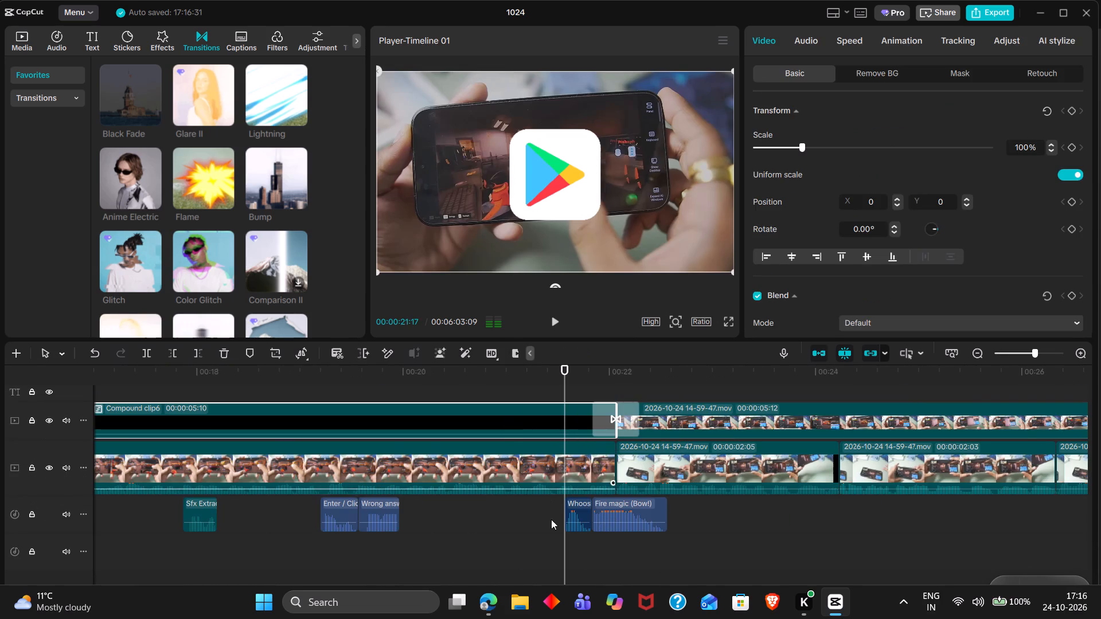
Move the Whoosh sound effect earlier so it starts at 00:00:21:08, where the Play Store logo begins to appear.
click(557, 378)
drag(557, 378, 552, 376)
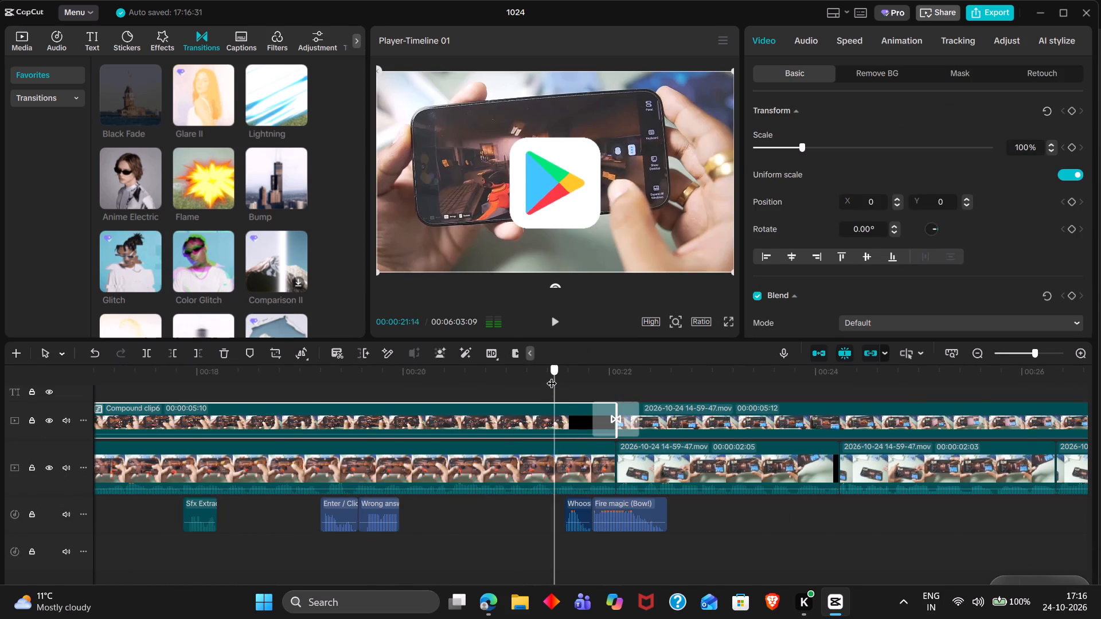
drag(552, 376, 538, 373)
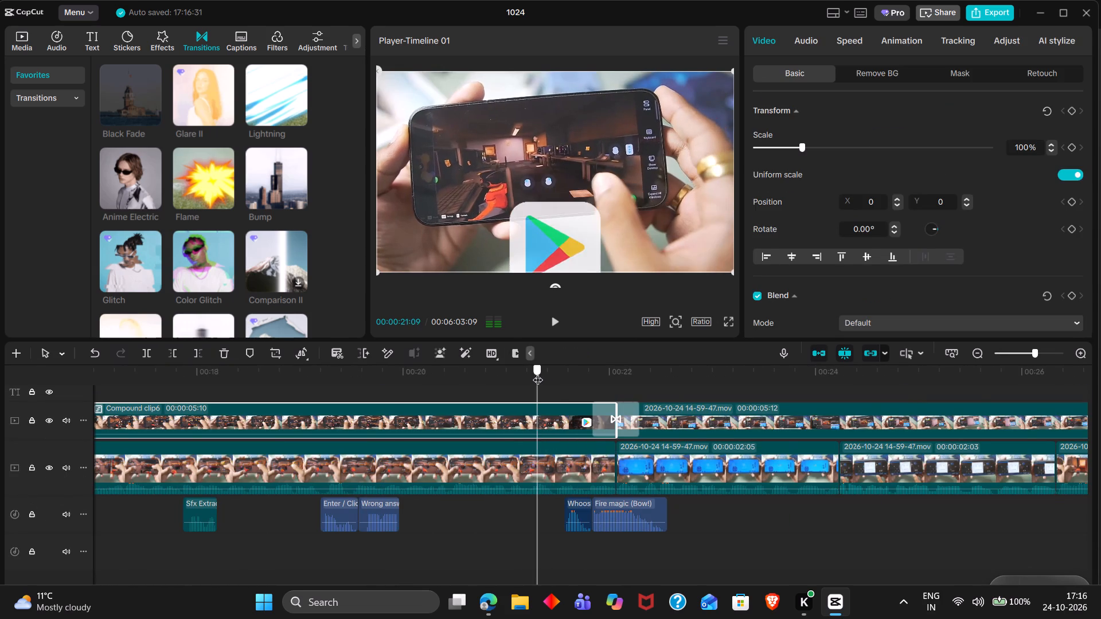
drag(538, 373, 534, 373)
drag(582, 506, 576, 506)
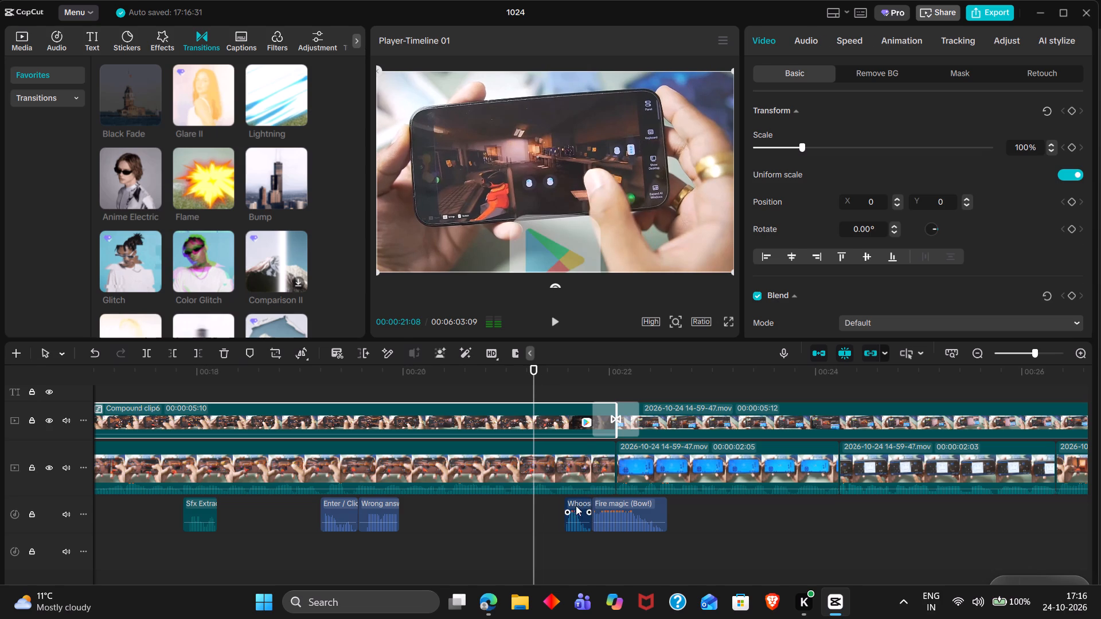
drag(576, 506, 553, 506)
Inside Compound clip6, shift the gameplay clip's two opacity keyframes earlier, the first to 00:00:04:16, and preview the result in the main timeline.
click(551, 414)
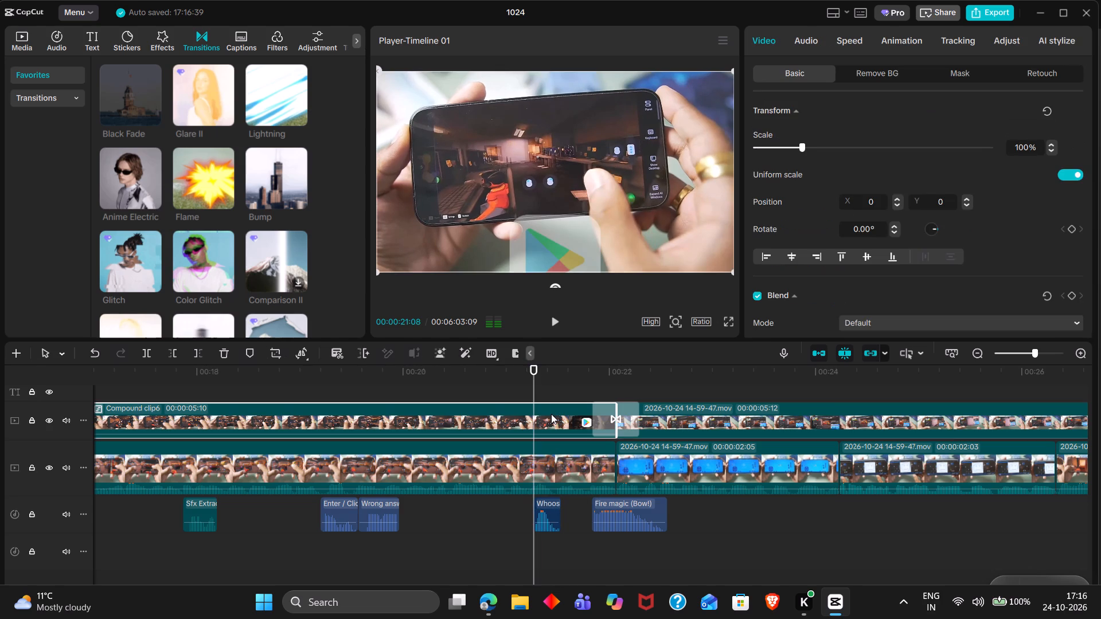
double_click(551, 424)
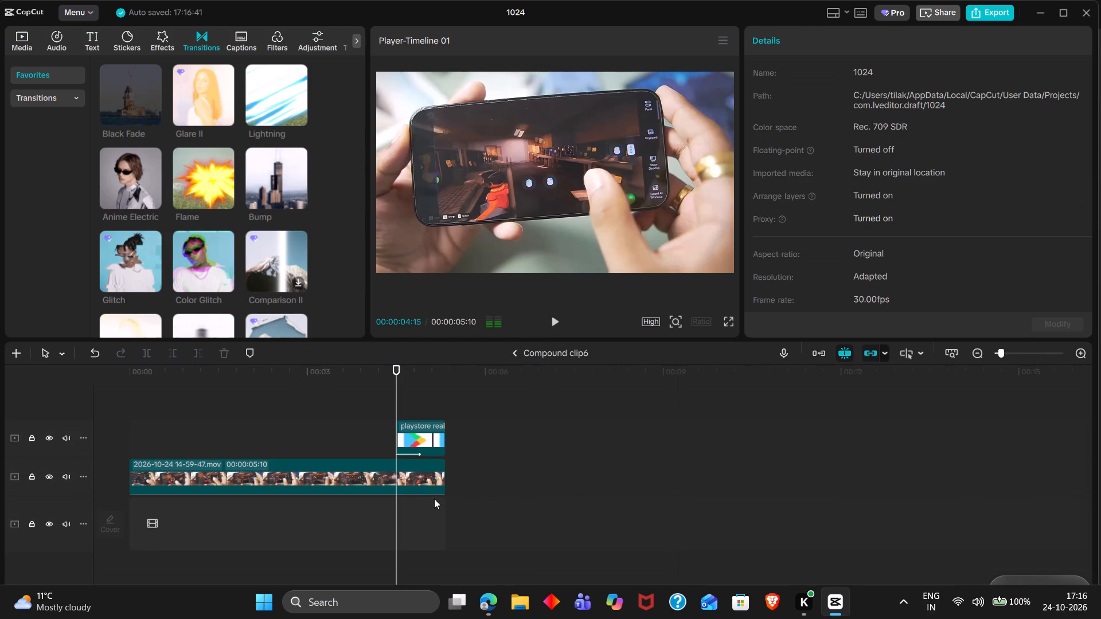
click(417, 490)
drag(411, 473, 397, 473)
click(397, 473)
drag(420, 477, 417, 477)
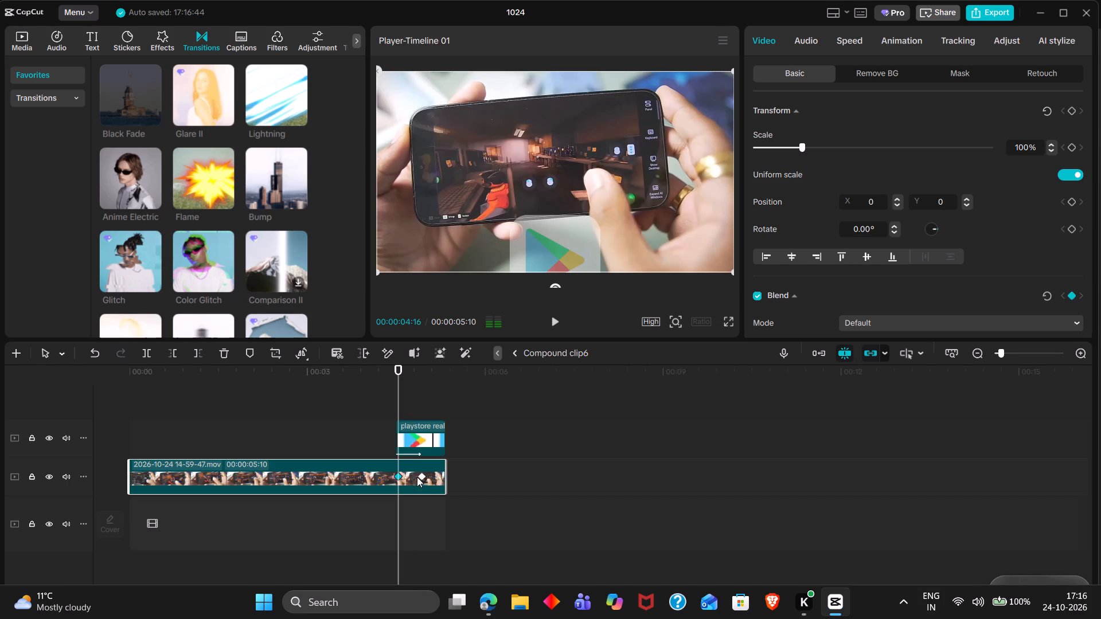
drag(417, 477, 410, 476)
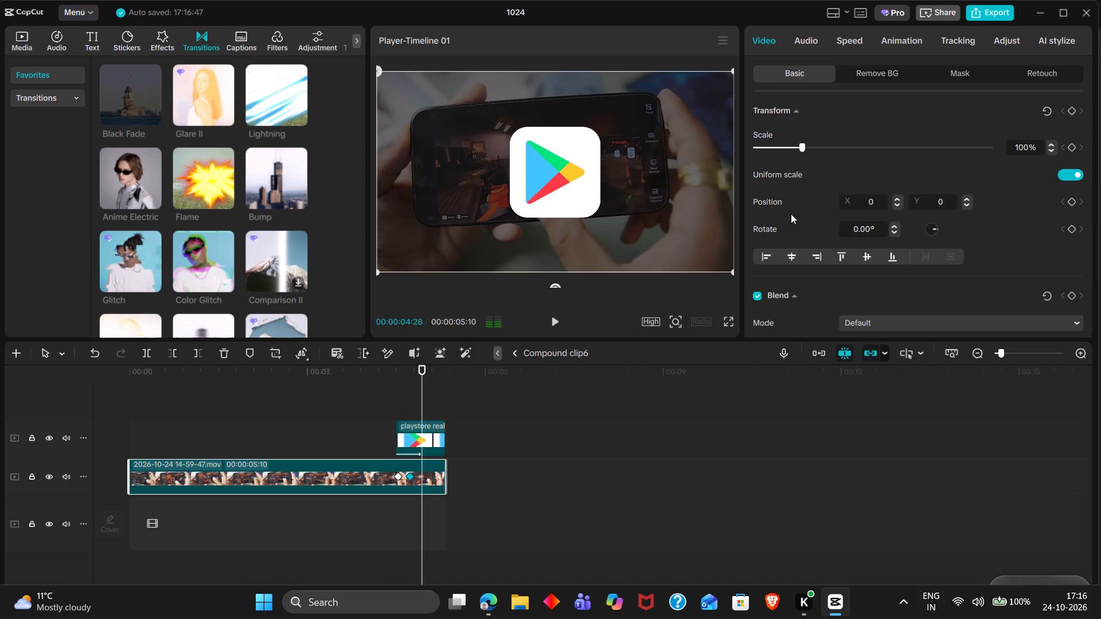
click(518, 352)
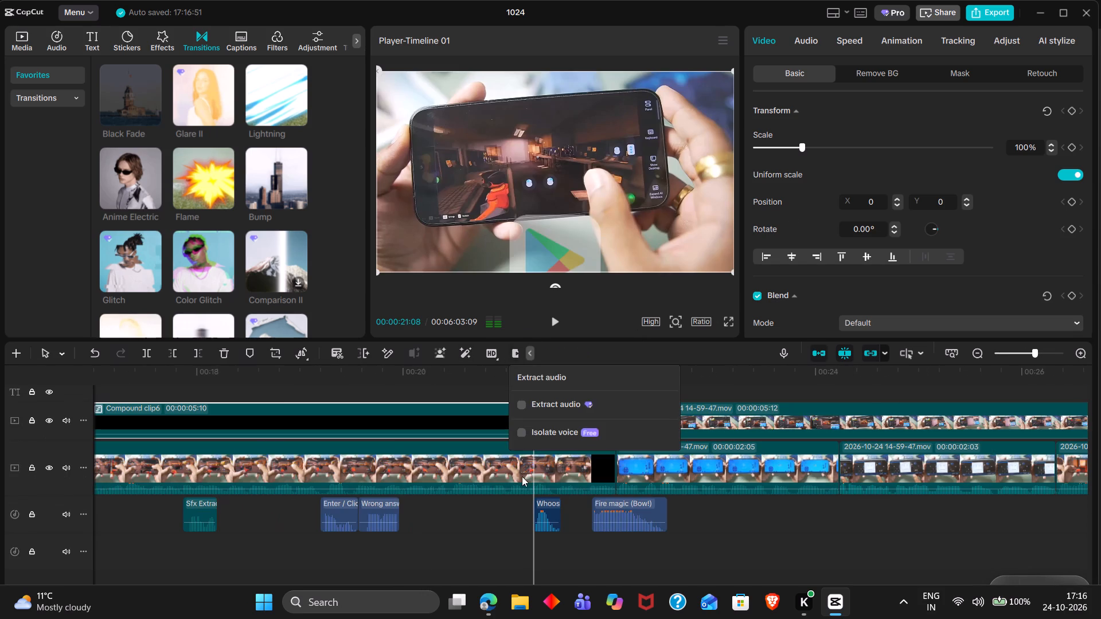
click(509, 528)
drag(509, 528, 448, 548)
key(space)
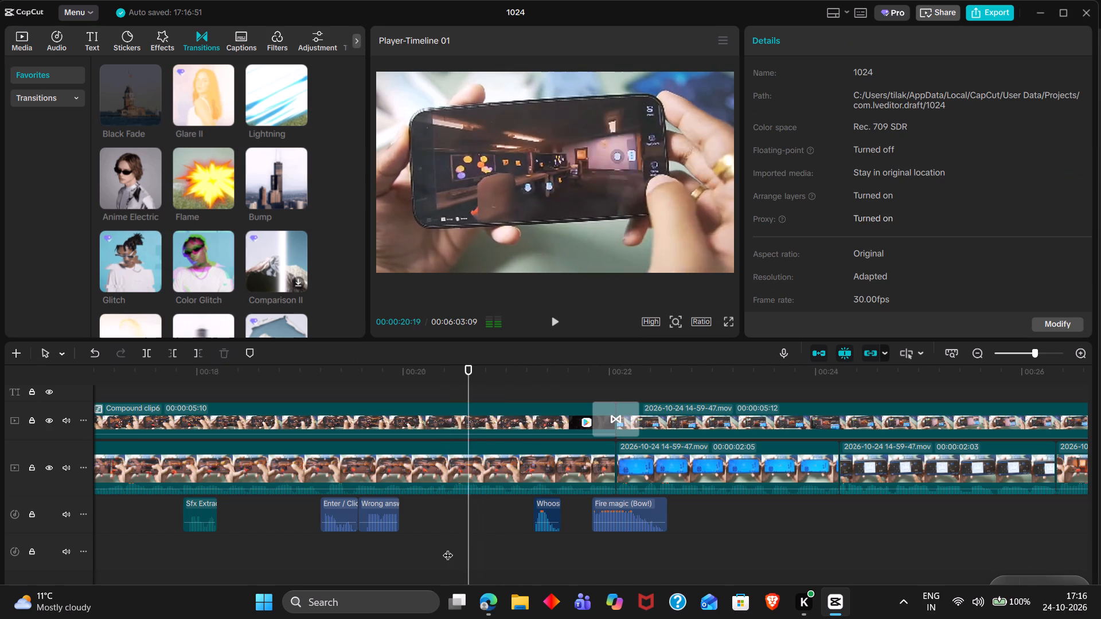
key(space)
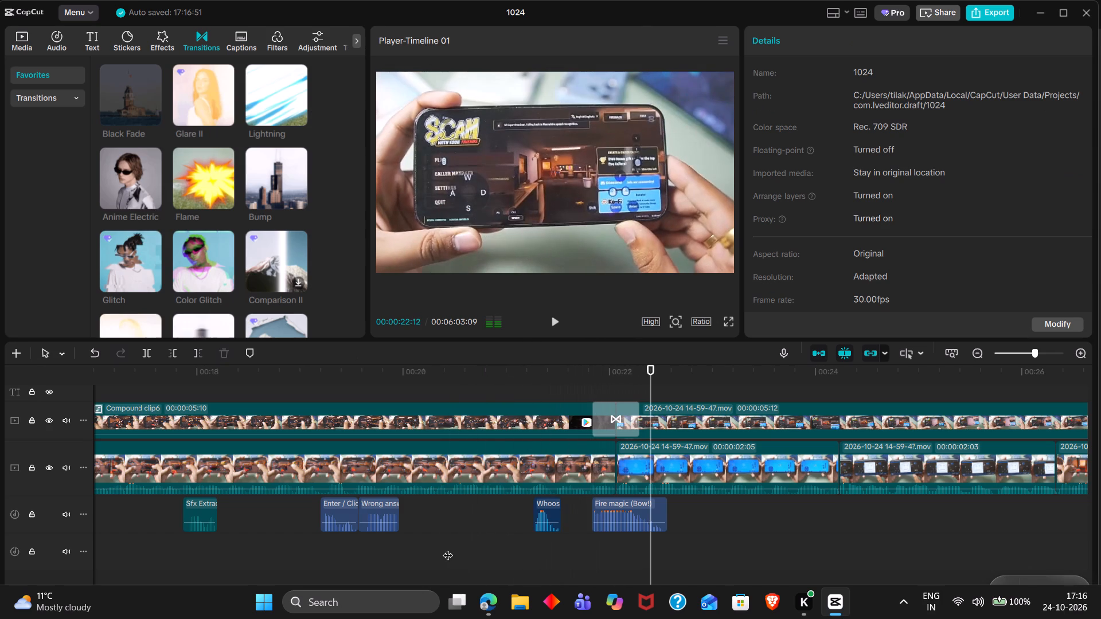
Trim the end of the overlay gameplay clip after the Flame transition to 00:00:24:07, where the second main-track clip below it starts.
key(space)
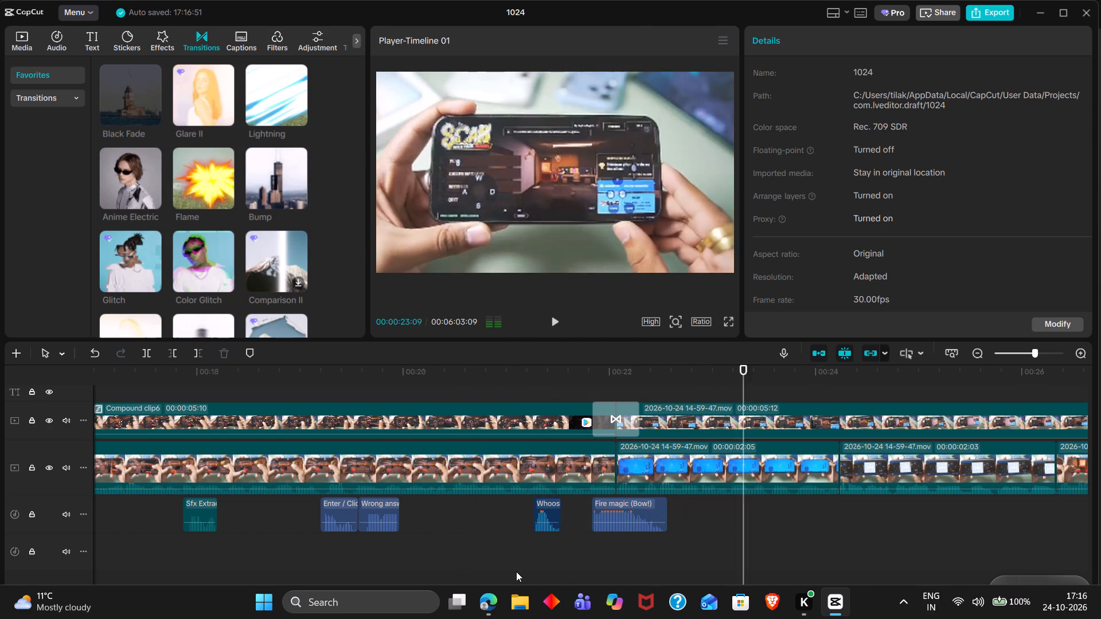
key(space)
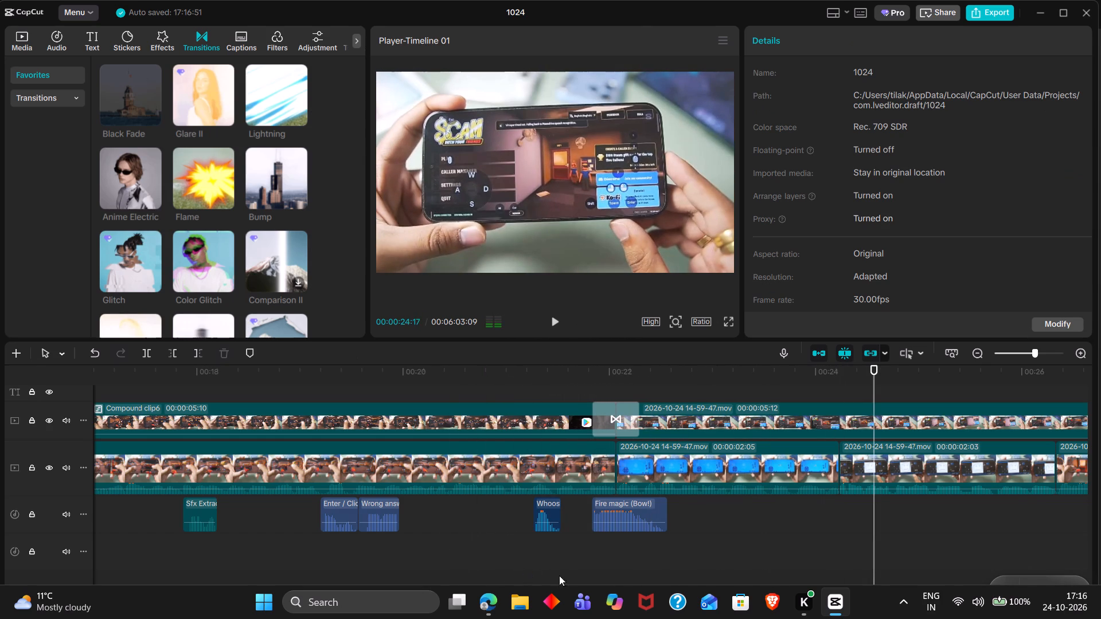
double_click(847, 391)
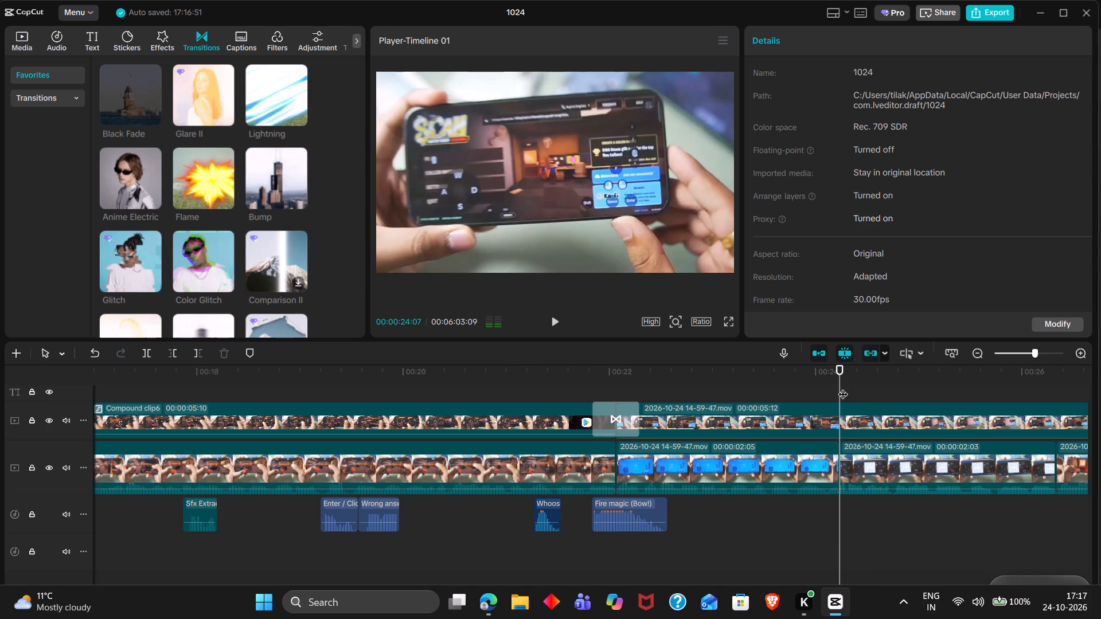
click(847, 436)
text(w)
key(space)
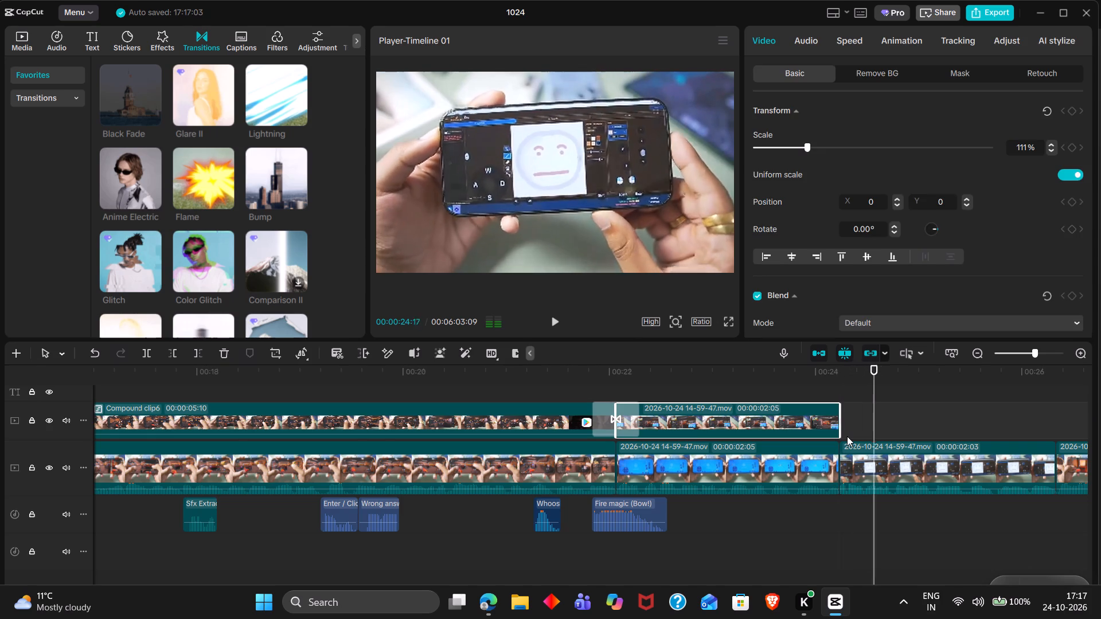
scroll(847, 436, left, 1)
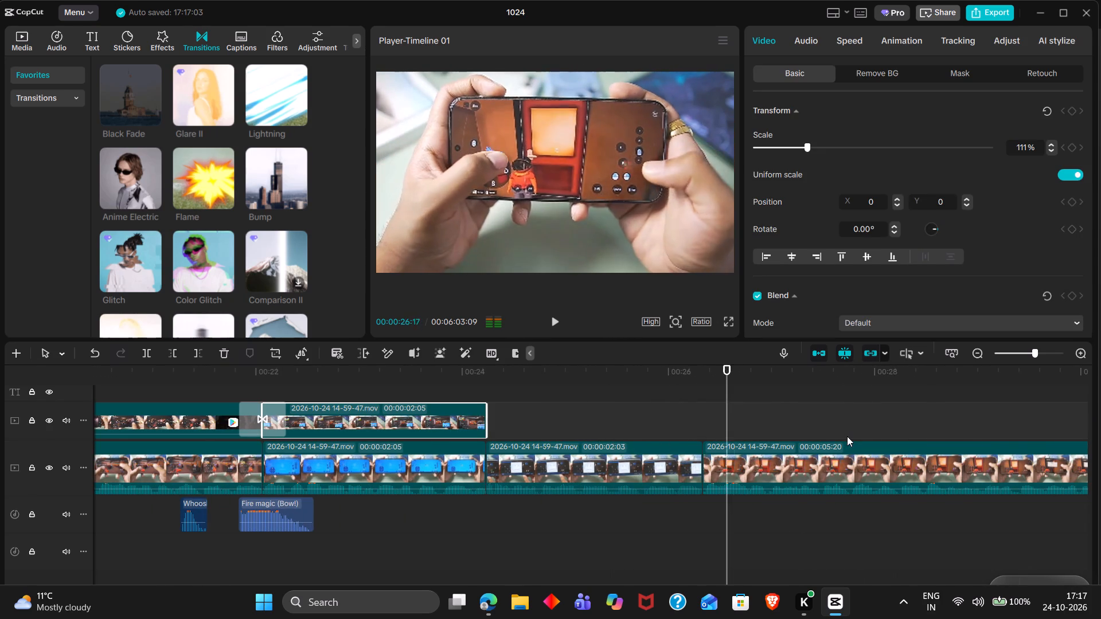
key(space)
Copy the 00:00:02:03 gameplay clip on the main track.
click(568, 465)
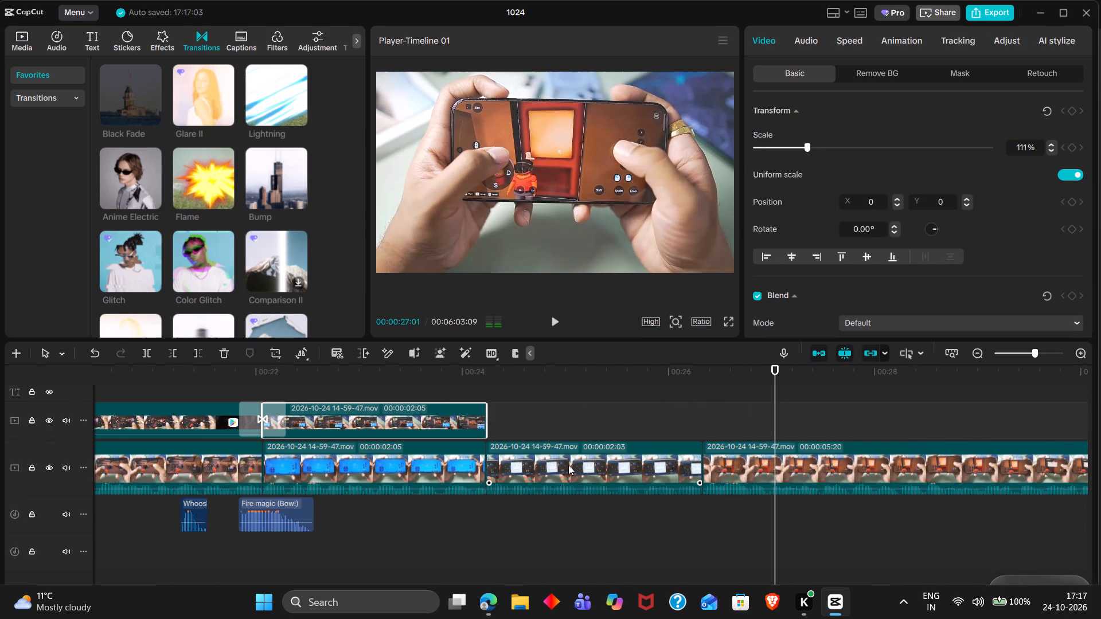
key(ctrl+c)
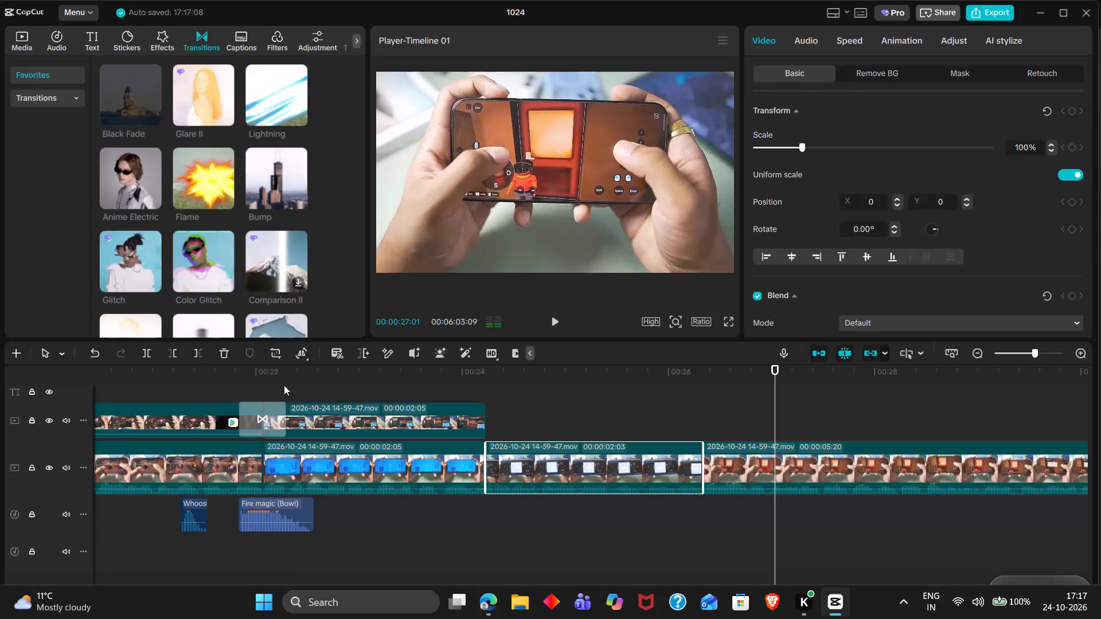
Replay the Flame transition, then play the edit from the start to review the overlays, transitions and sound effects.
click(284, 385)
drag(284, 385, 254, 397)
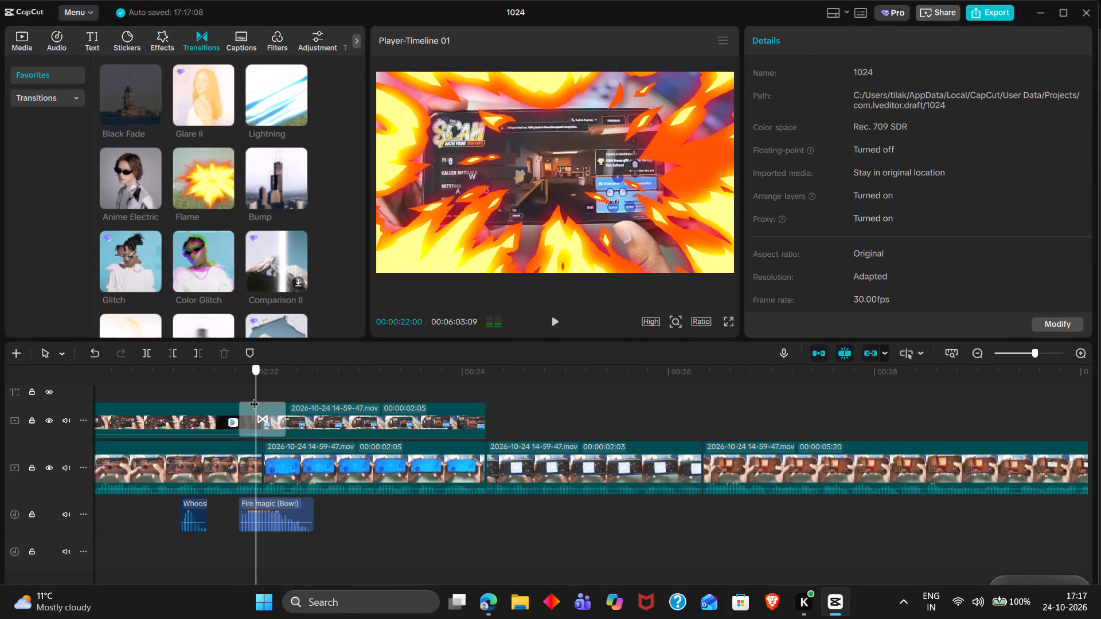
drag(254, 397, 255, 397)
key(space)
key(space)
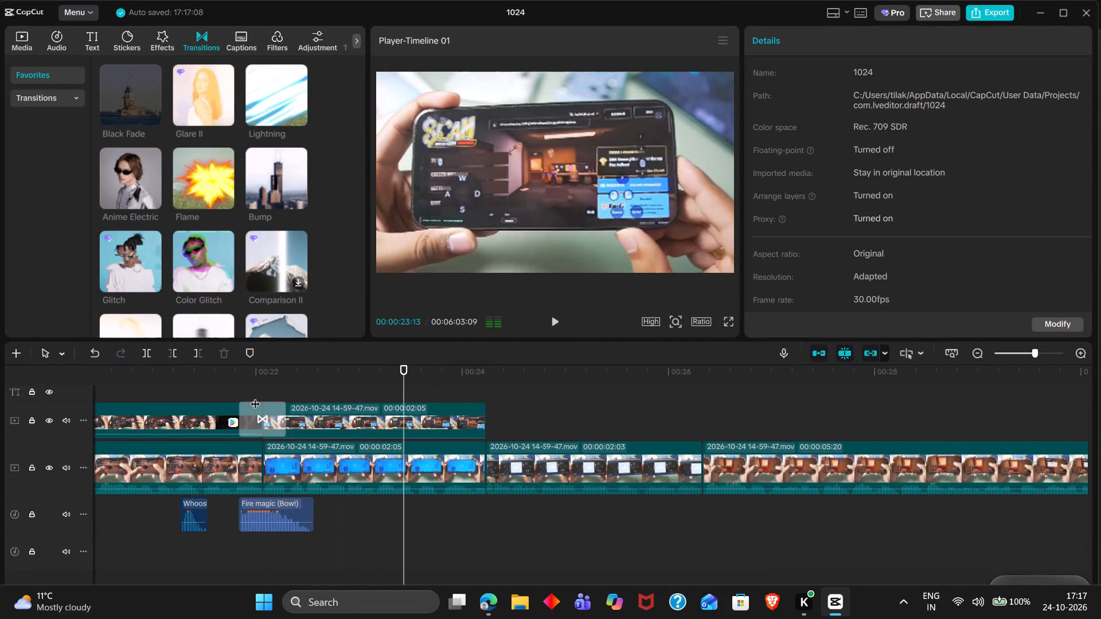
scroll(339, 468, up, 1)
scroll(339, 468, right, 1)
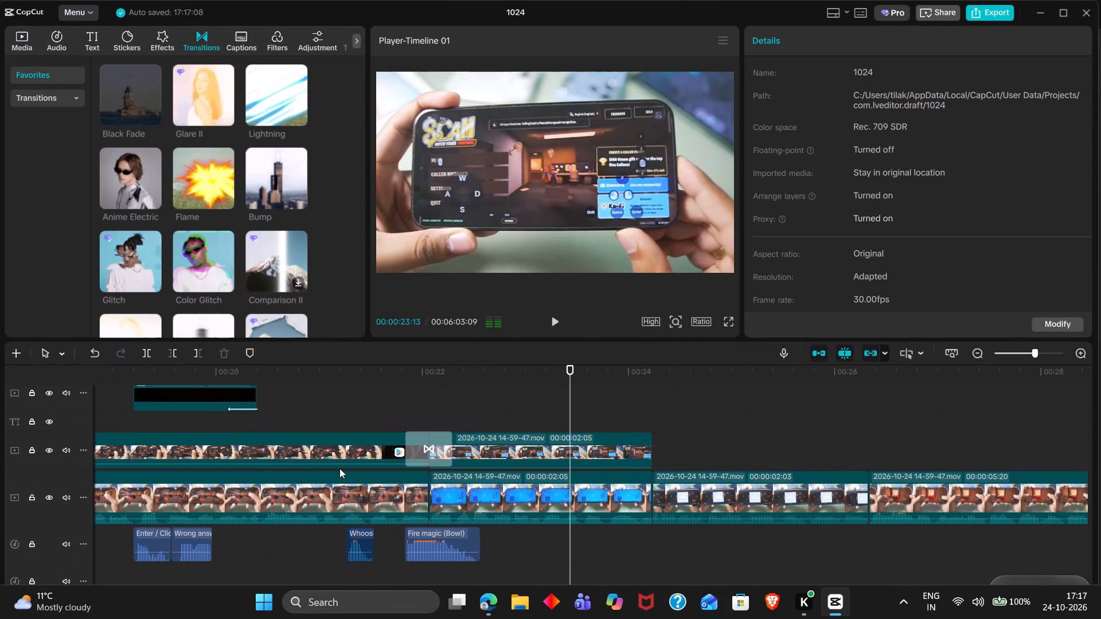
scroll(396, 496, right, 1)
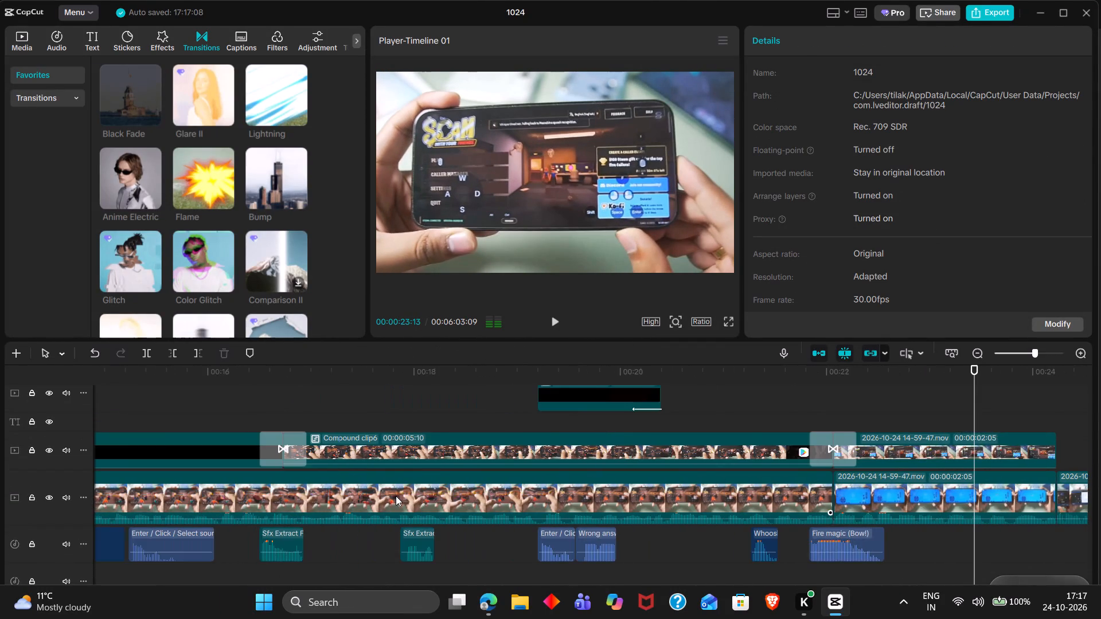
ctrl+scroll(396, 496, down, 12)
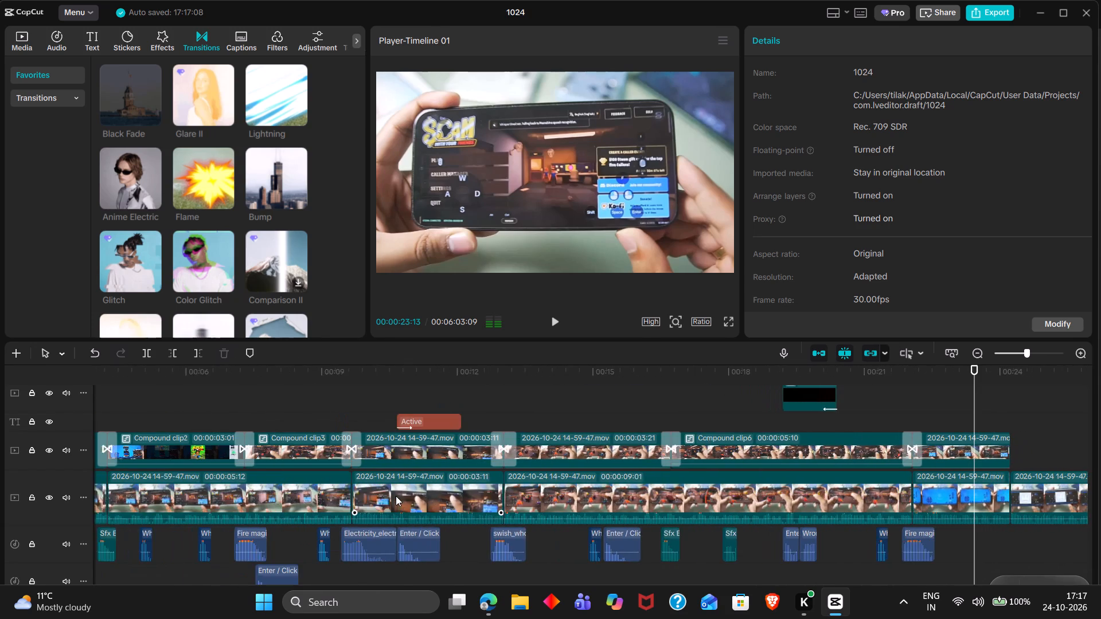
ctrl+scroll(396, 496, down, 2)
ctrl+scroll(457, 561, down, 5)
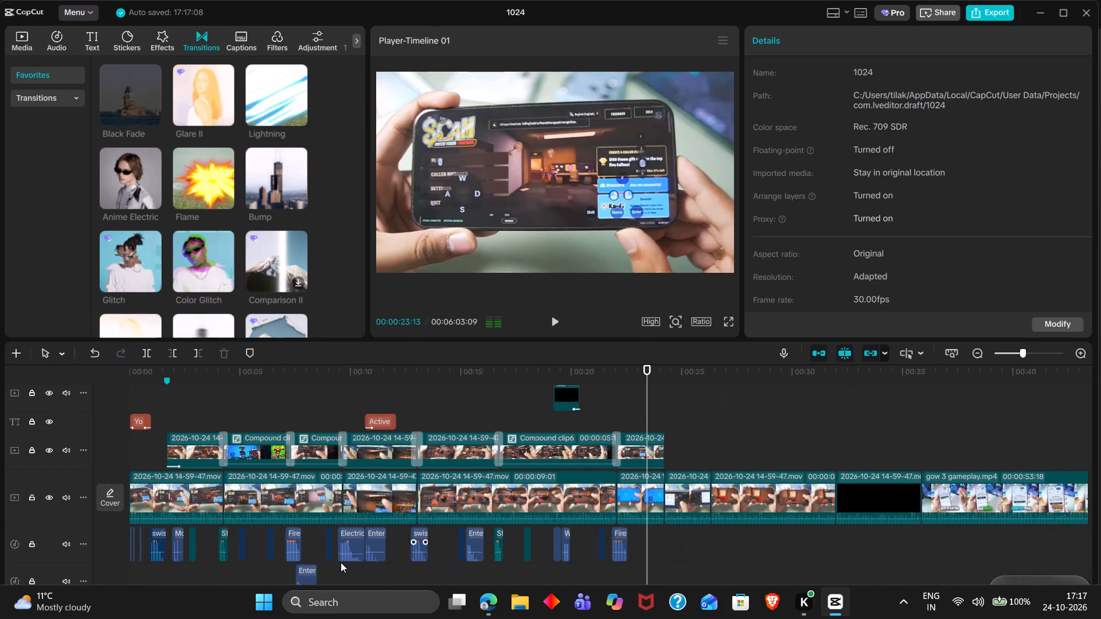
click(247, 579)
drag(247, 579, 42, 553)
key(space)
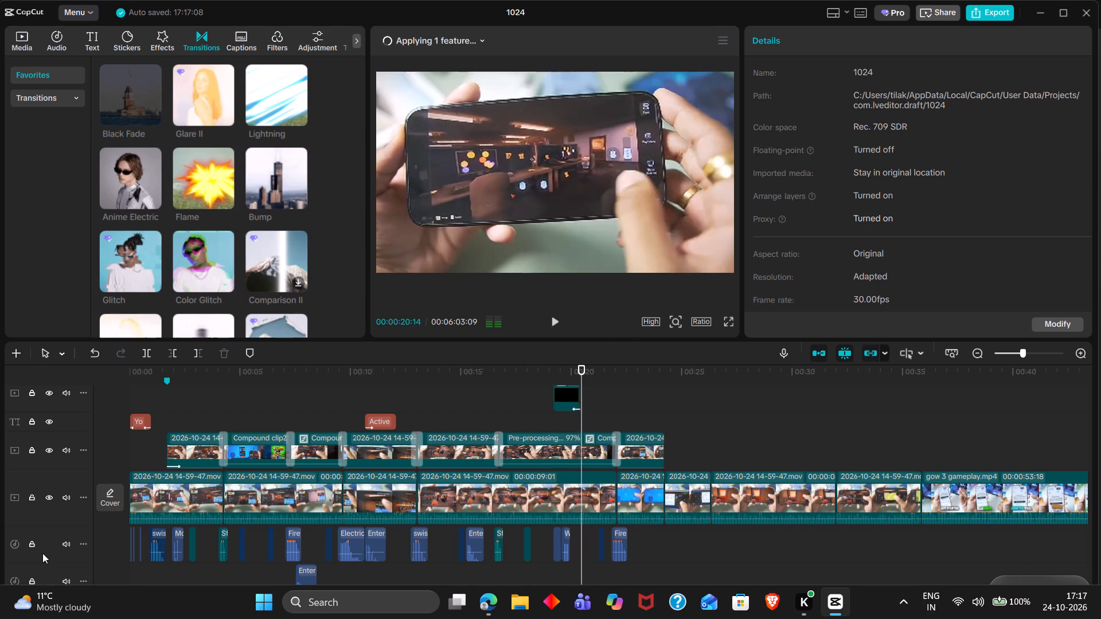
Play the edit through the Flame transition and examine the gameplay overlay that follows it.
key(space)
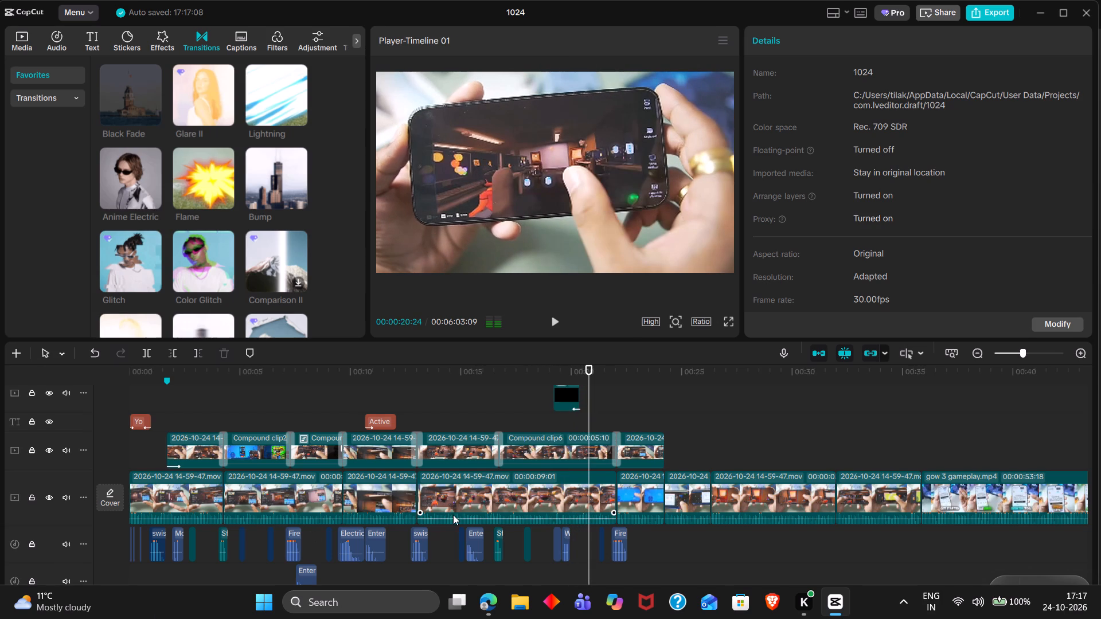
key(space)
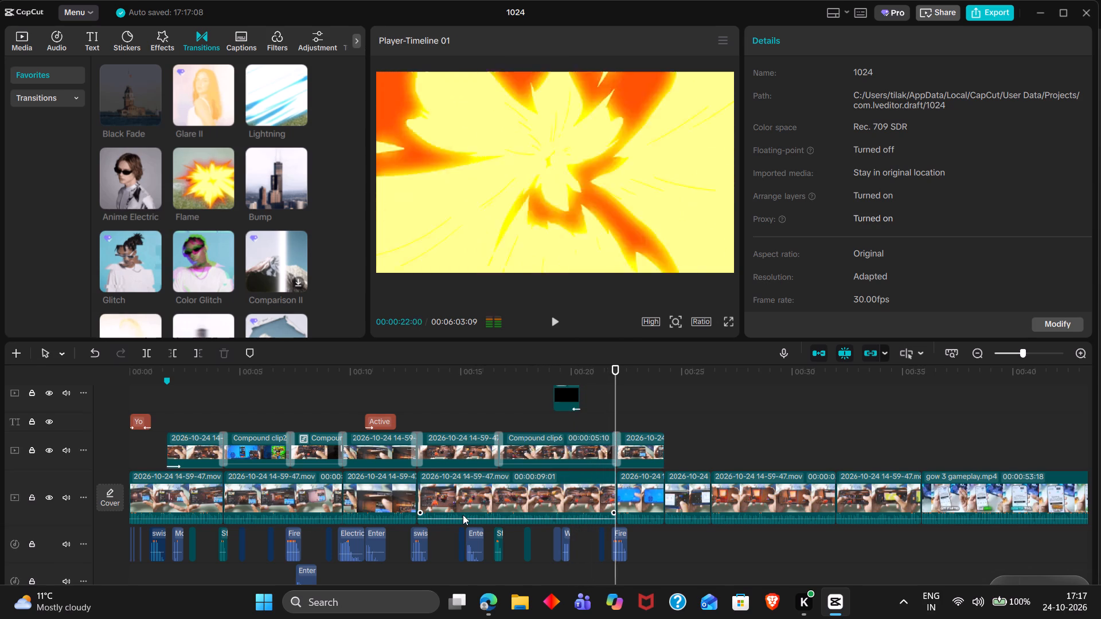
key(space)
ctrl+scroll(463, 515, up, 4)
key(space)
key(space)
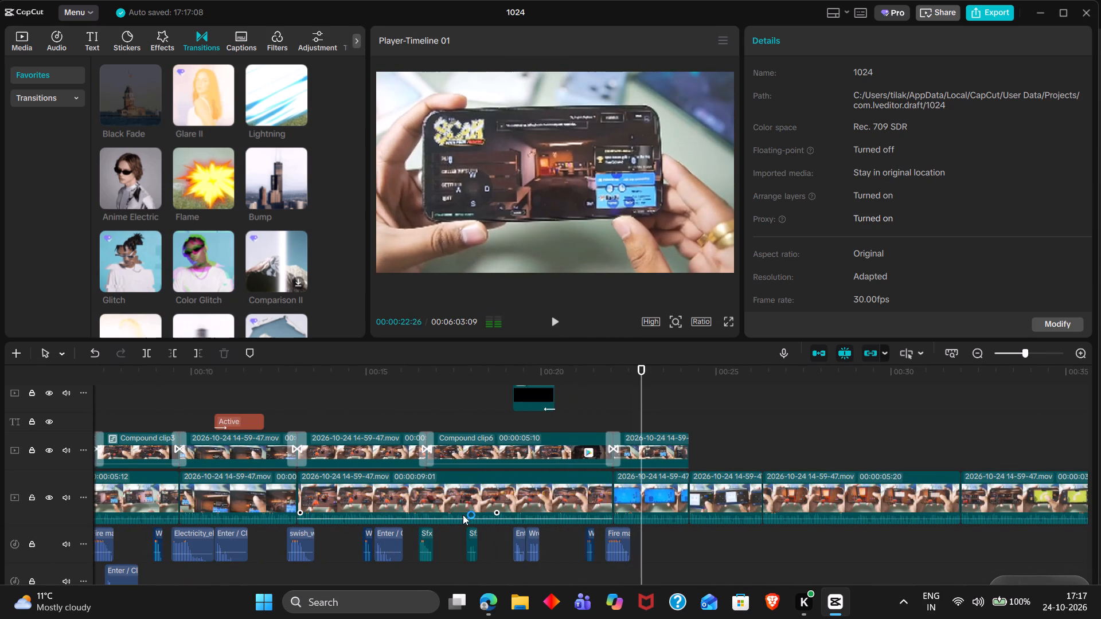
key(space)
key(space)
ctrl+scroll(463, 515, up, 4)
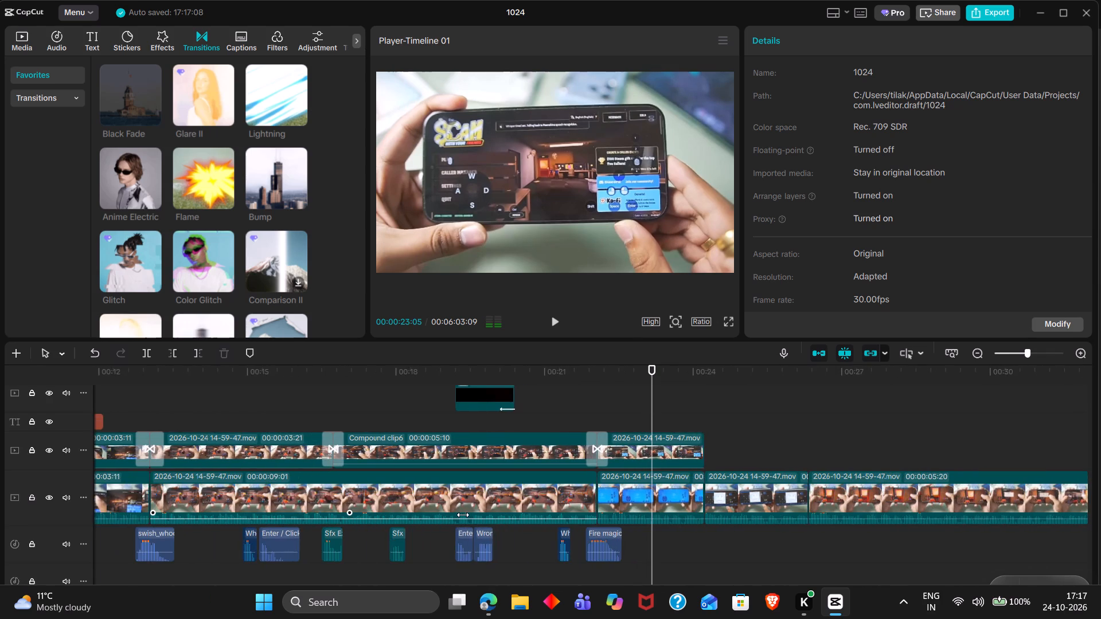
ctrl+scroll(463, 515, up, 3)
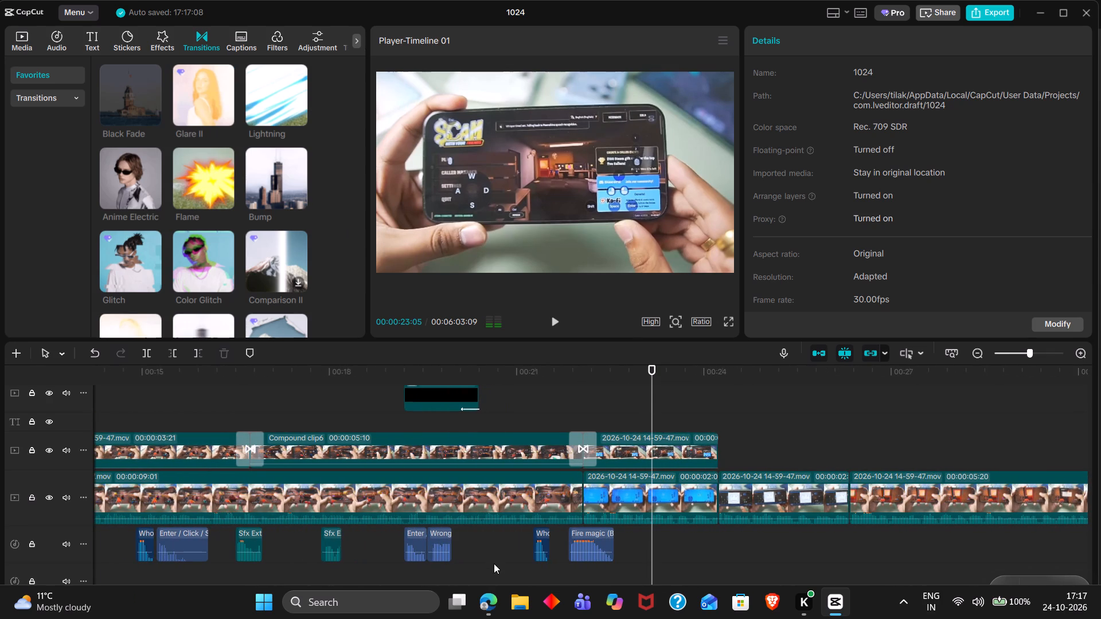
scroll(573, 529, up, 1)
scroll(573, 529, down, 1)
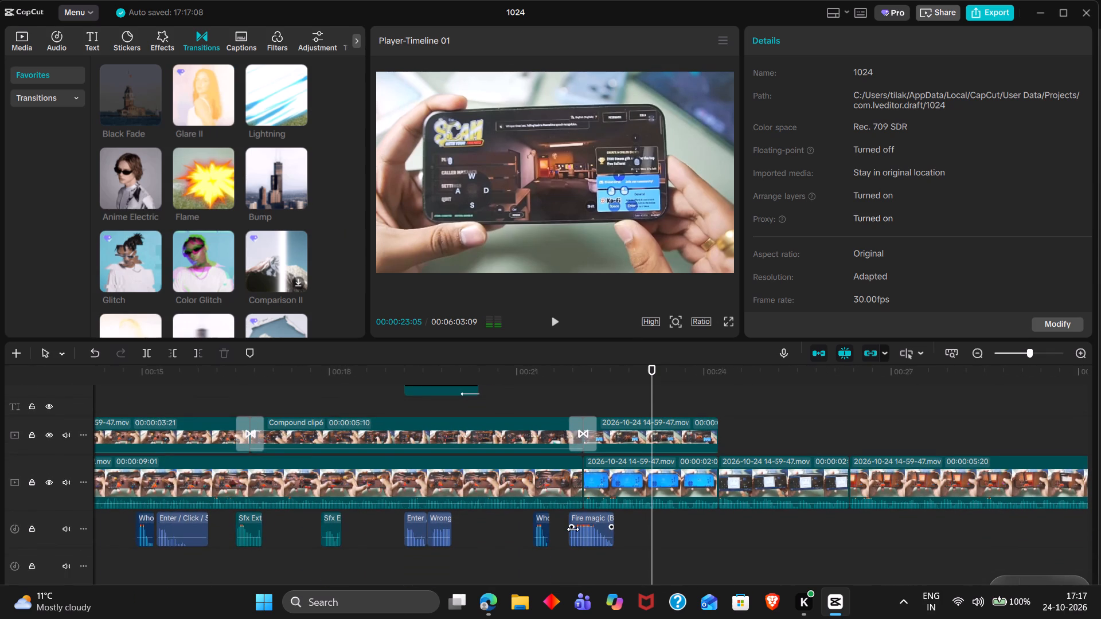
Replay the edit from 00:00:19:06 into the drawing gameplay clip, then recheck the overlay clip after the Flame transition.
click(404, 376)
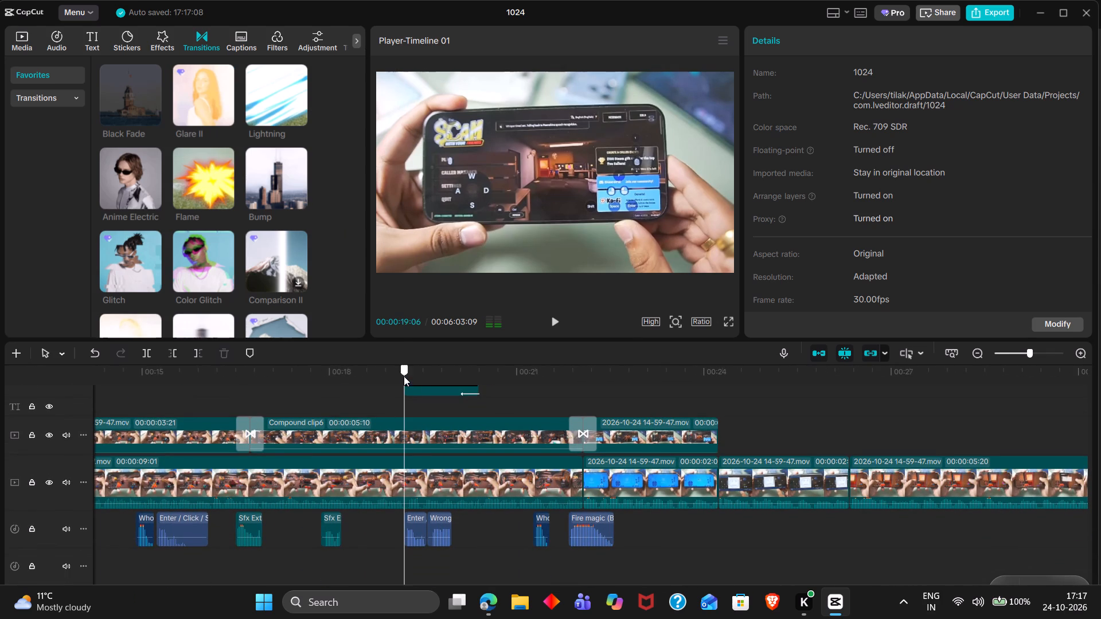
key(space)
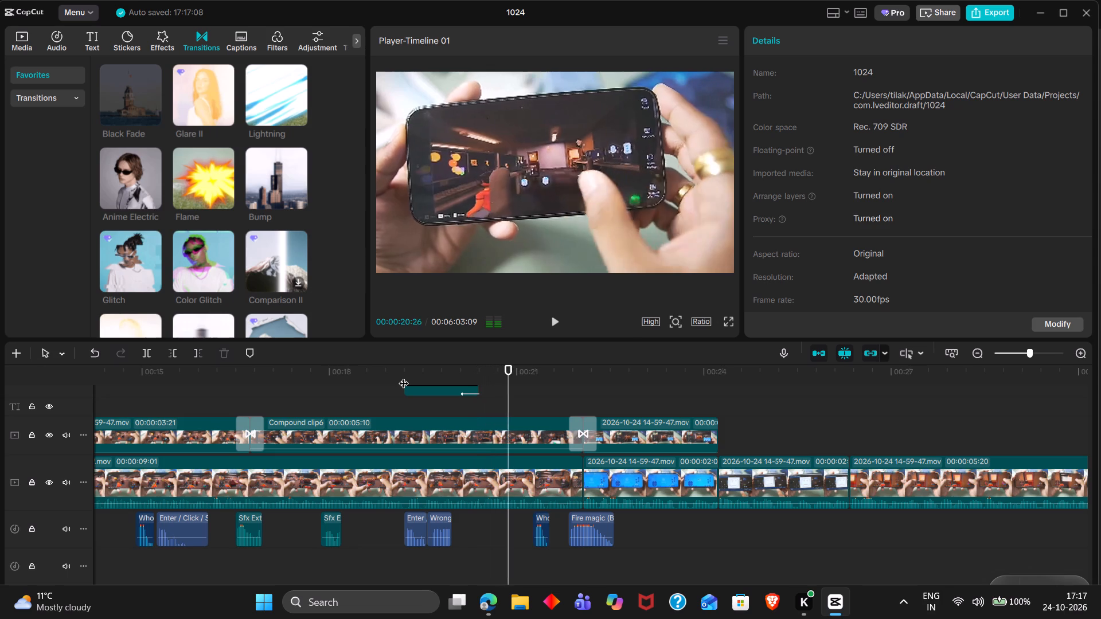
key(space)
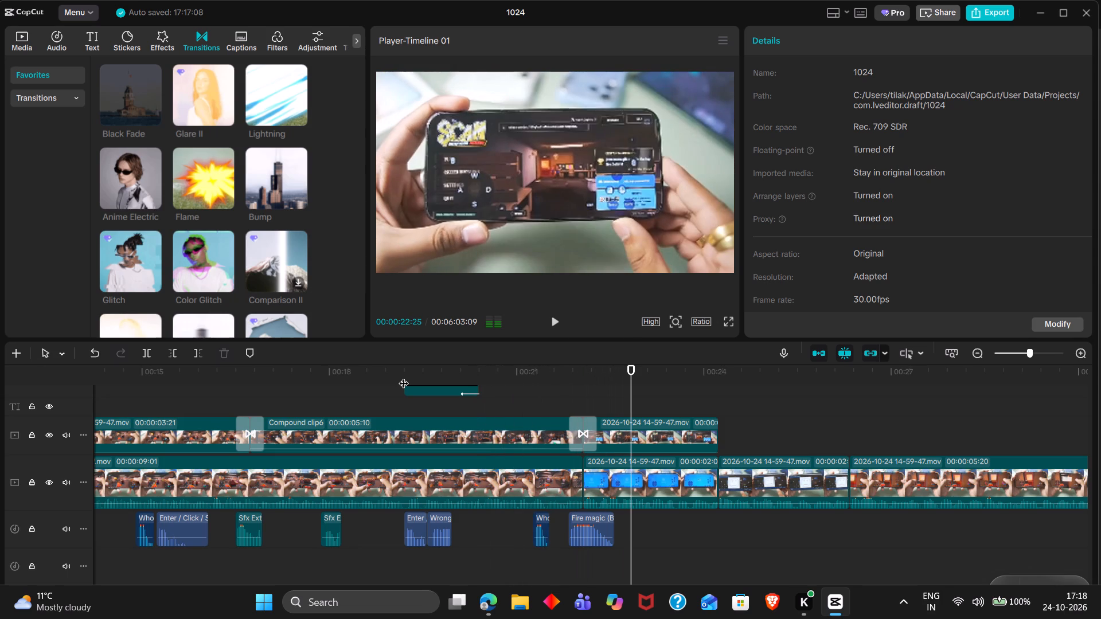
key(space)
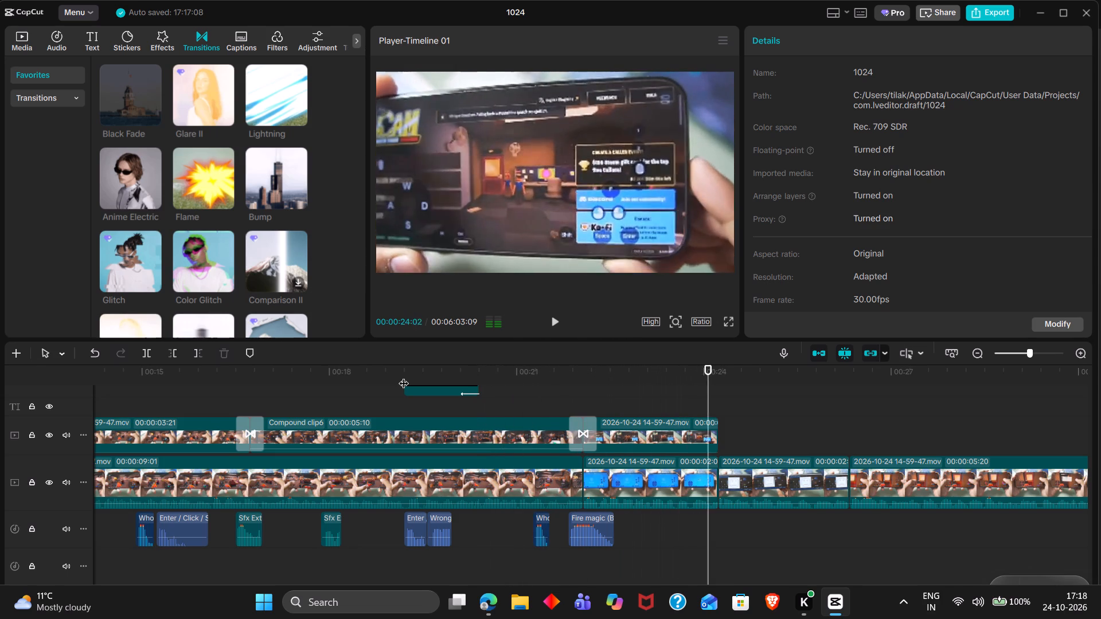
scroll(404, 376, left, 1)
scroll(734, 436, left, 1)
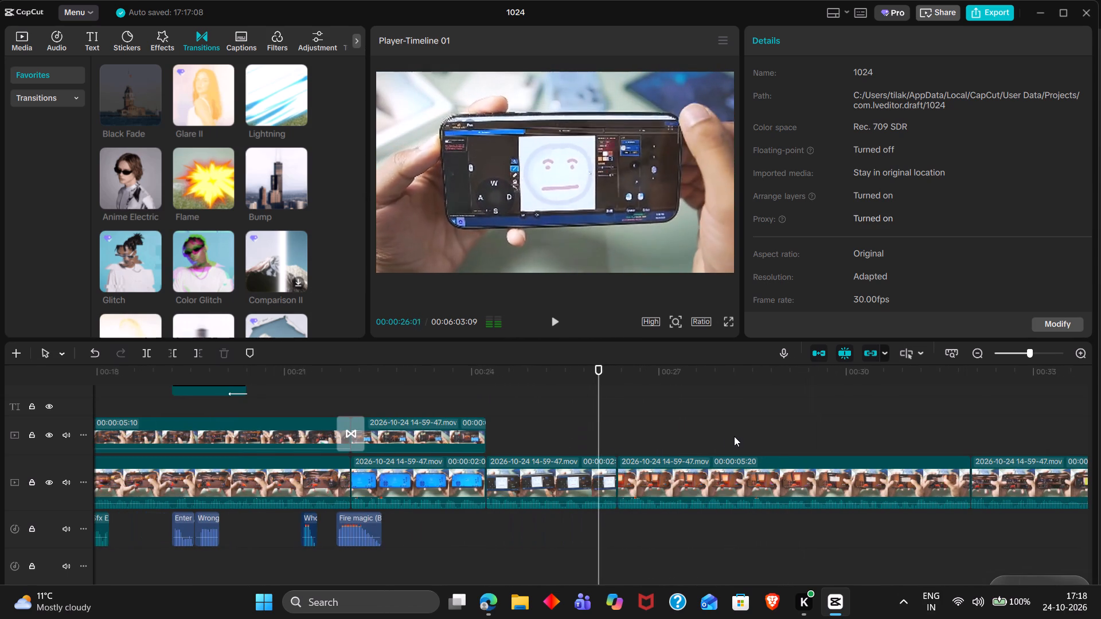
key(space)
click(376, 393)
drag(376, 393, 391, 397)
key(space)
key(space)
key(space)
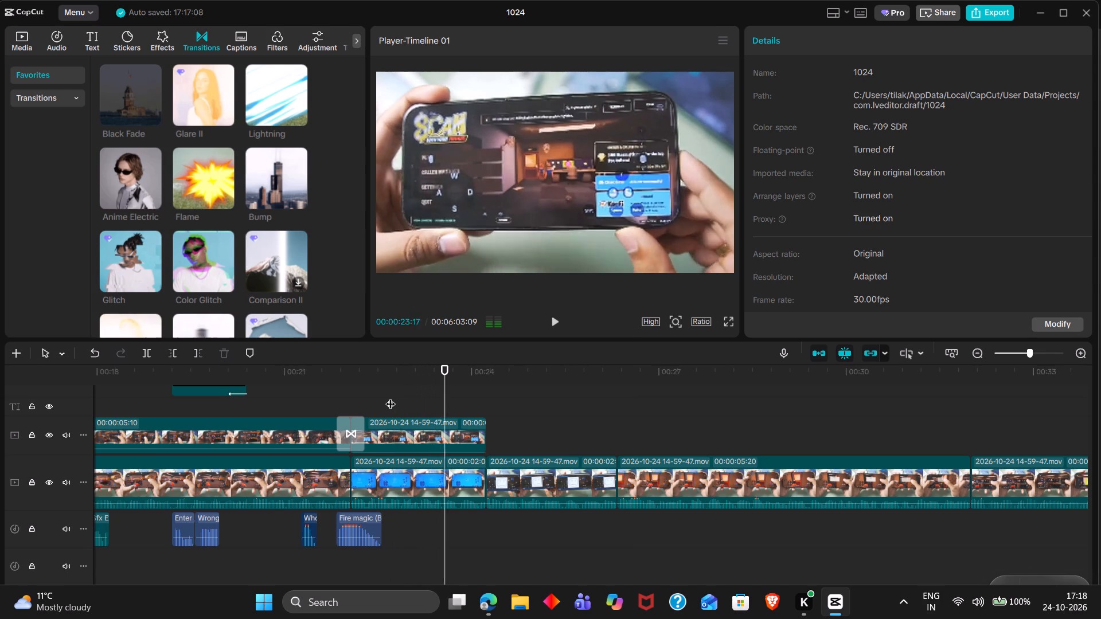
key(space)
triple_click(391, 397)
click(391, 397)
key(space)
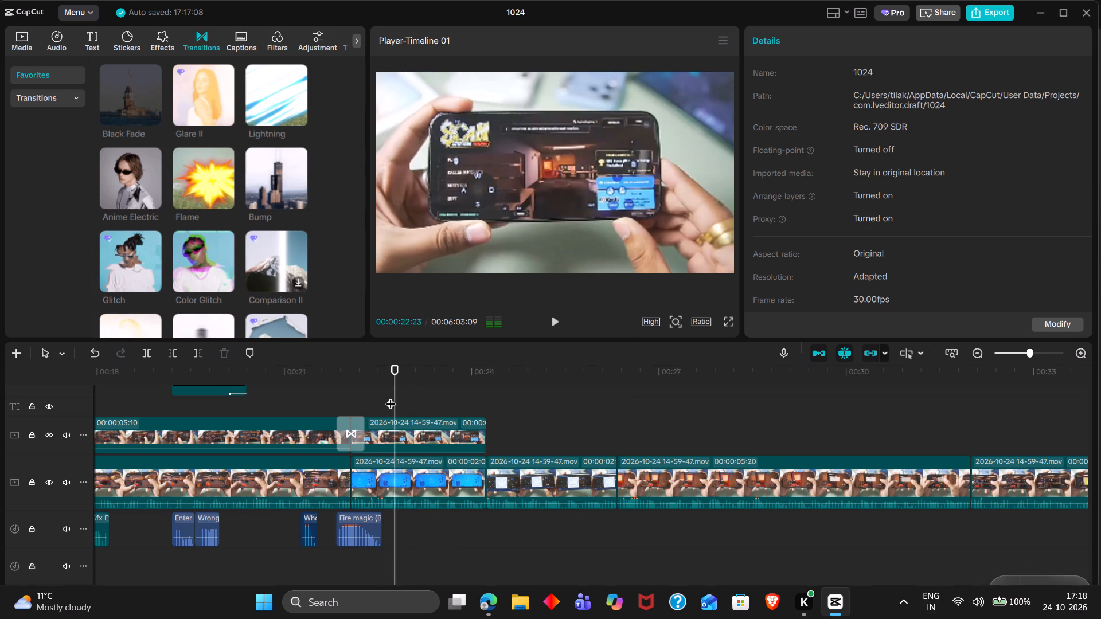
key(space)
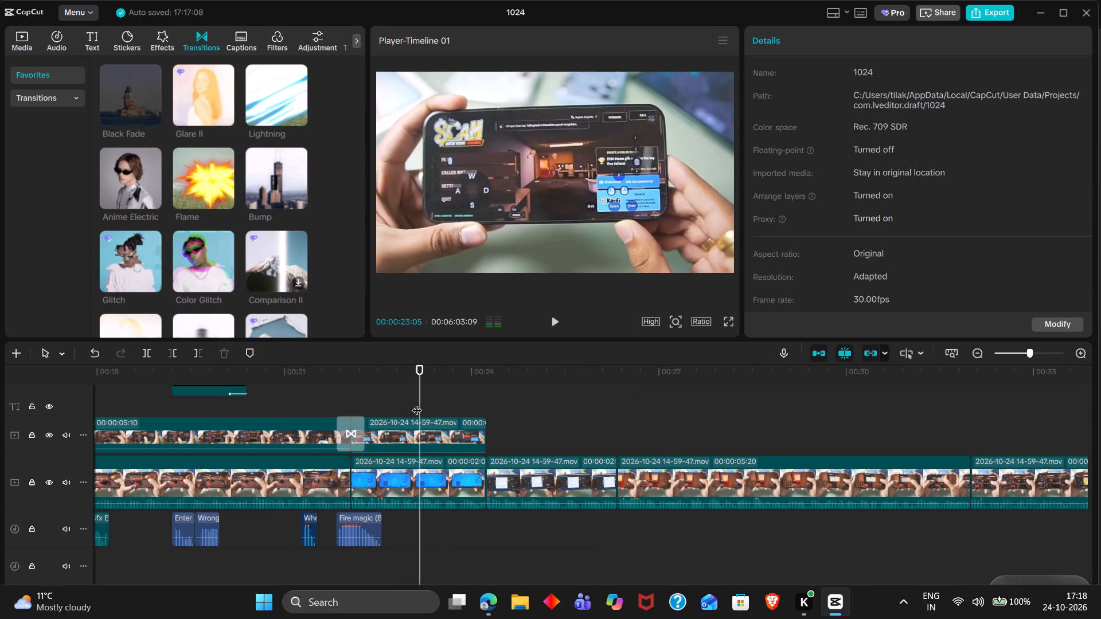
At 00:00:23:02, set the opacity of the main-track gameplay clip beneath the last overlay clip to 0%.
click(417, 403)
click(435, 487)
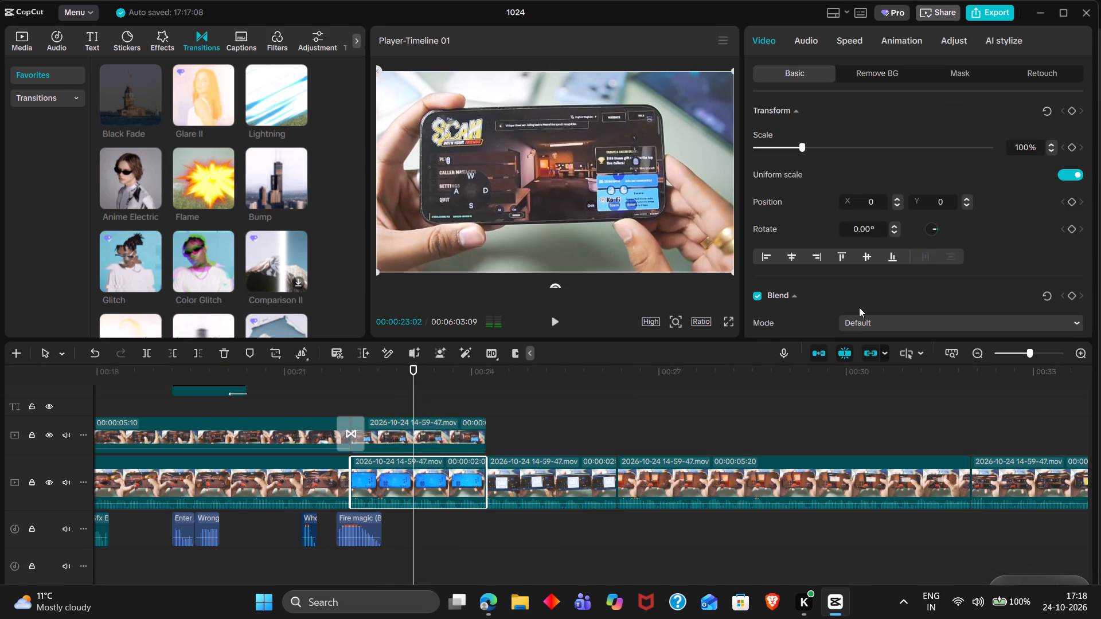
scroll(859, 307, down, 1)
drag(866, 296, 695, 289)
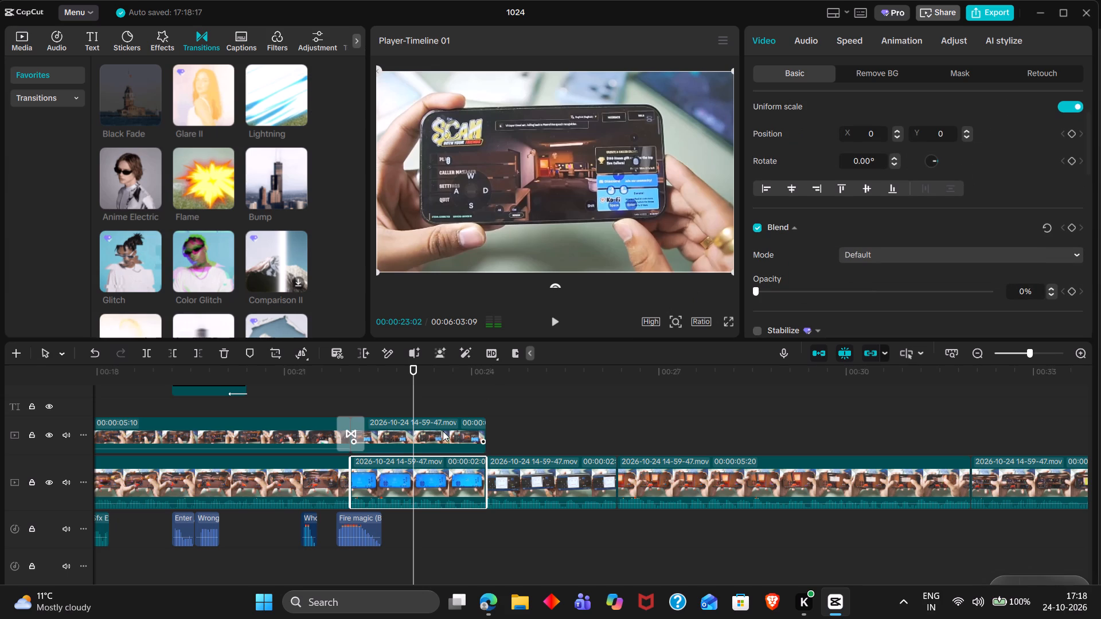
Dim the last overlay gameplay clip using opacity keyframes of 100% at 00:00:23:02 and 48% at 00:00:23:07.
click(443, 431)
click(1071, 230)
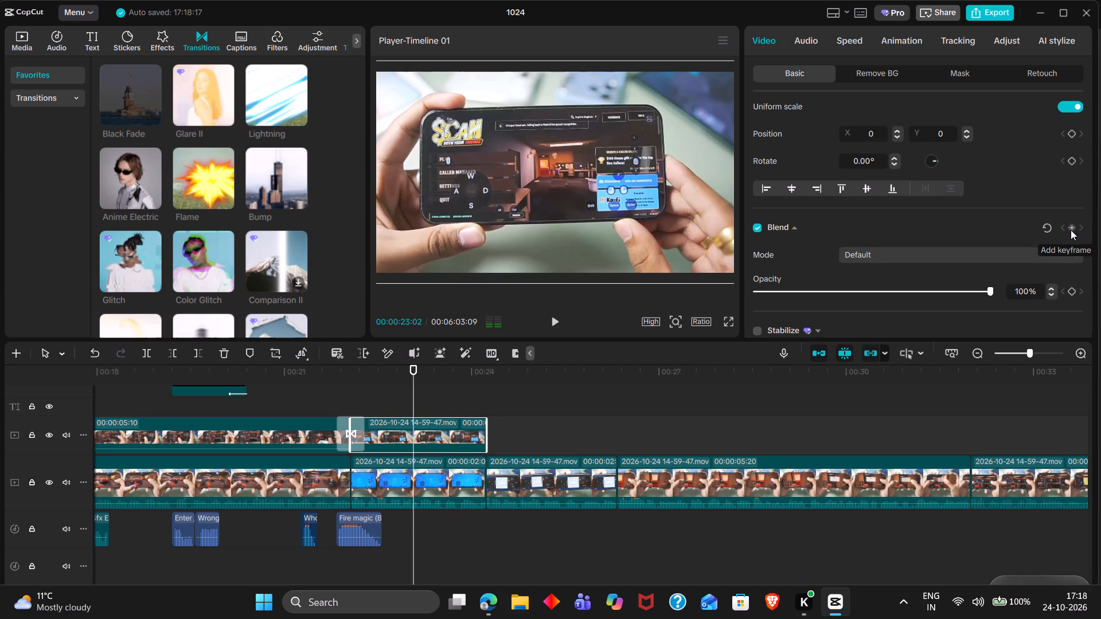
double_click(423, 368)
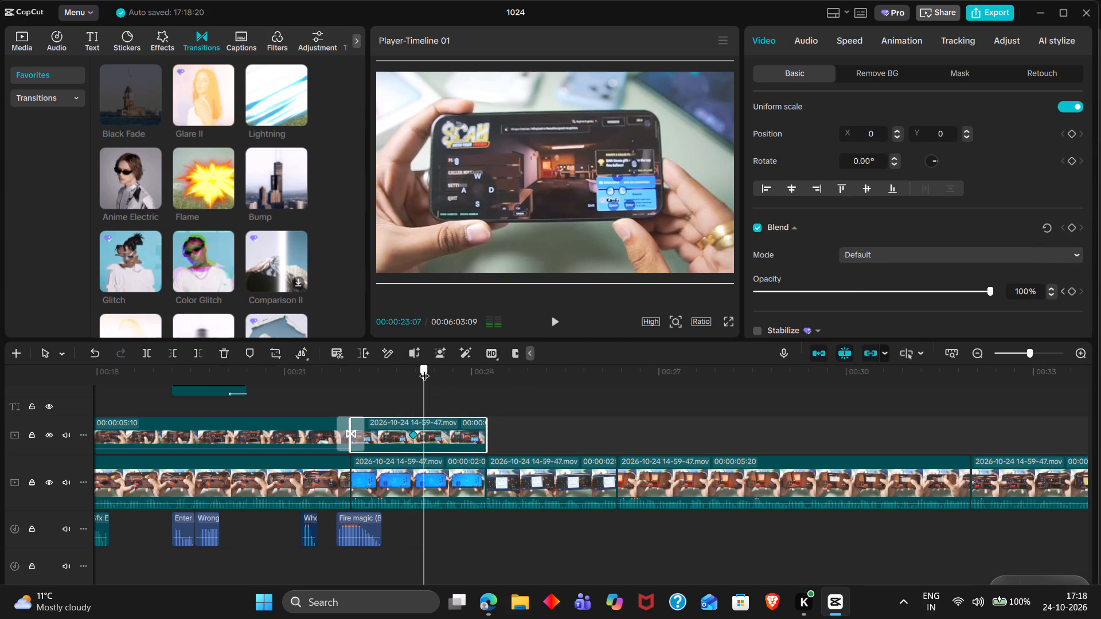
double_click(881, 293)
drag(881, 293, 868, 293)
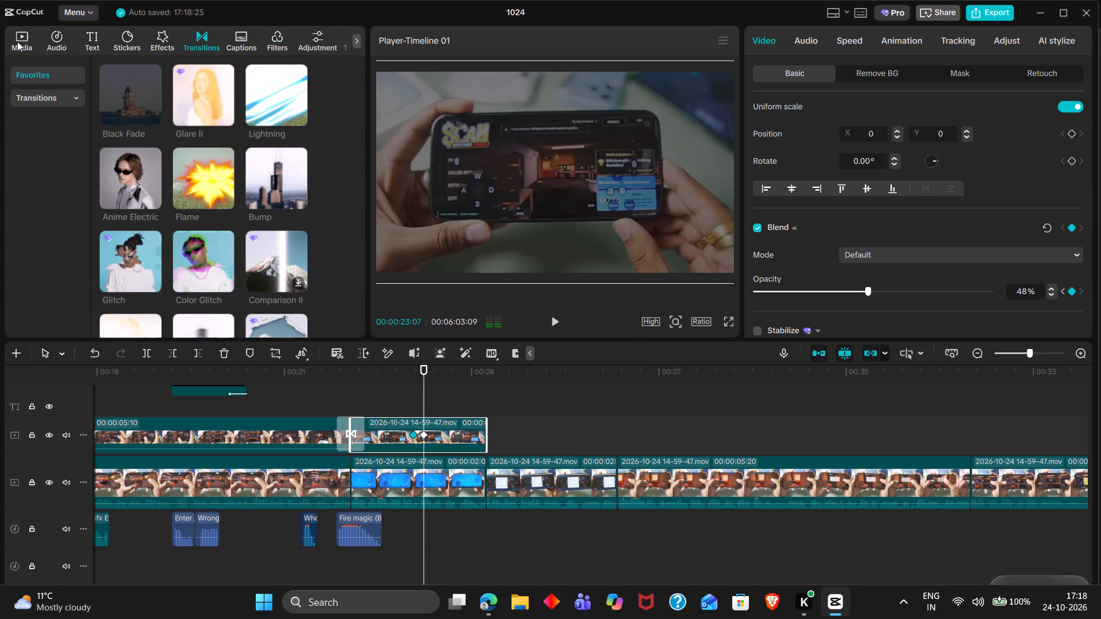
Add the scam 2.webp image on a track above the dimmed gameplay from 00:00:23:07 and scale it to 64%.
click(19, 42)
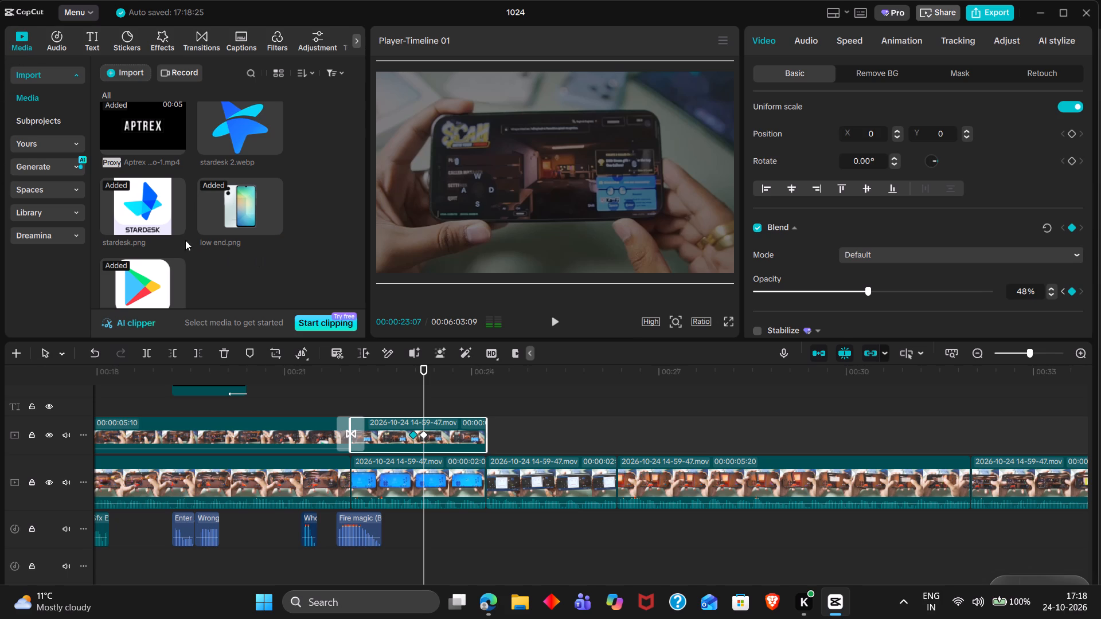
scroll(163, 226, up, 7)
drag(130, 129, 478, 399)
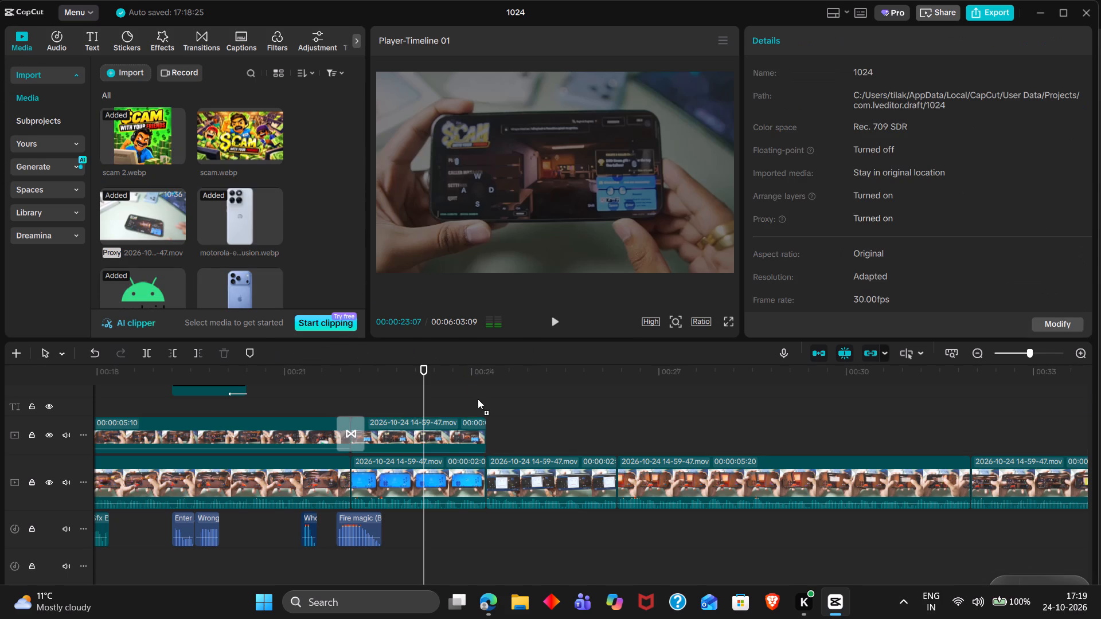
drag(478, 399, 424, 399)
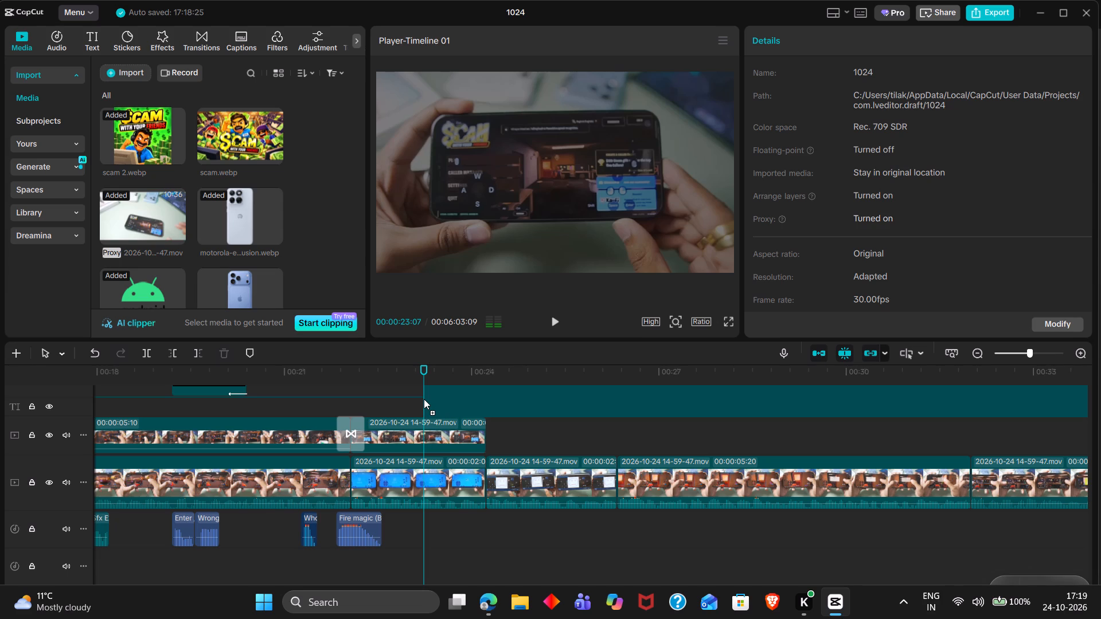
drag(424, 399, 424, 388)
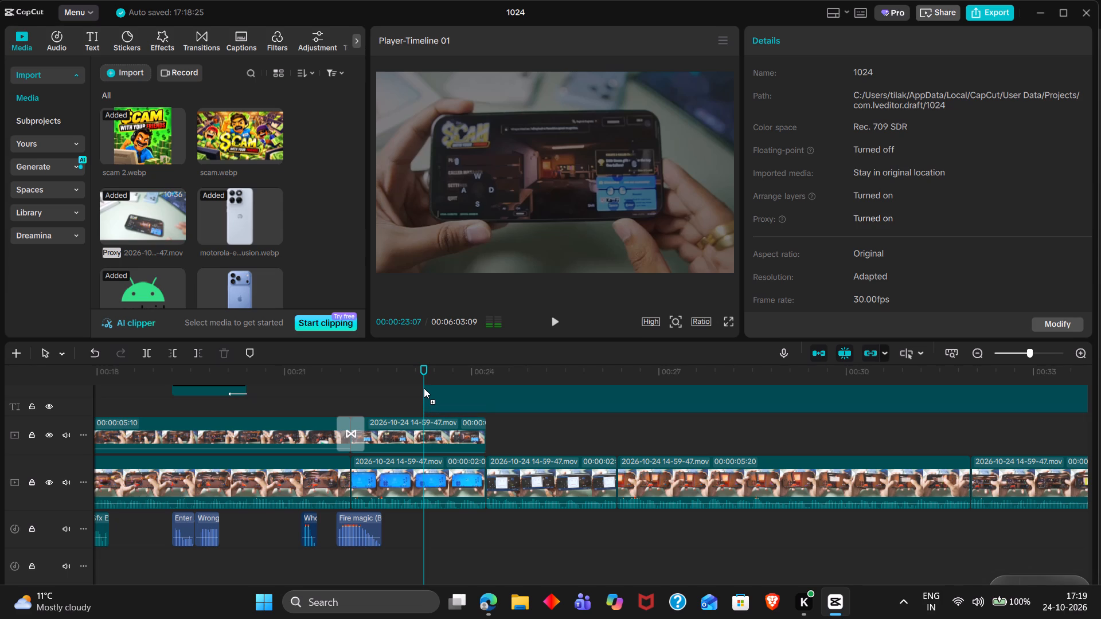
drag(424, 388, 423, 377)
drag(655, 272, 598, 227)
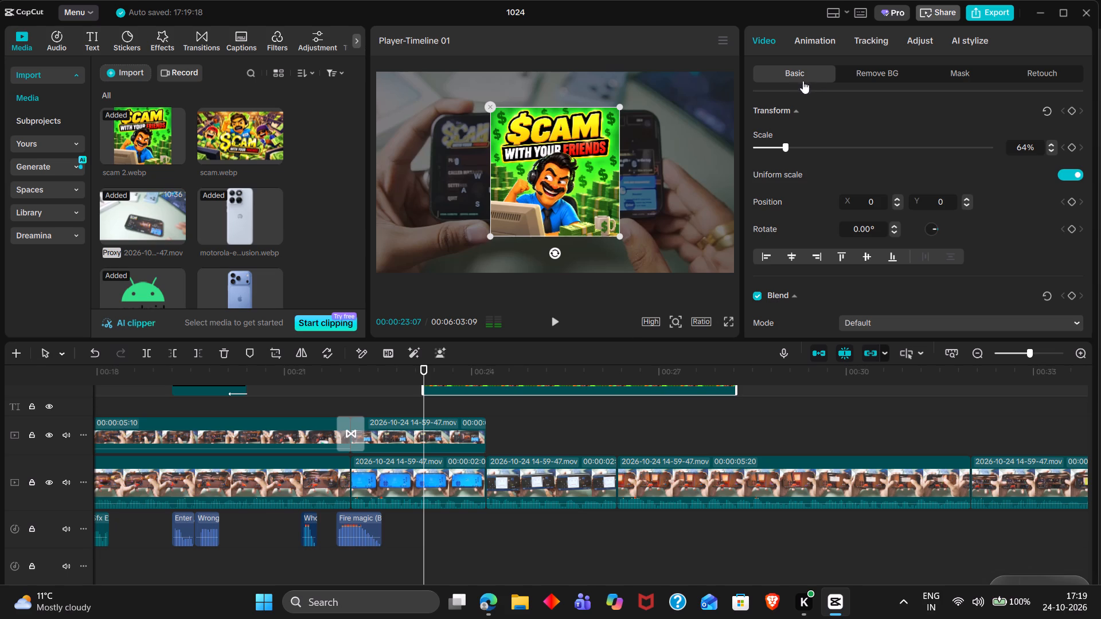
Open the entrance animation options for the scam 2.webp image.
double_click(813, 34)
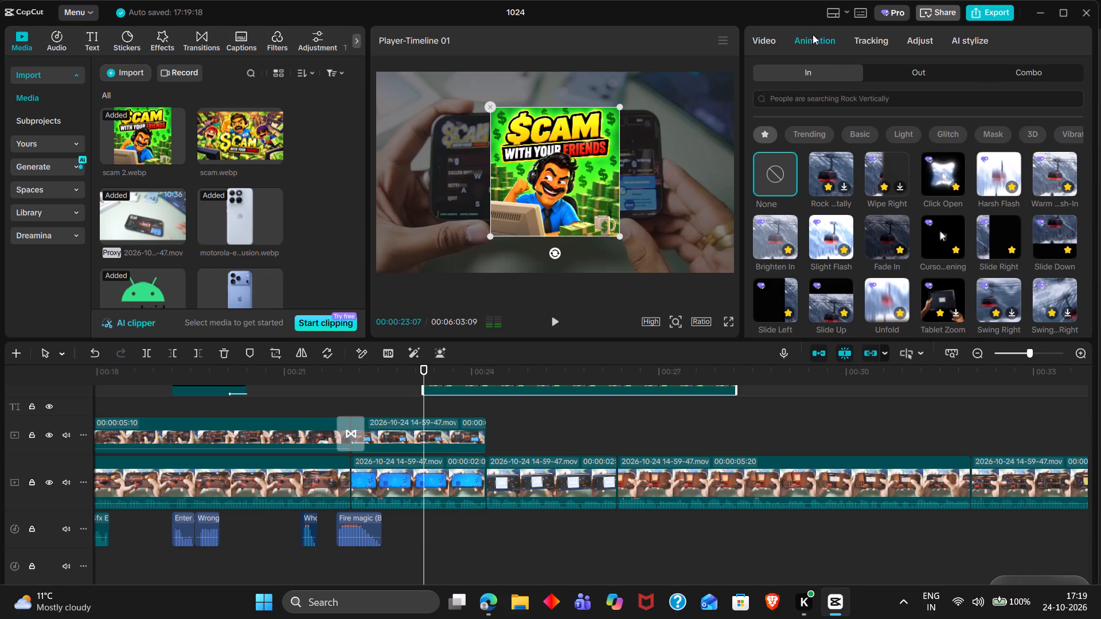
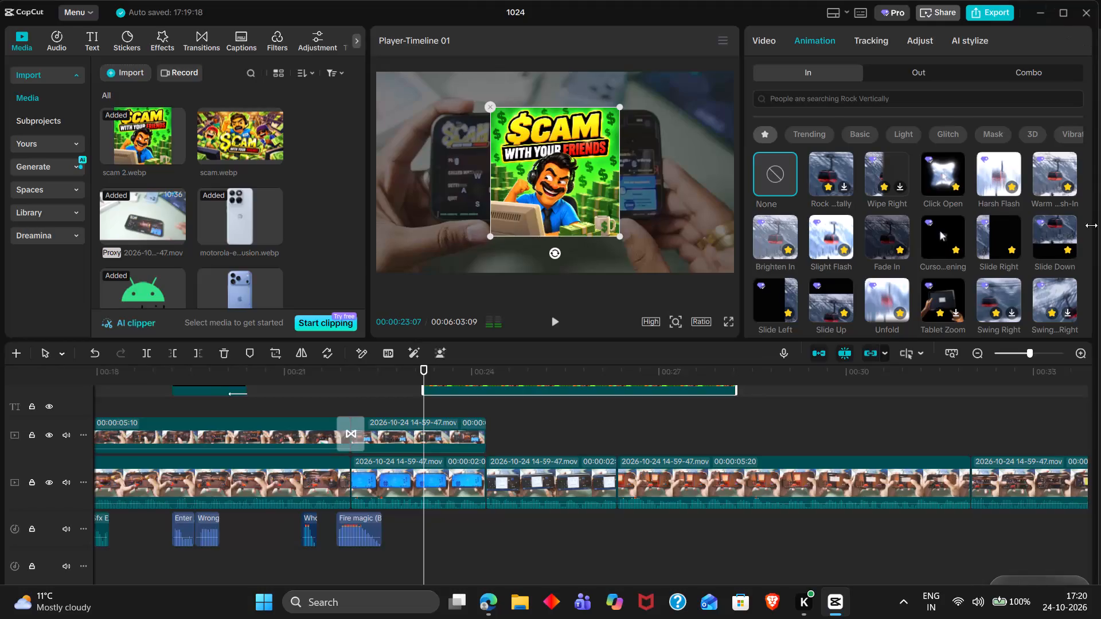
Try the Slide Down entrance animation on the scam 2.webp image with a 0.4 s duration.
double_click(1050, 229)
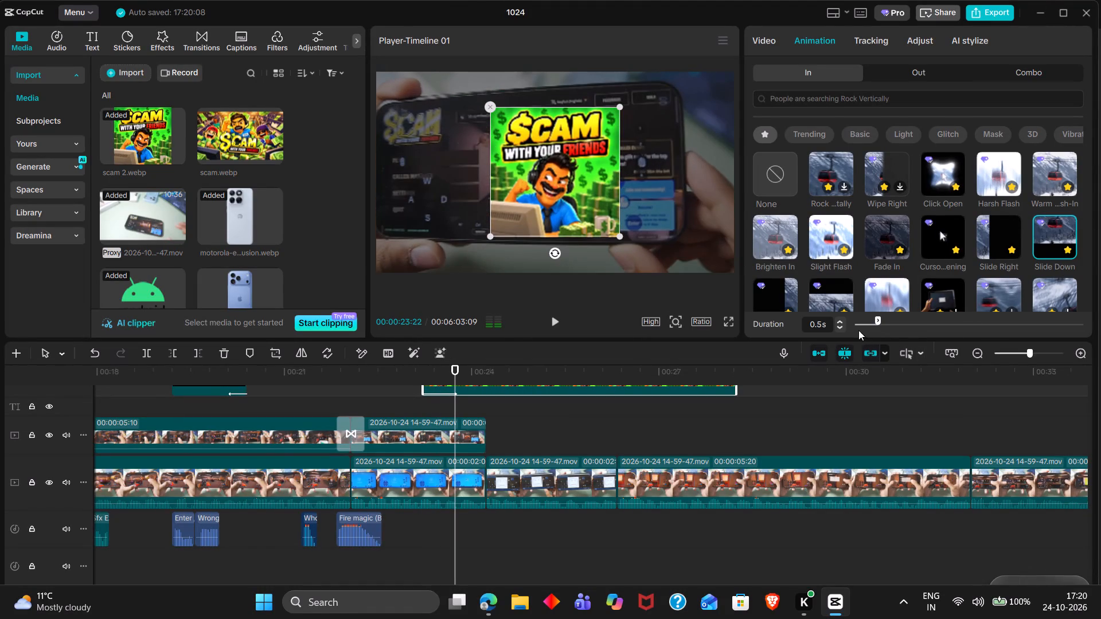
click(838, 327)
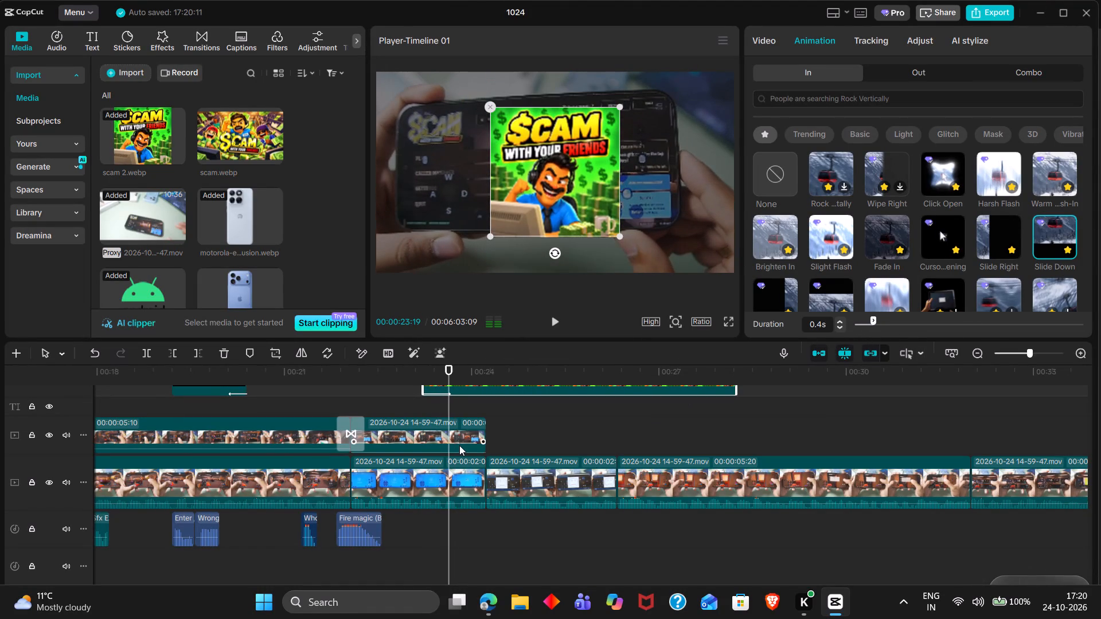
Apply the Fade In entrance animation to the scam 2.webp image and set its duration to 0.3 s.
scroll(459, 445, up, 1)
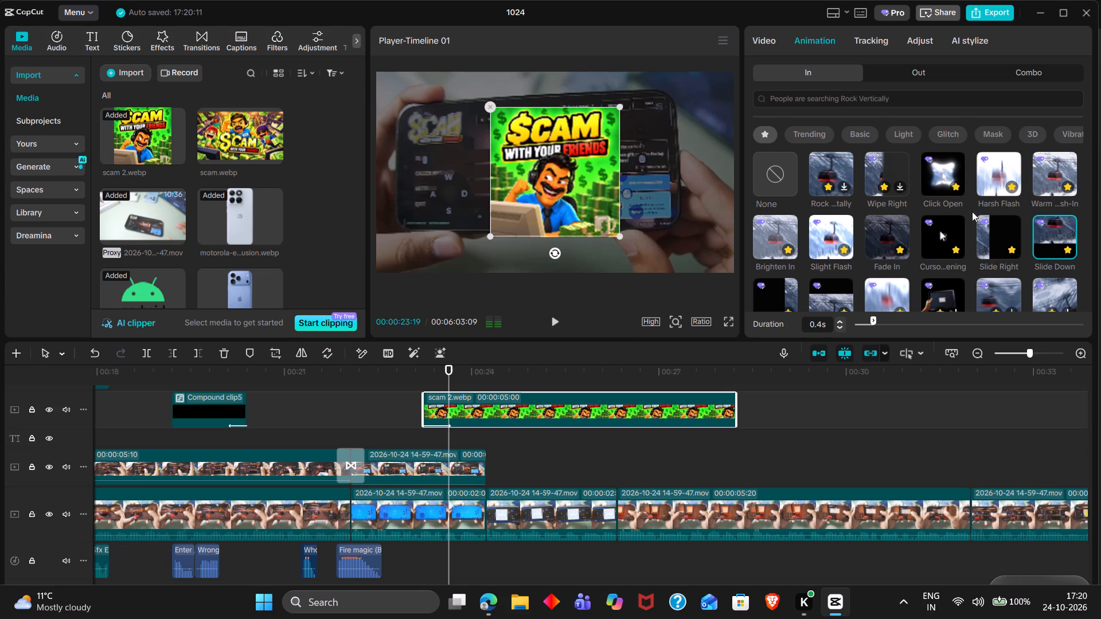
double_click(877, 235)
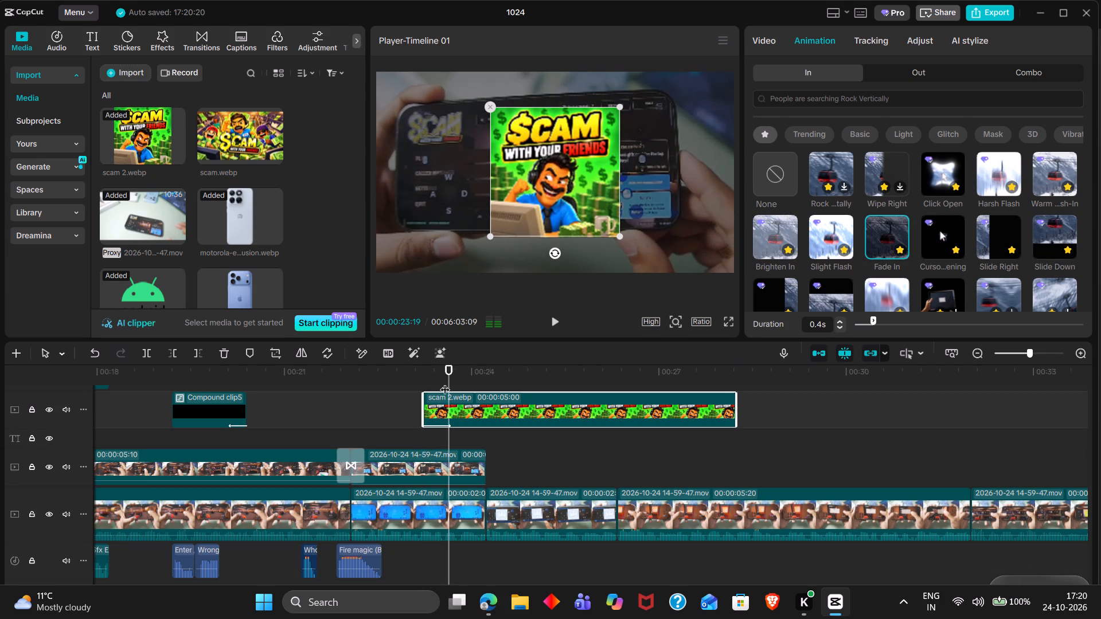
double_click(428, 383)
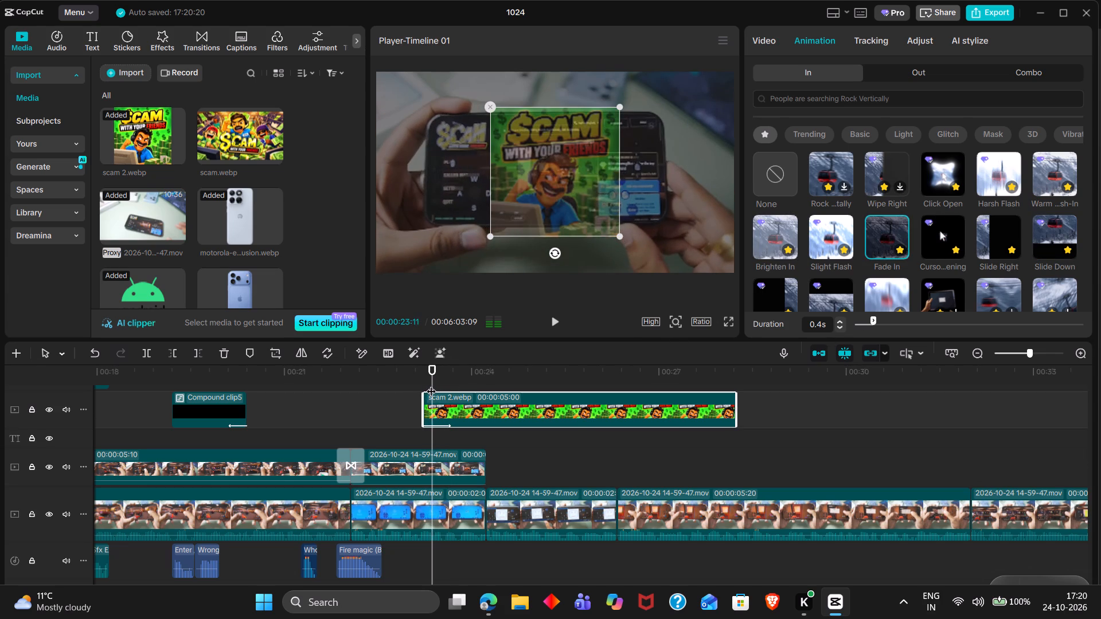
scroll(421, 491, down, 1)
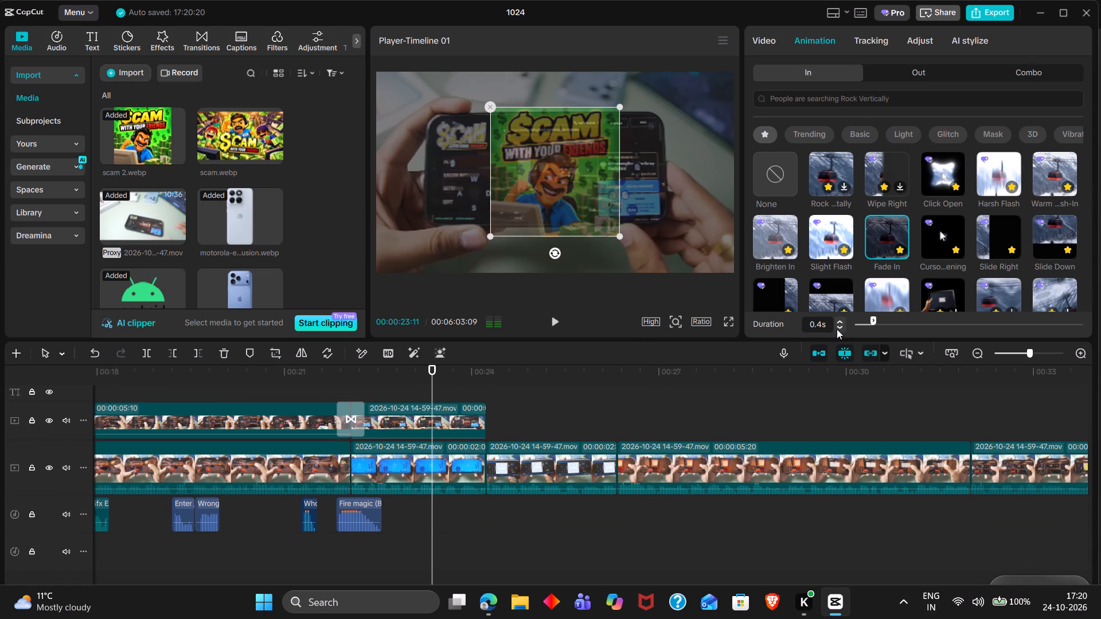
click(837, 329)
Search the sound effects for pop and add Pop (lower) telop sound etc at 00:00:23:07, where the scam 2.webp image starts.
scroll(417, 437, up, 1)
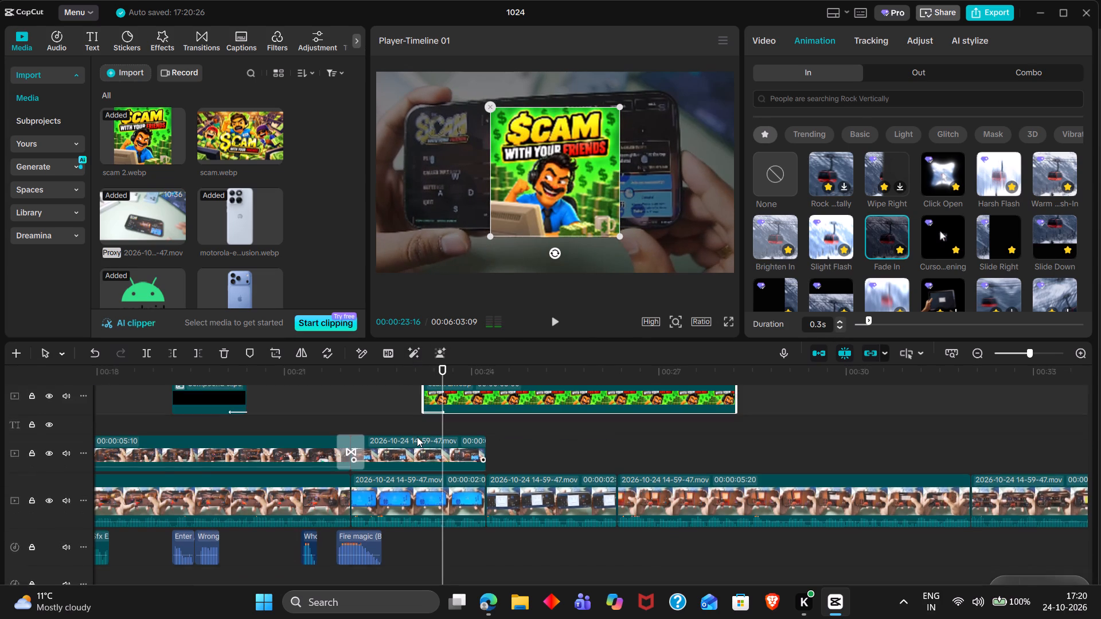
scroll(417, 437, up, 1)
double_click(432, 383)
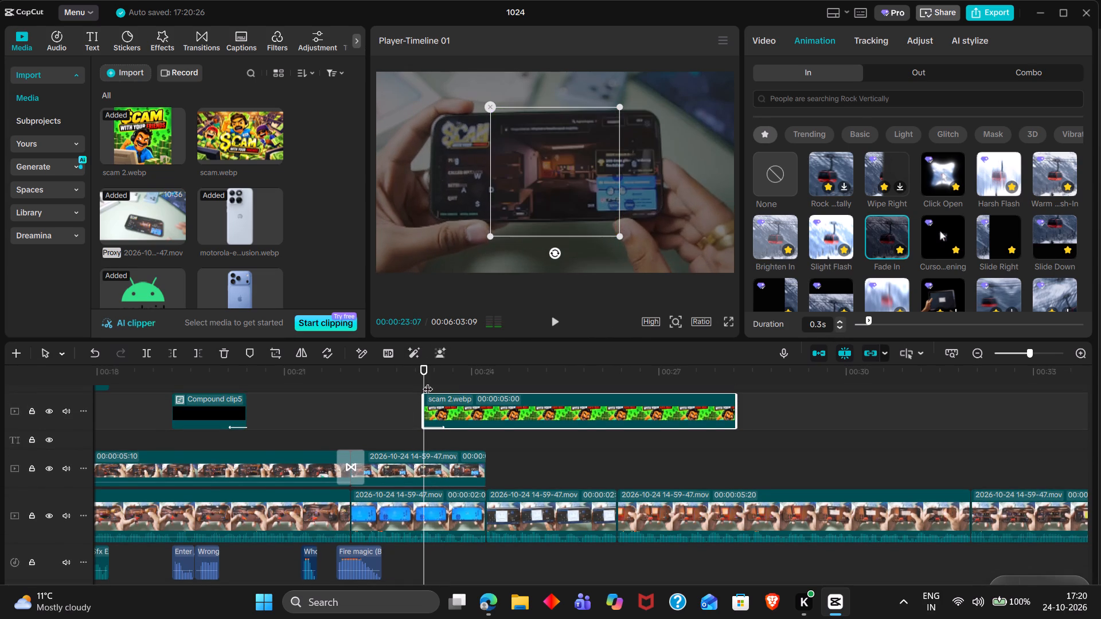
double_click(50, 48)
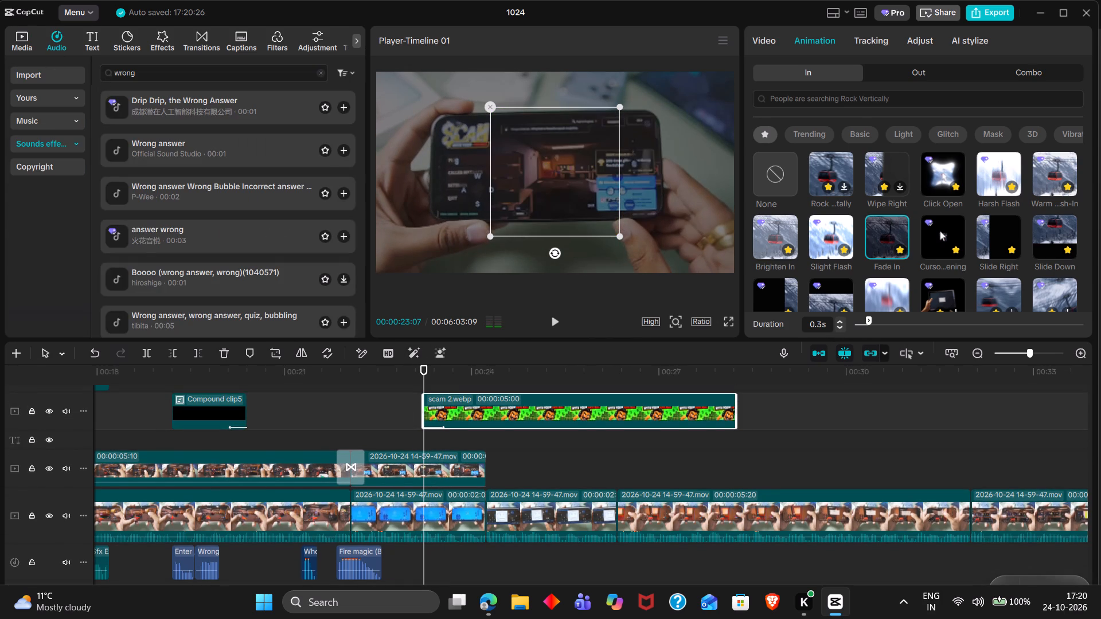
triple_click(140, 76)
text(pop)
key(Return)
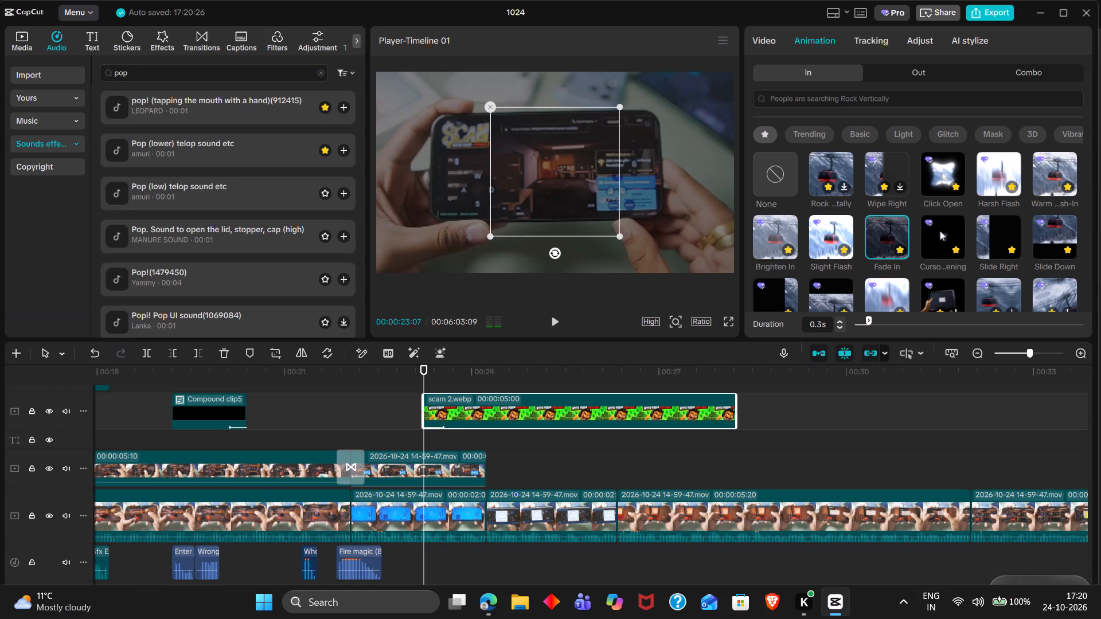
double_click(218, 143)
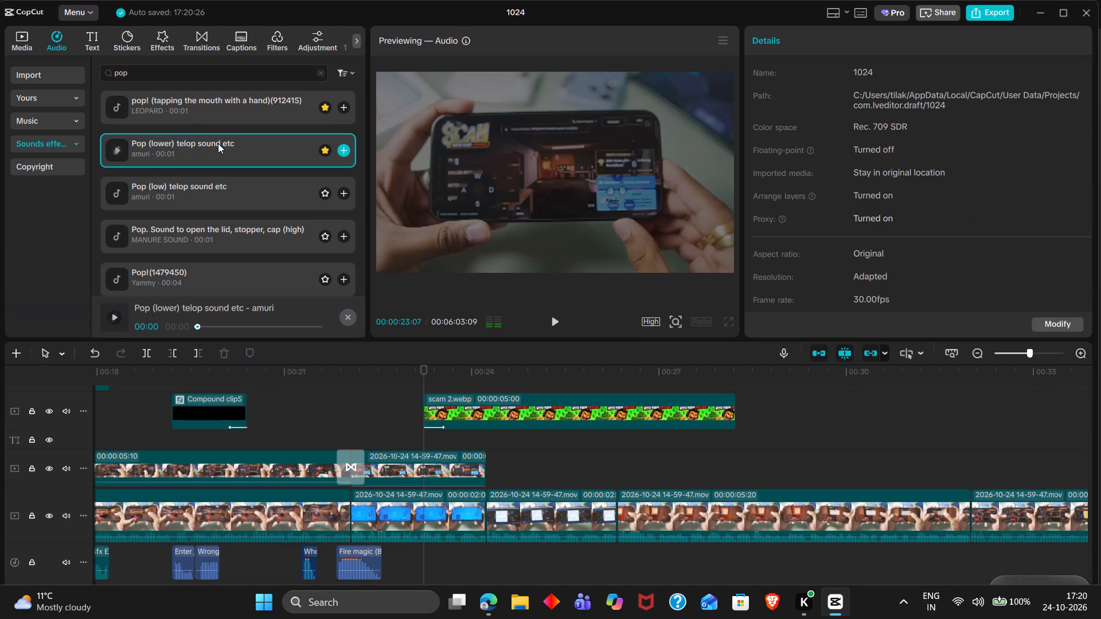
drag(218, 143, 422, 449)
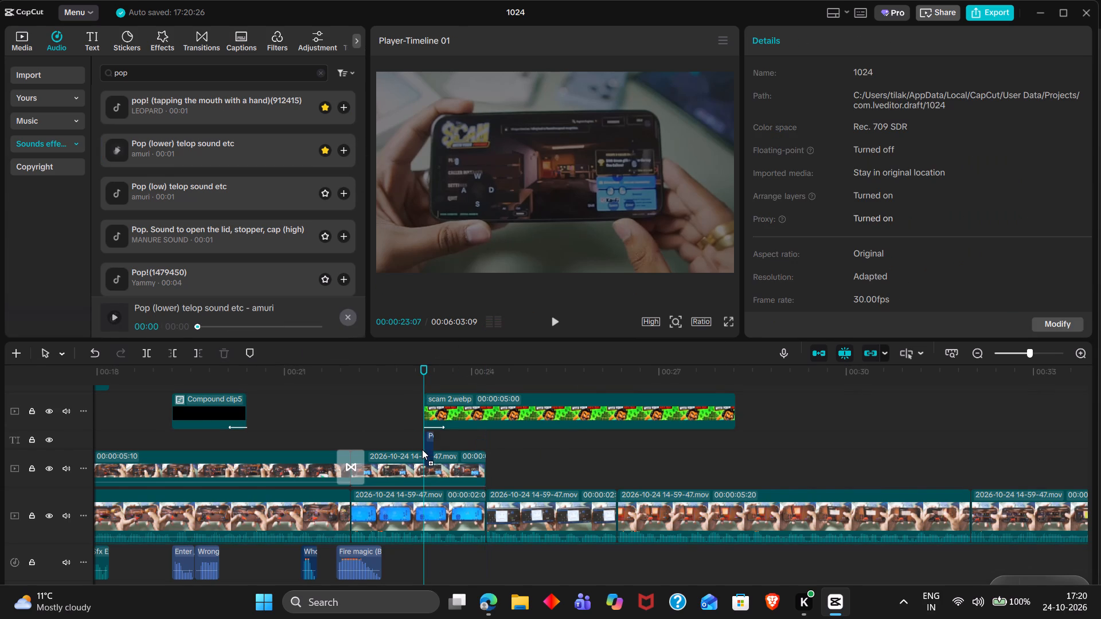
drag(422, 449, 423, 450)
Nudge the pop sound slightly ahead of the scam 2.webp image's start and play back its timing against the fade-in.
ctrl+scroll(423, 450, up, 3)
scroll(423, 450, up, 6)
key(space)
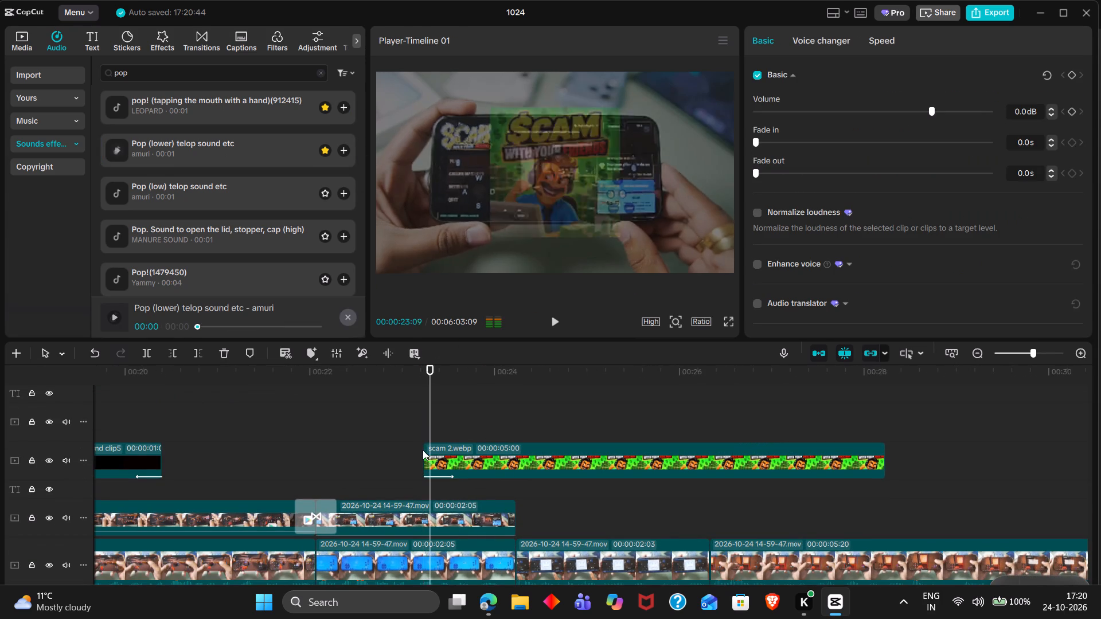
key(space)
scroll(423, 450, down, 3)
drag(430, 482, 427, 508)
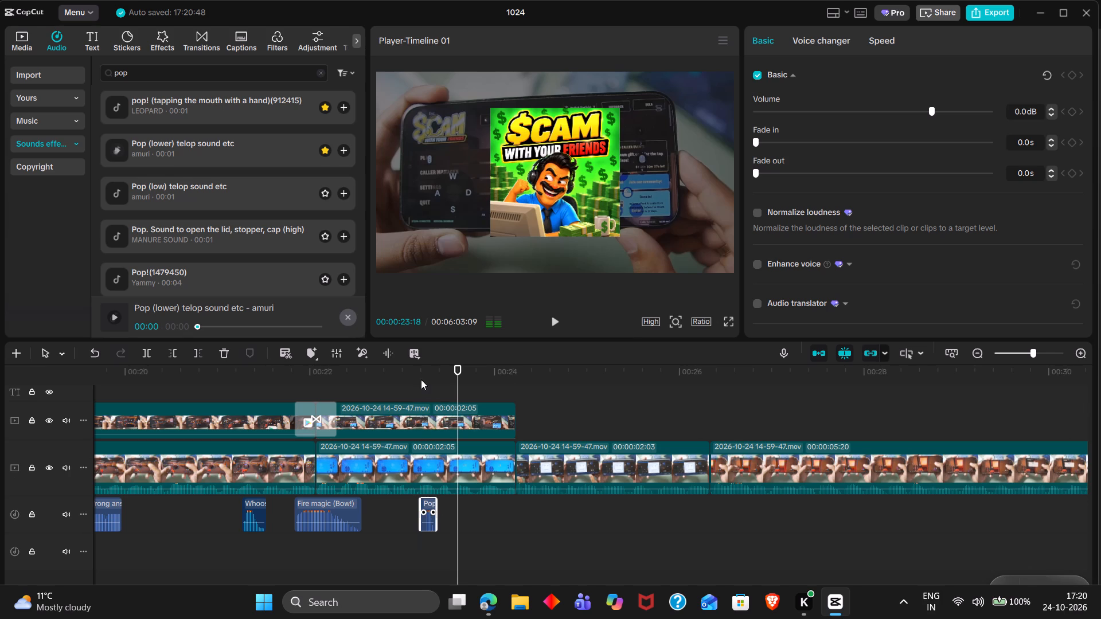
double_click(421, 379)
key(space)
key(space)
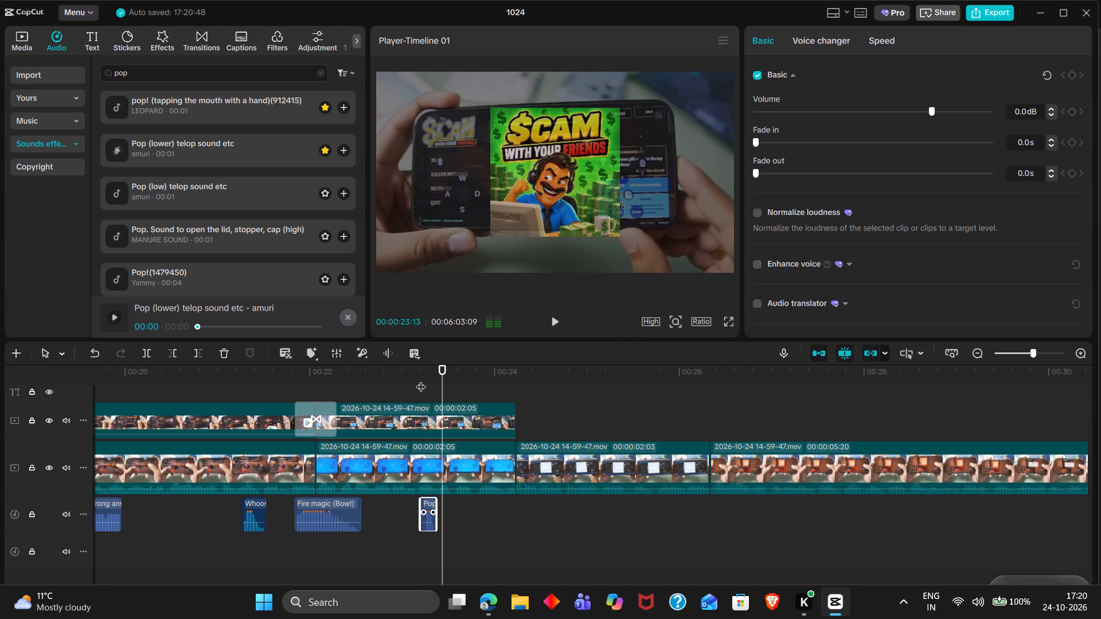
key(space)
key(space)
double_click(421, 380)
drag(421, 380, 430, 385)
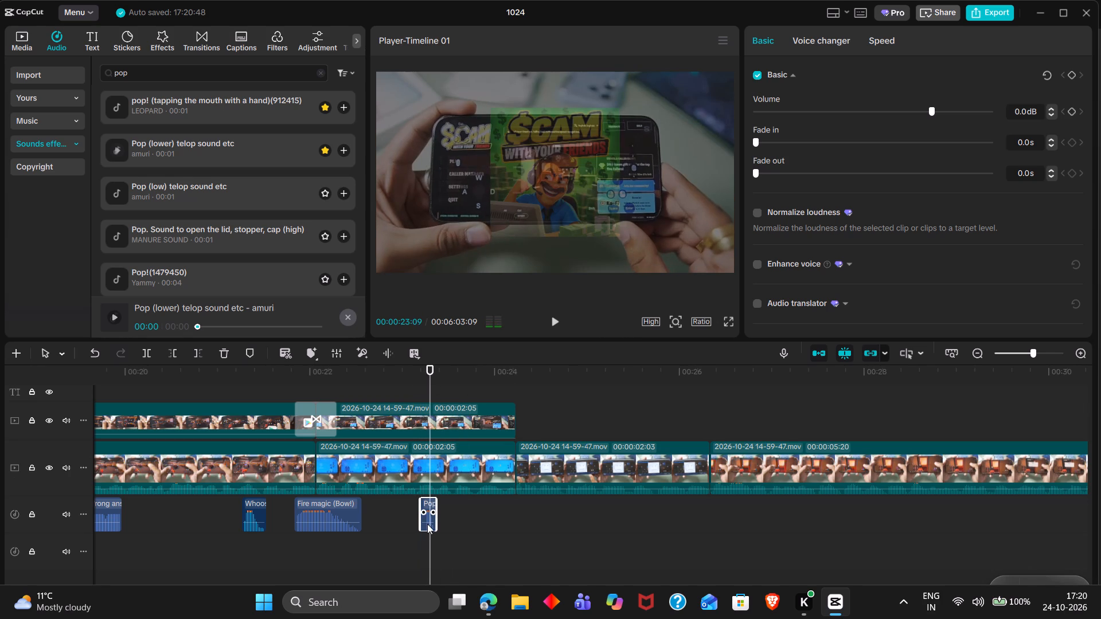
Shift the pop sound slightly later, just after the scam 2.webp image starts, and set its volume to 0.0 dB.
click(427, 524)
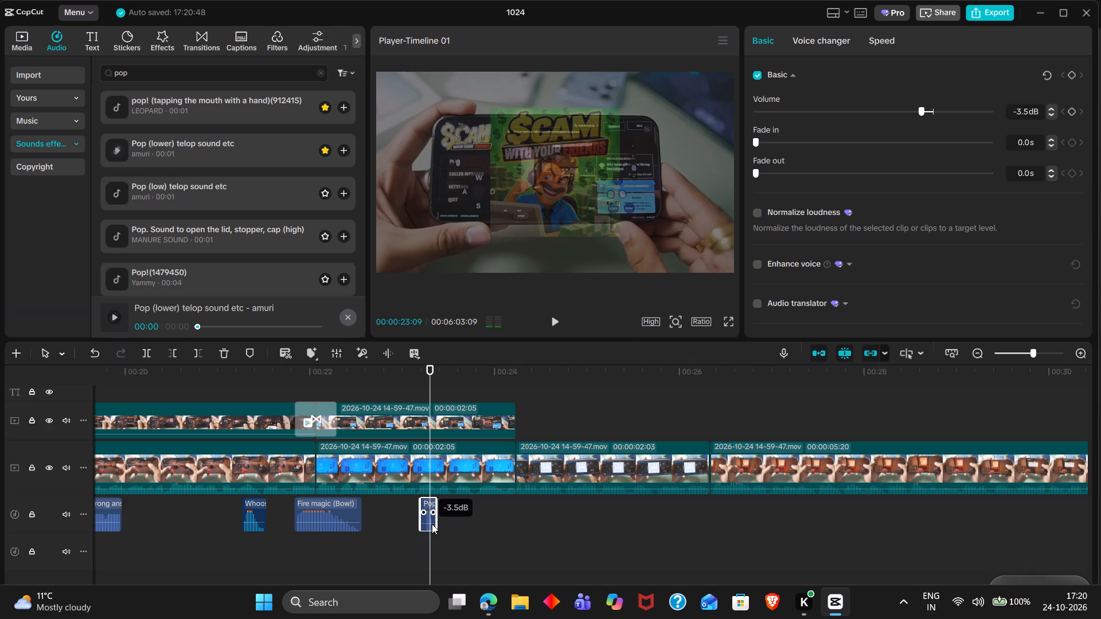
click(428, 525)
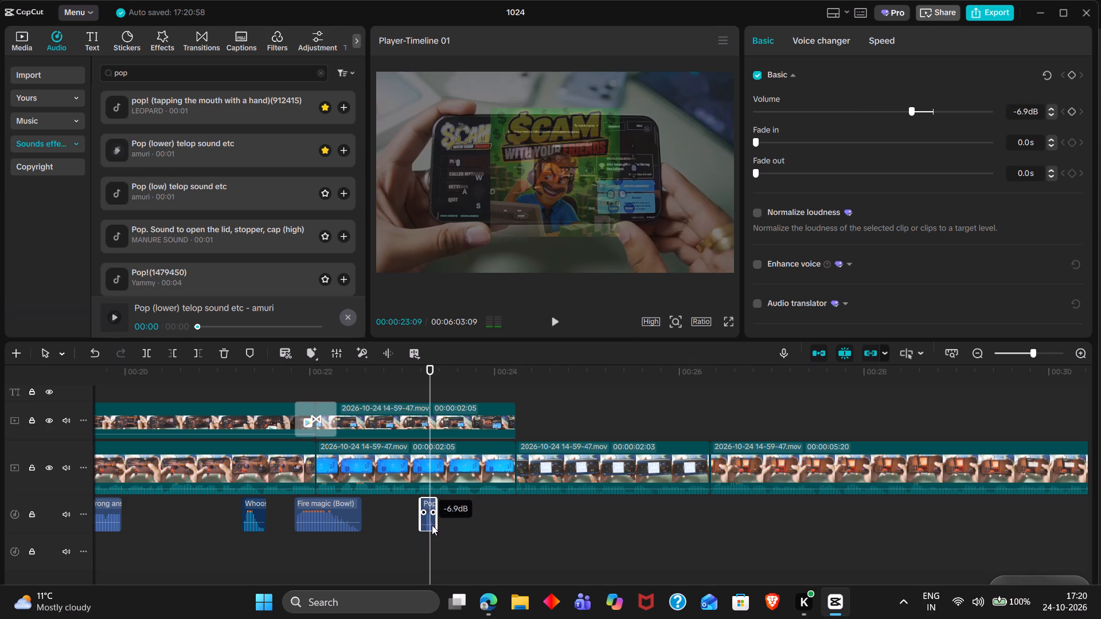
ctrl+scroll(428, 503, up, 4)
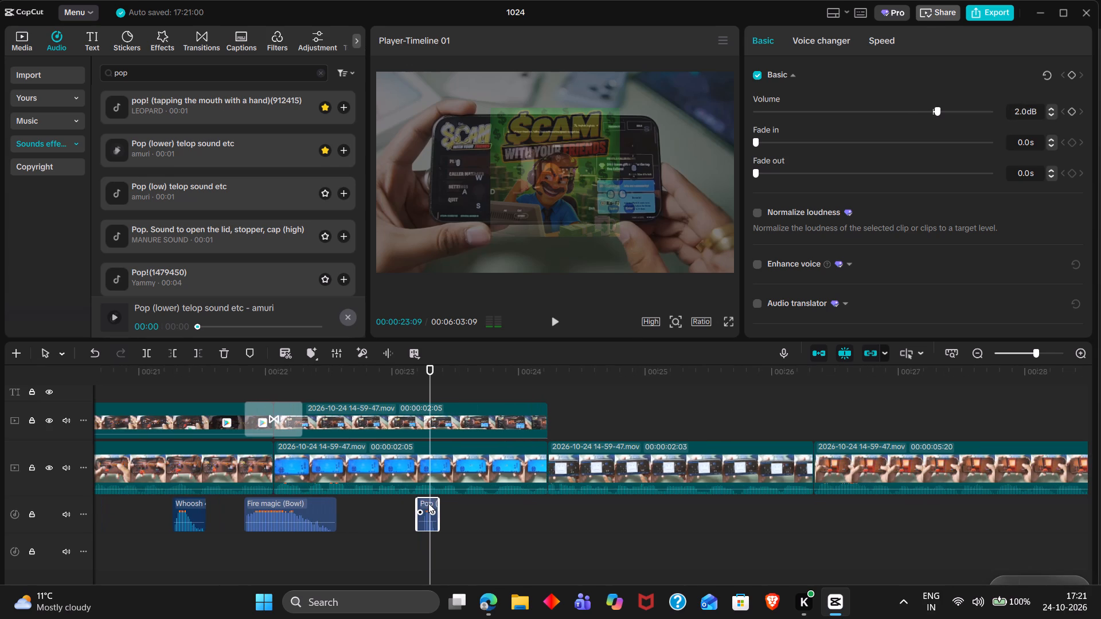
drag(427, 503, 434, 503)
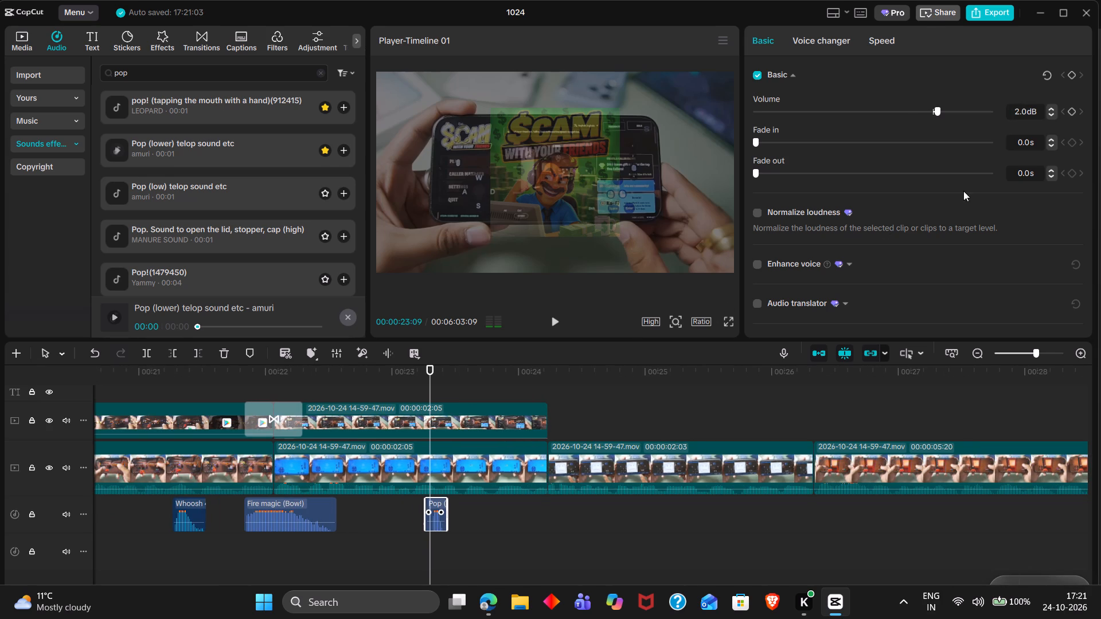
click(934, 112)
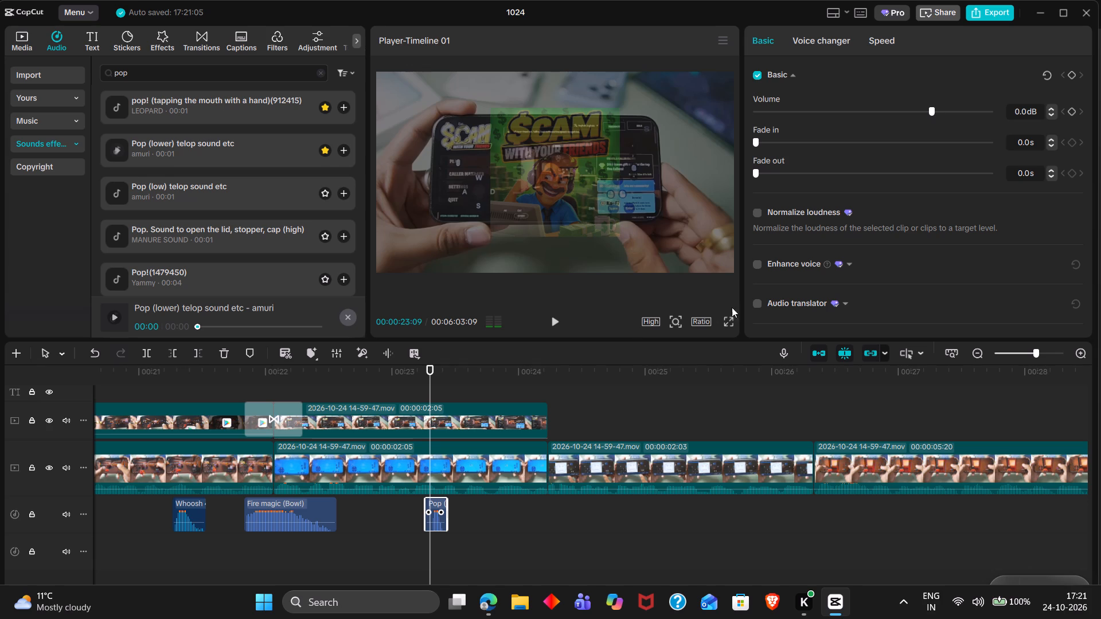
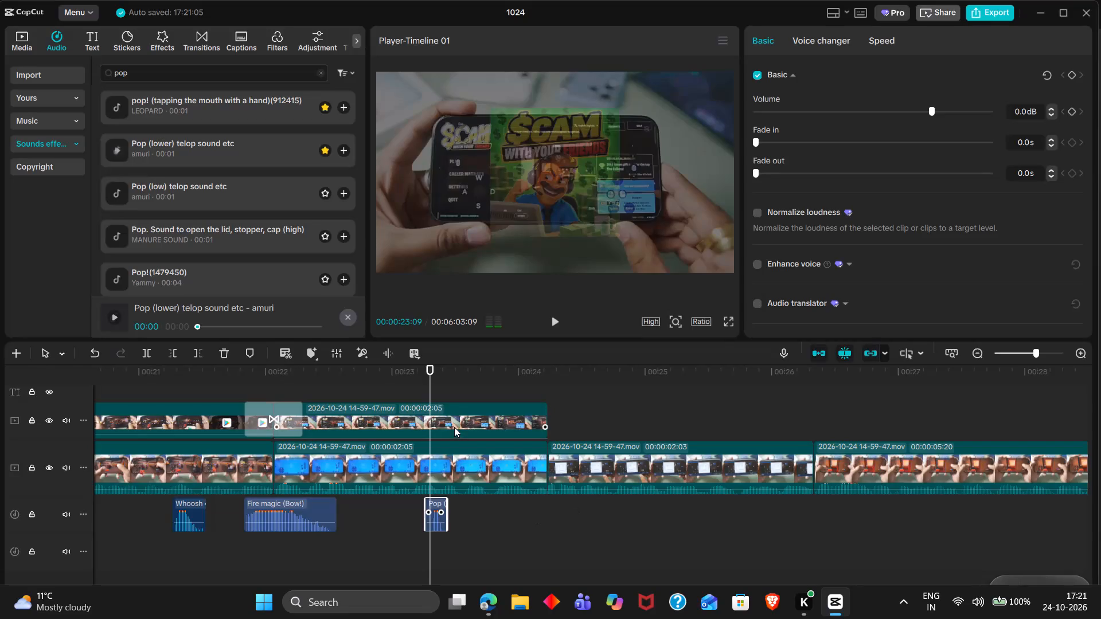
Play back the scam 2.webp image's fade-in with its pop sound and continue past the end of the overlay gameplay clip.
double_click(417, 375)
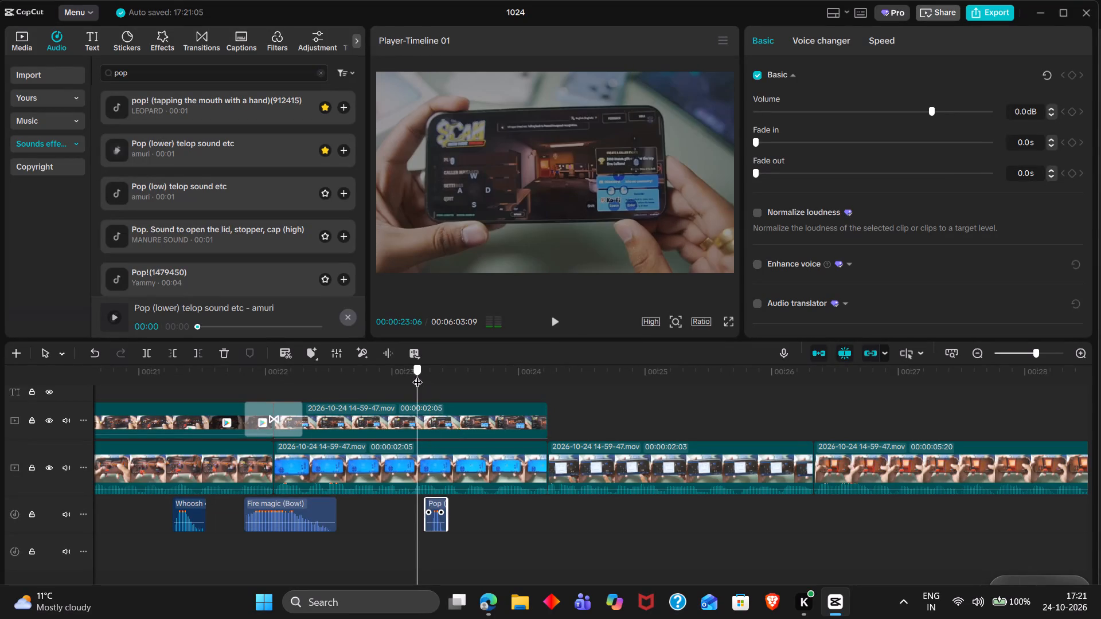
key(space)
key(space)
key(space)
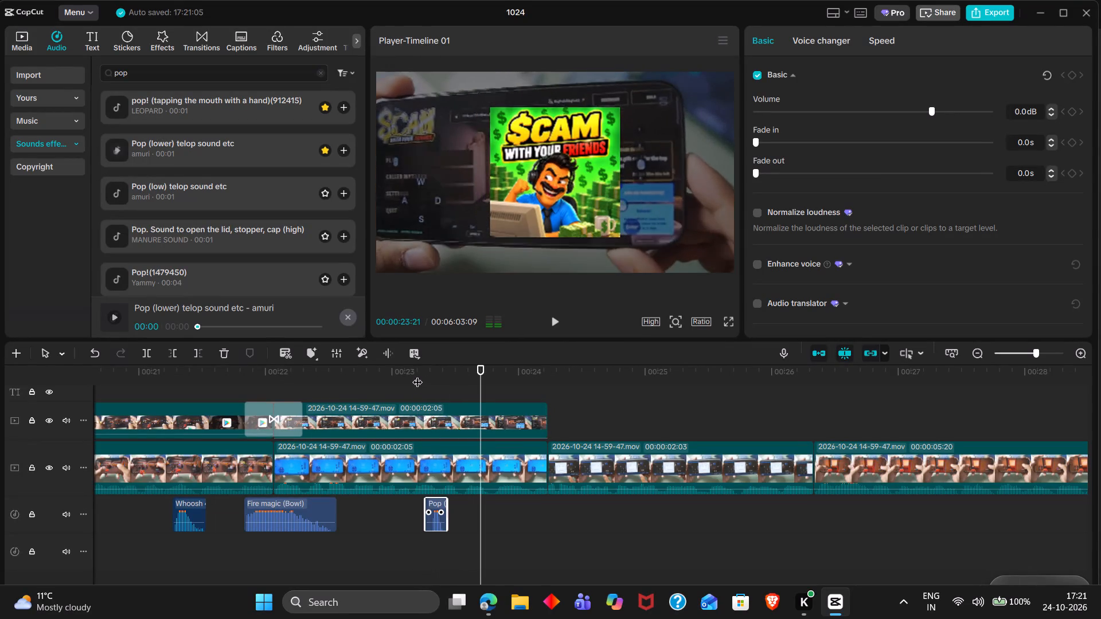
key(space)
ctrl+scroll(417, 375, down, 7)
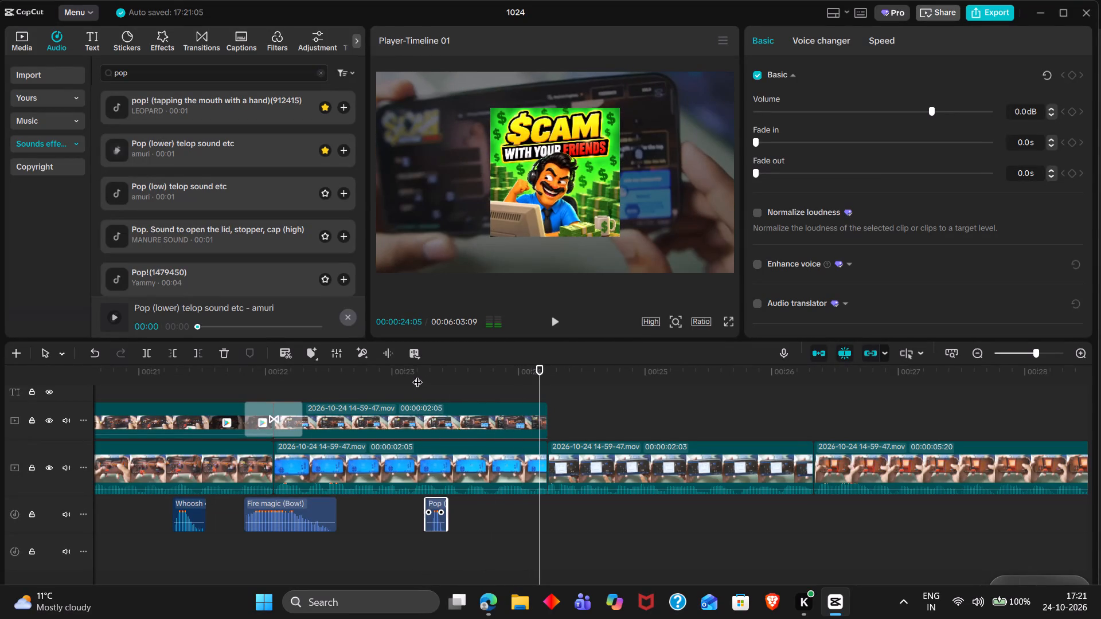
key(space)
key(space)
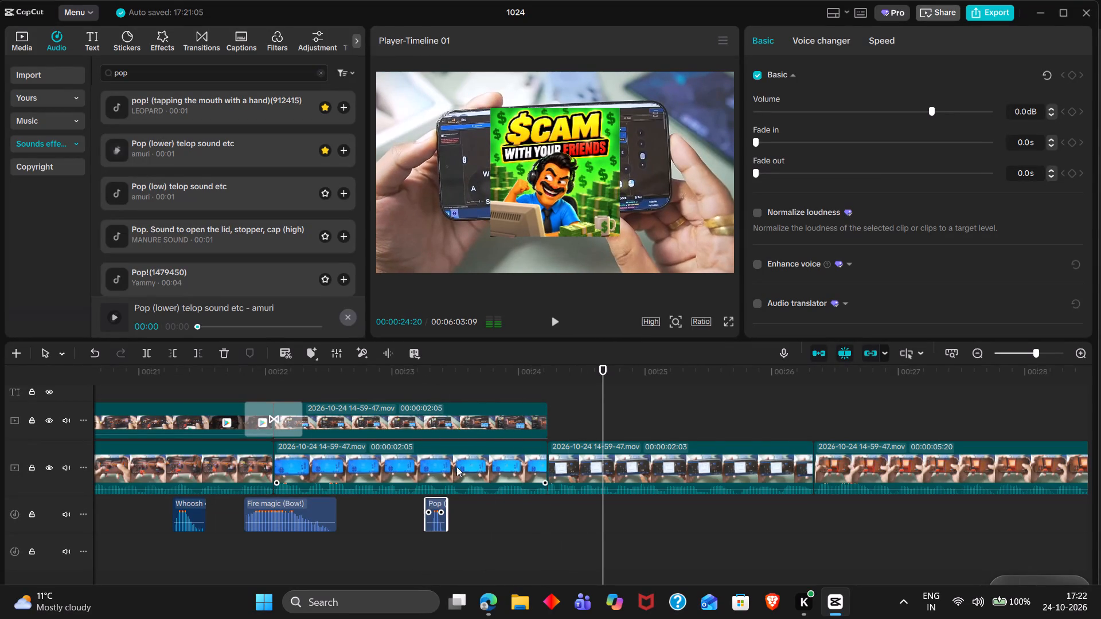
Trim the end of the scam 2.webp image to 00:00:24:07, where the overlay gameplay clip beneath it ends.
scroll(629, 471, up, 1)
double_click(547, 405)
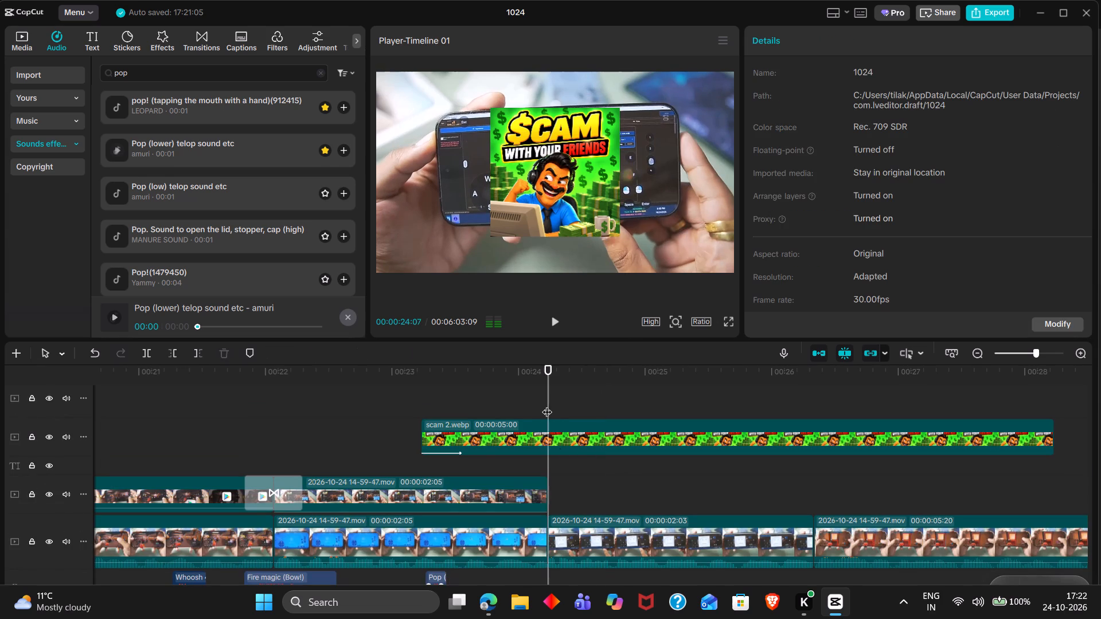
click(560, 448)
key(w)
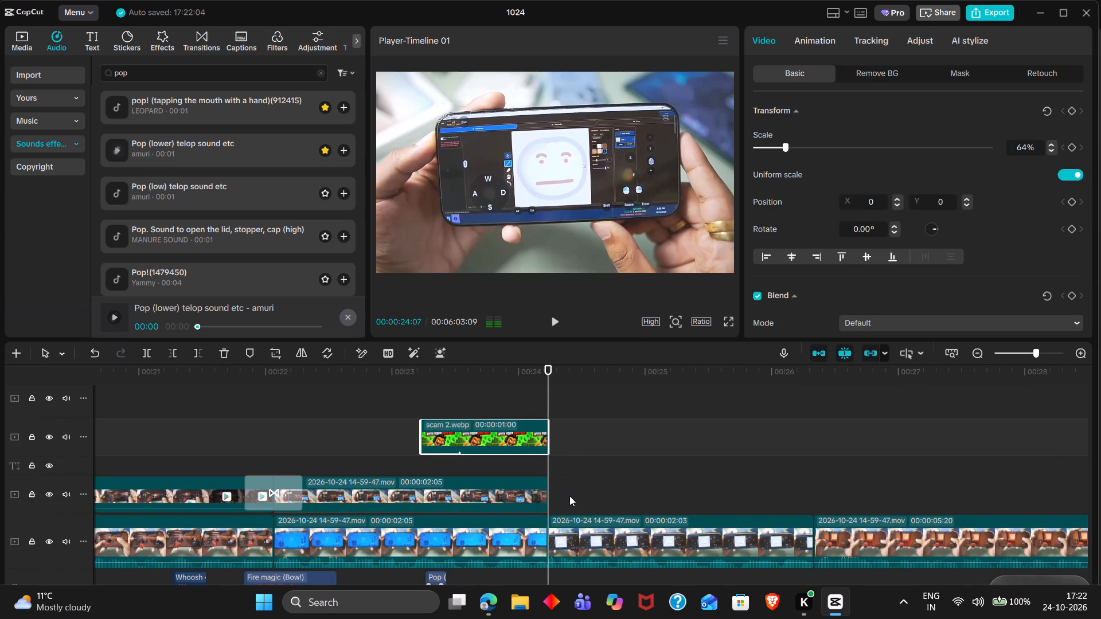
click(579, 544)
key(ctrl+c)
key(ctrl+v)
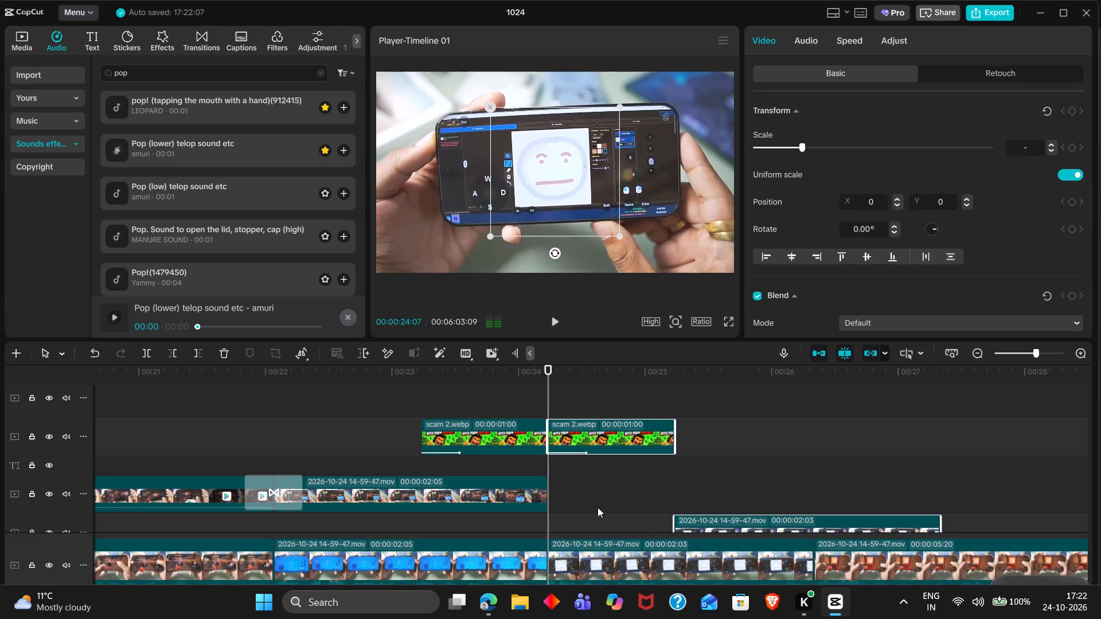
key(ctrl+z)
Duplicate the main-track gameplay clip starting at 00:00:24:07 onto the overlay track directly above it, following the previous overlay clip.
click(593, 538)
key(ctrl+c)
key(ctrl+v)
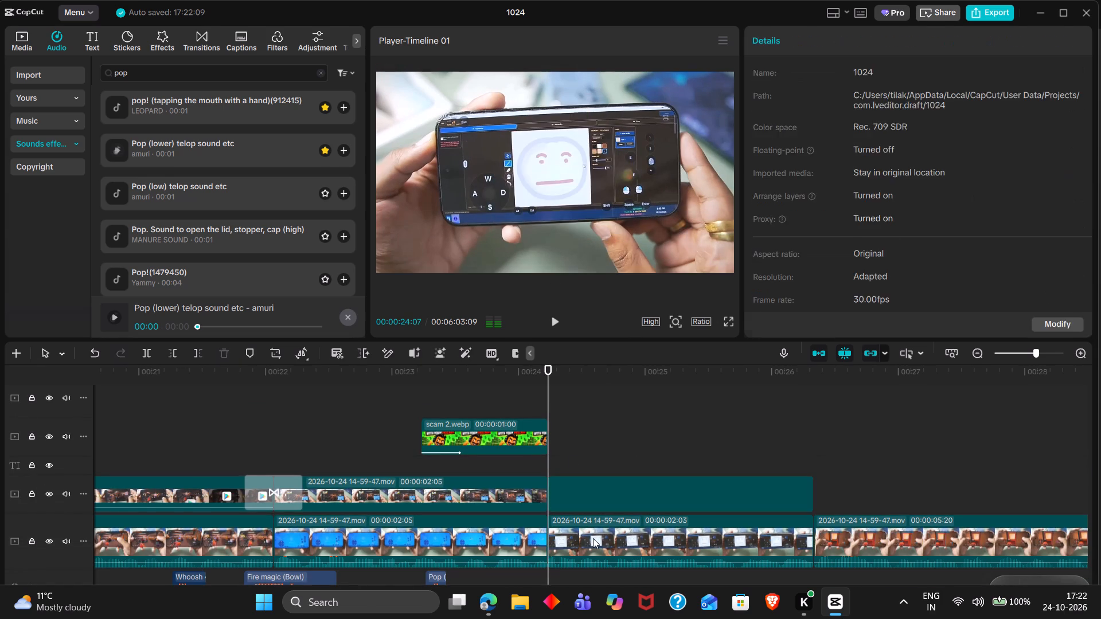
drag(594, 507, 592, 548)
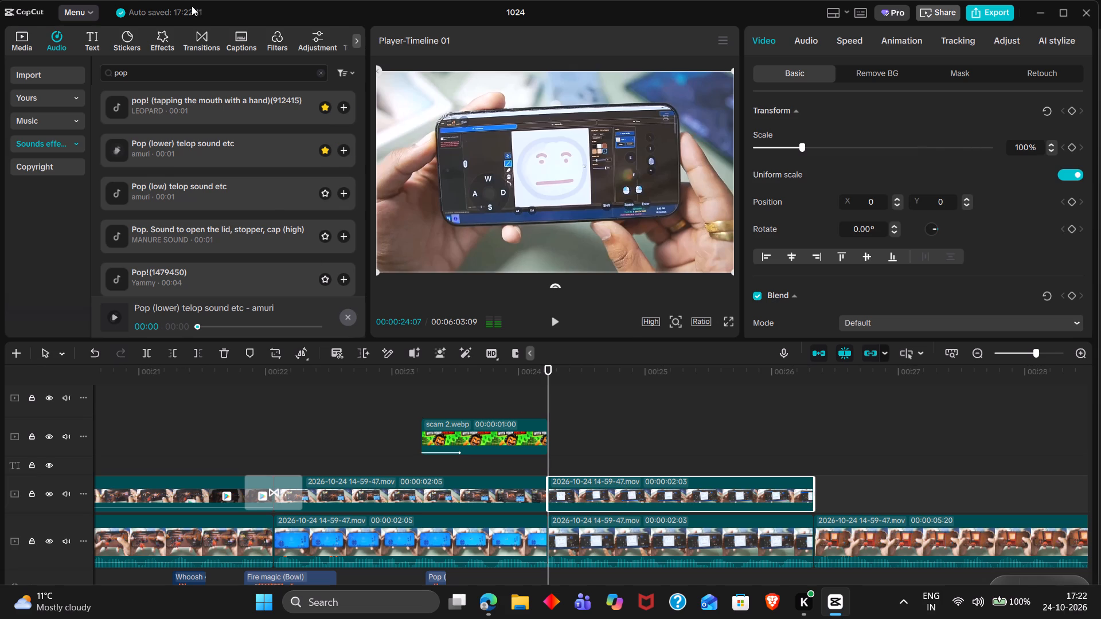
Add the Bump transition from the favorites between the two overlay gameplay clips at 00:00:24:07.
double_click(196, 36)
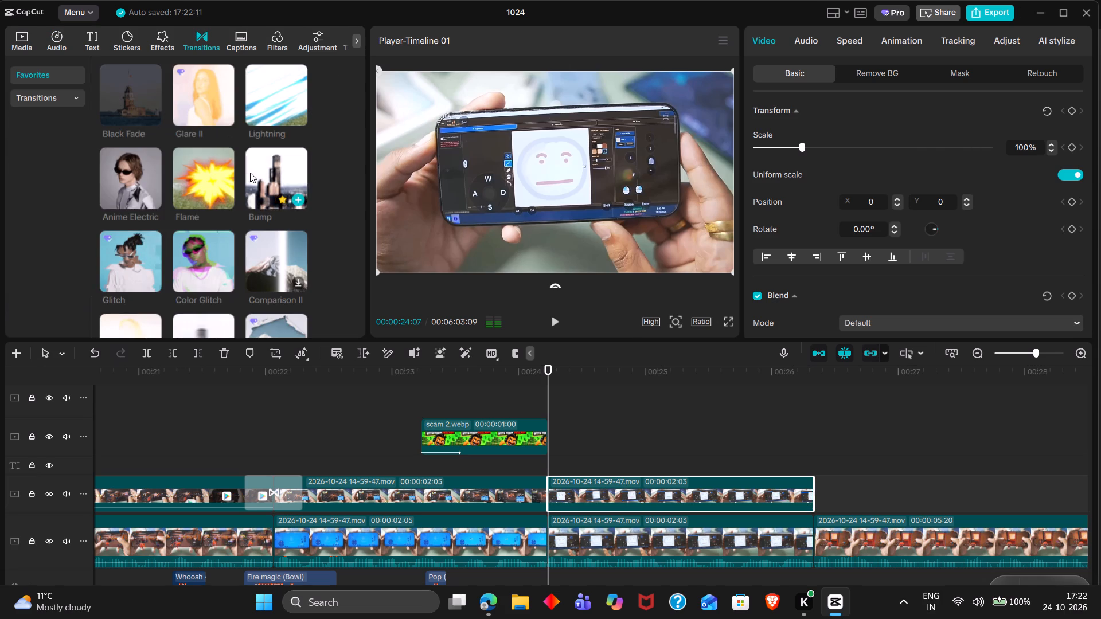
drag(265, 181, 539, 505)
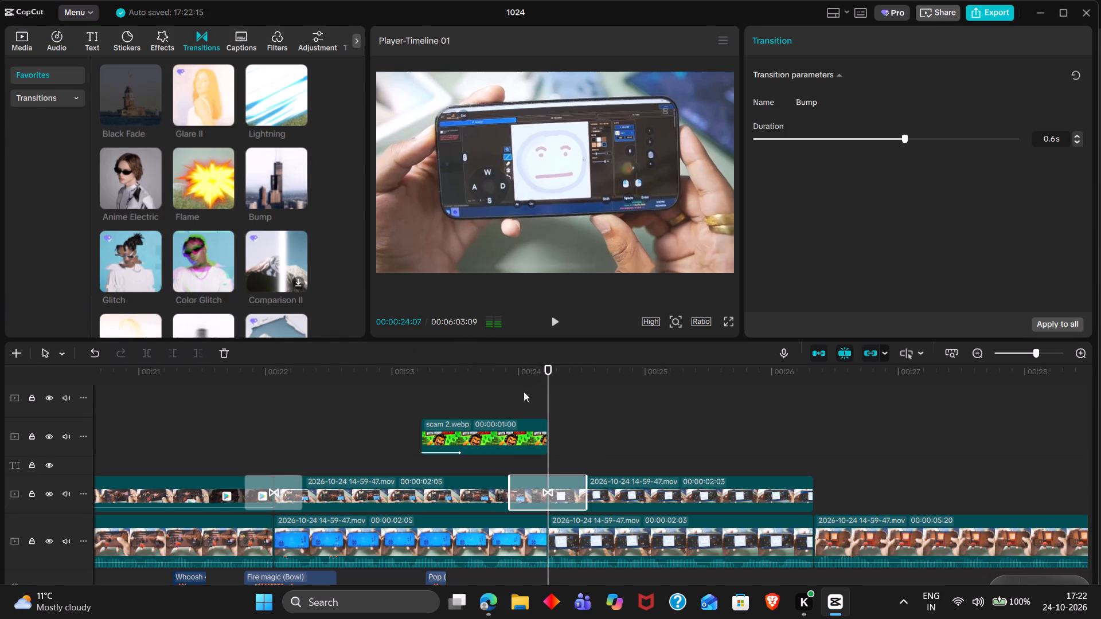
Combine the scam 2.webp image and the overlay gameplay clip beneath it into one compound clip.
triple_click(519, 400)
drag(459, 403, 478, 482)
key(alt+g)
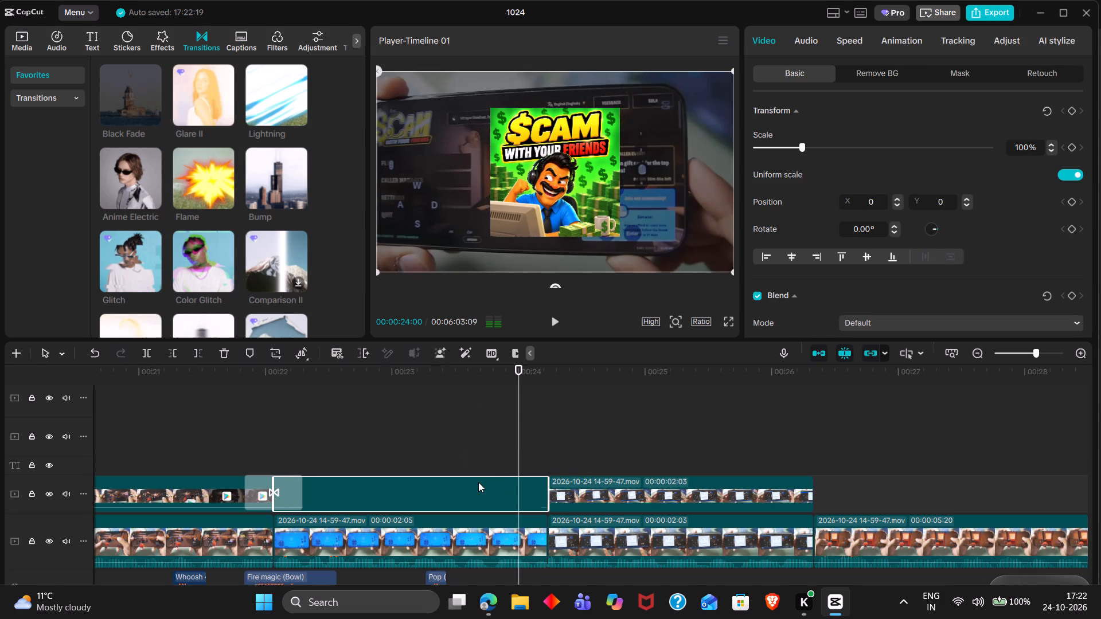
Add the Bump transition between the new compound clip and the overlay gameplay clip that follows it.
drag(281, 186, 545, 494)
click(619, 359)
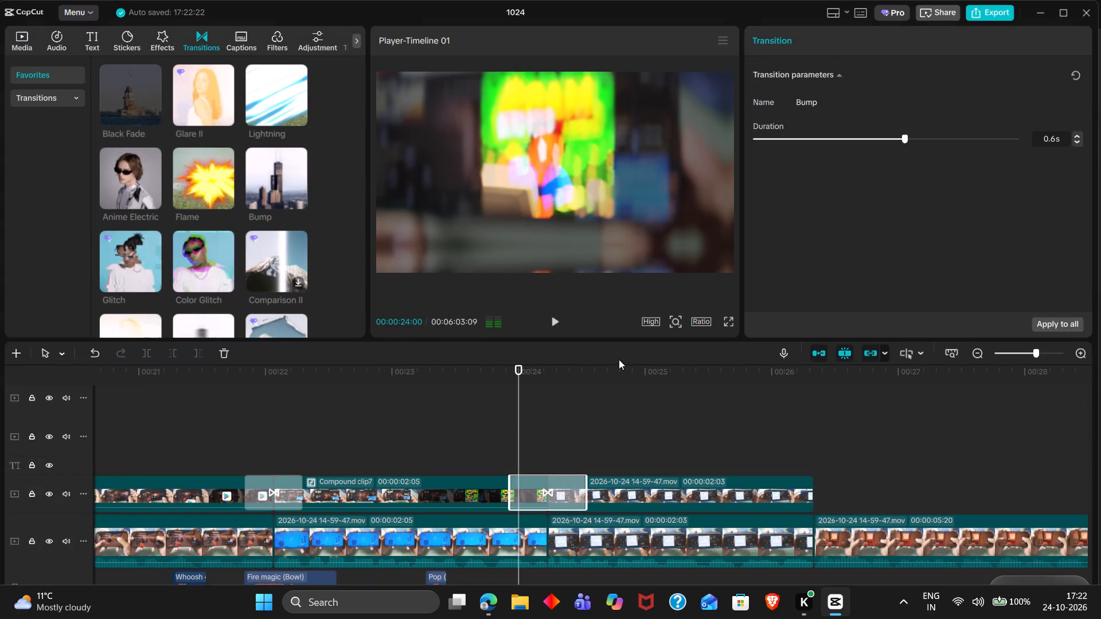
Copy the earlier swish_whoosh (large) sound to 00:00:23:28, where the new Bump transition starts, and play it back.
double_click(514, 463)
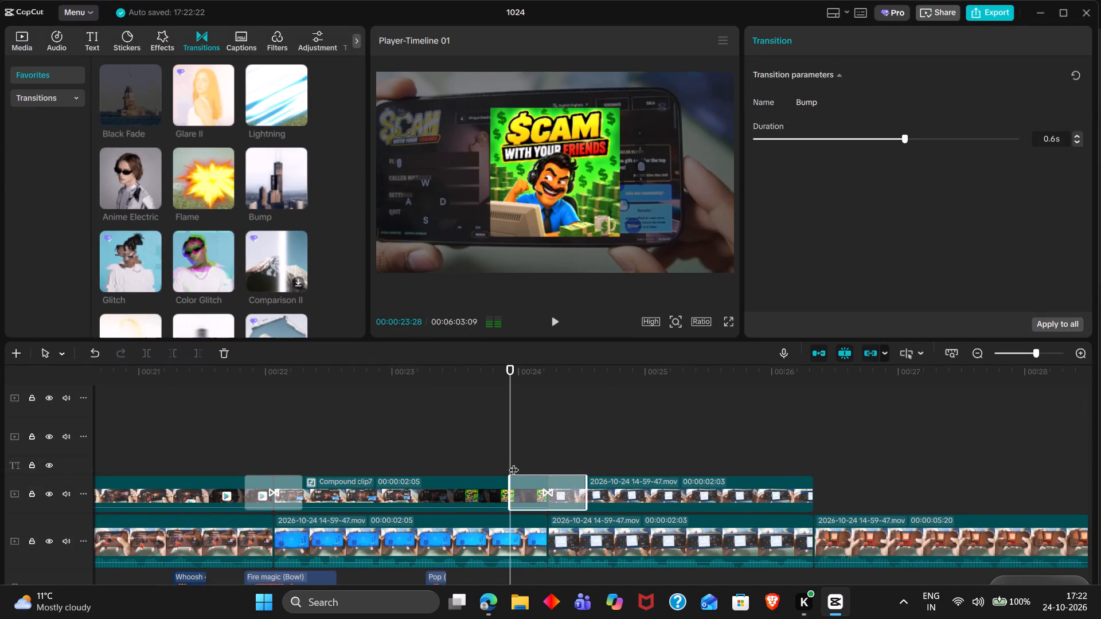
scroll(514, 463, down, 2)
scroll(514, 463, right, 1)
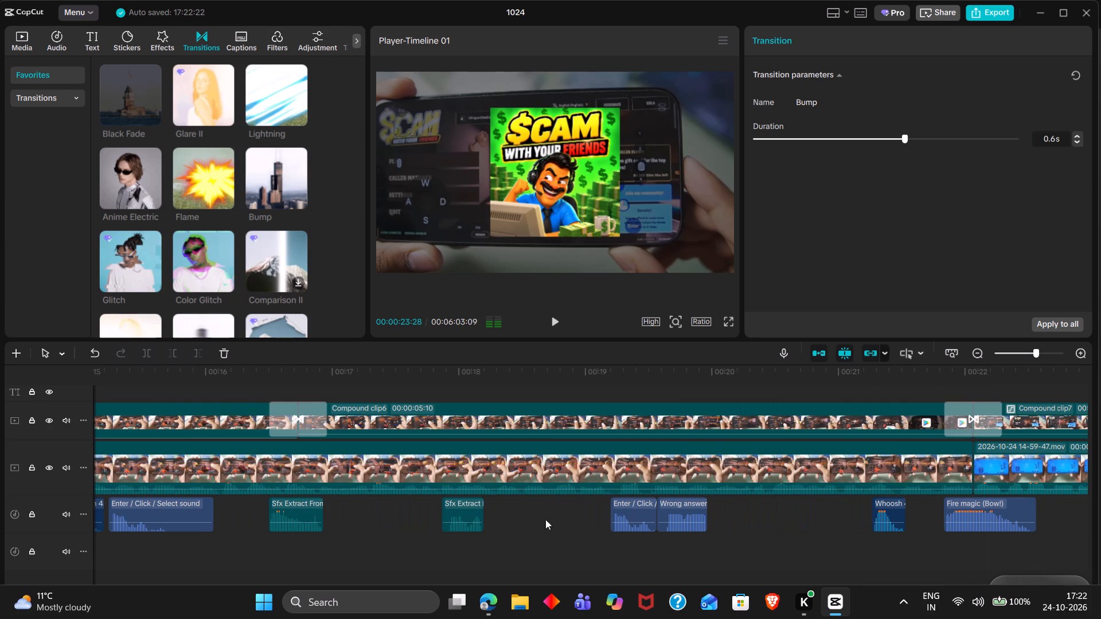
scroll(623, 537, right, 1)
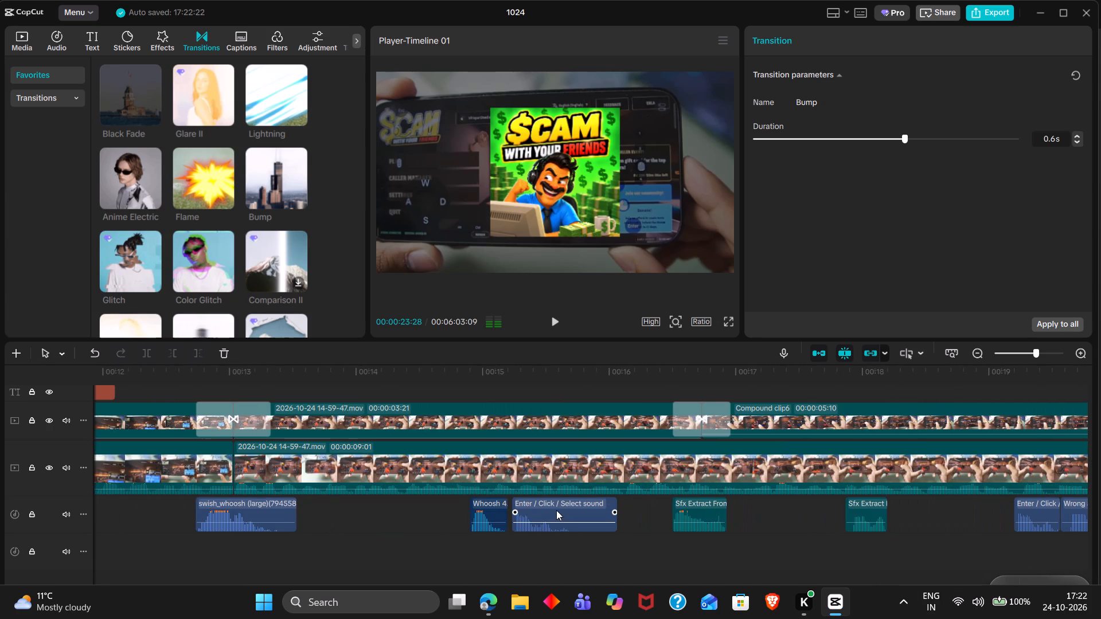
scroll(555, 510, right, 1)
click(454, 508)
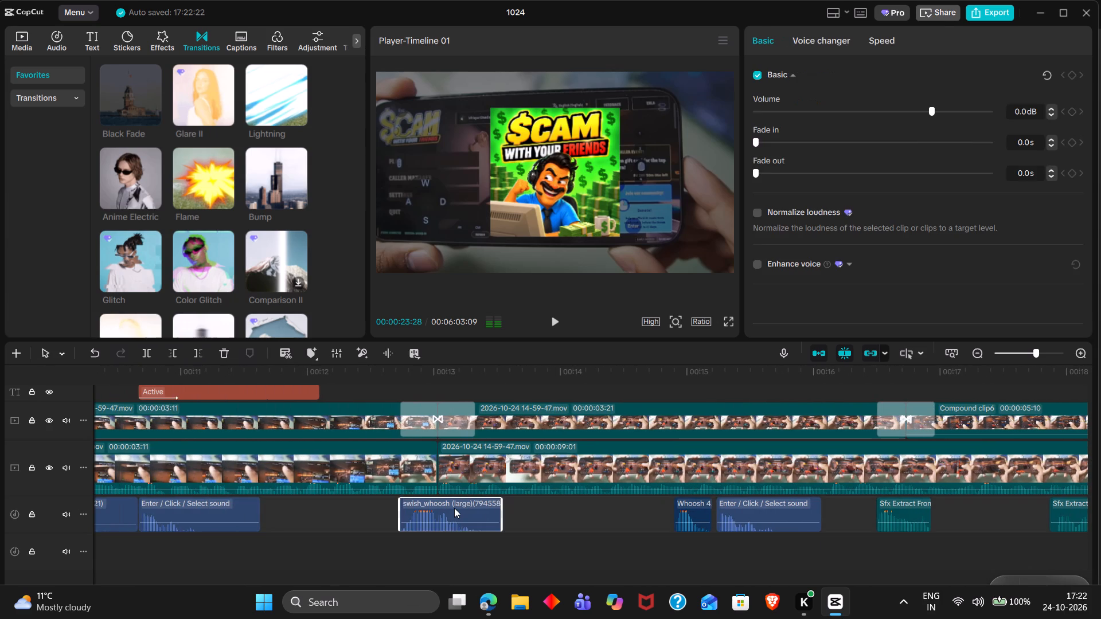
key(ctrl+c)
key(ctrl+v)
key(space)
key(space)
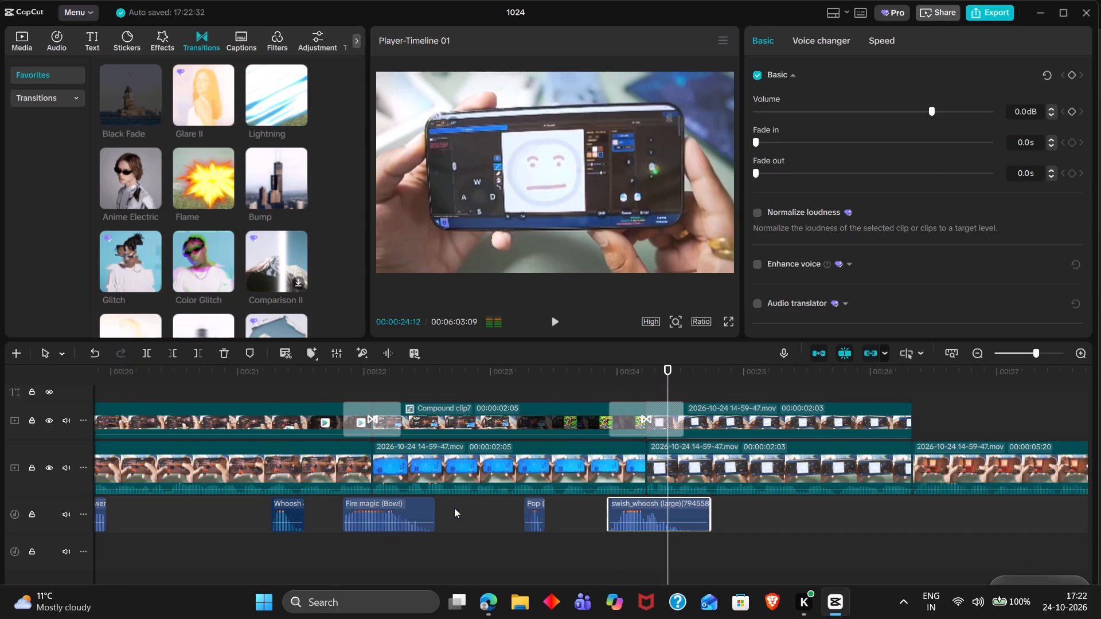
Trim the end of the copied swish_whoosh (large) sound to 00:00:24:13.
ctrl+scroll(454, 508, down, 4)
key(Right)
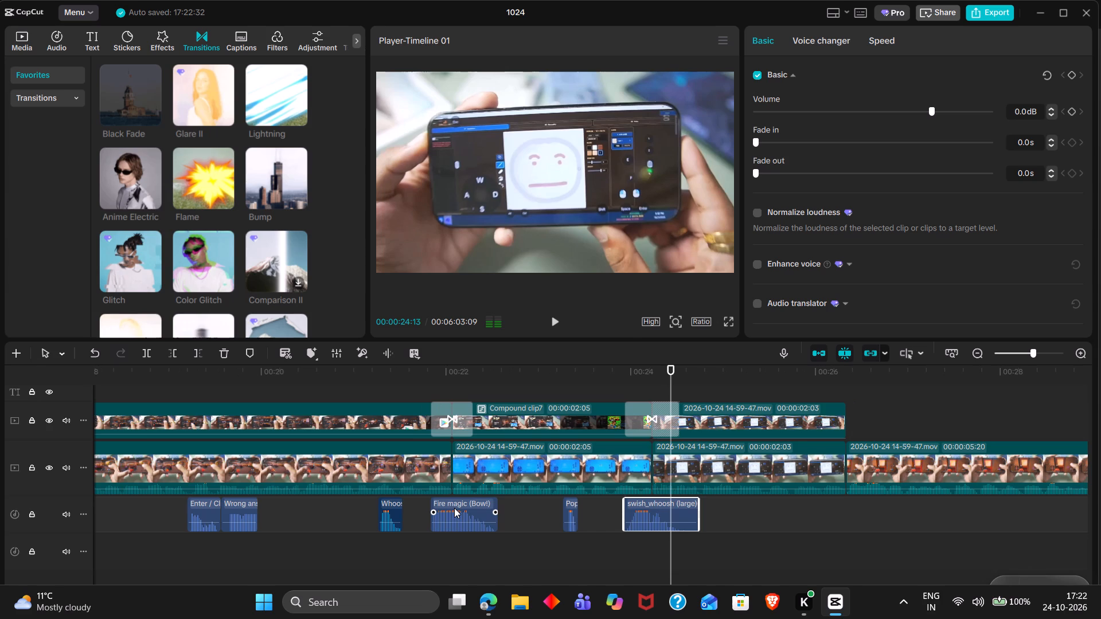
key(w)
Play back the edit from about 00:00:22 through the new Bump transition and its whoosh sound to check the timing.
ctrl+scroll(454, 508, down, 12)
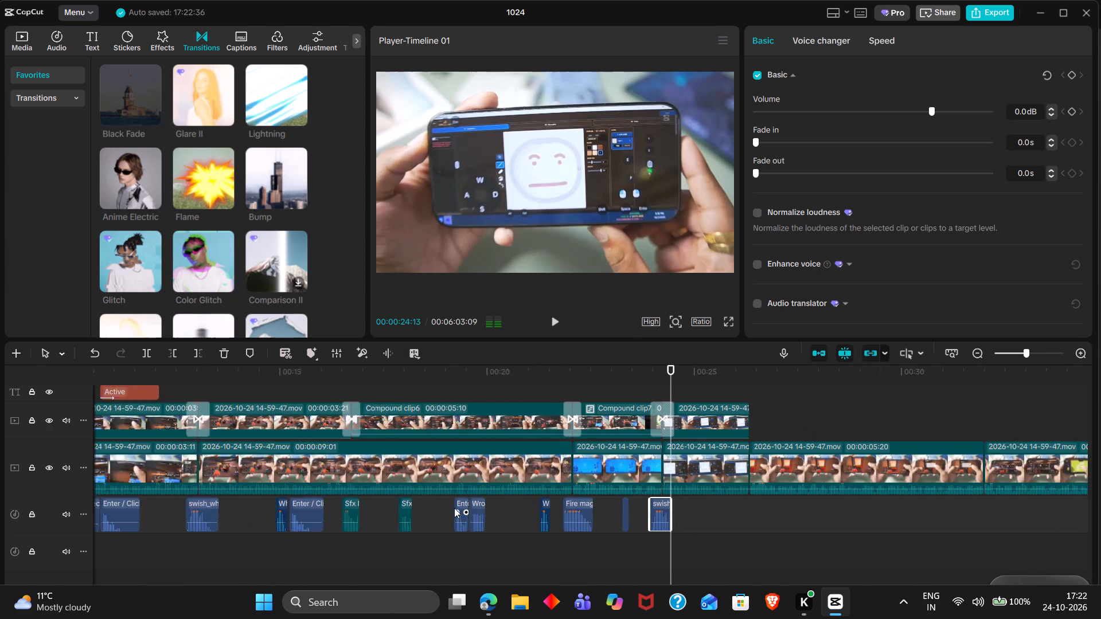
ctrl+scroll(454, 508, down, 7)
double_click(503, 553)
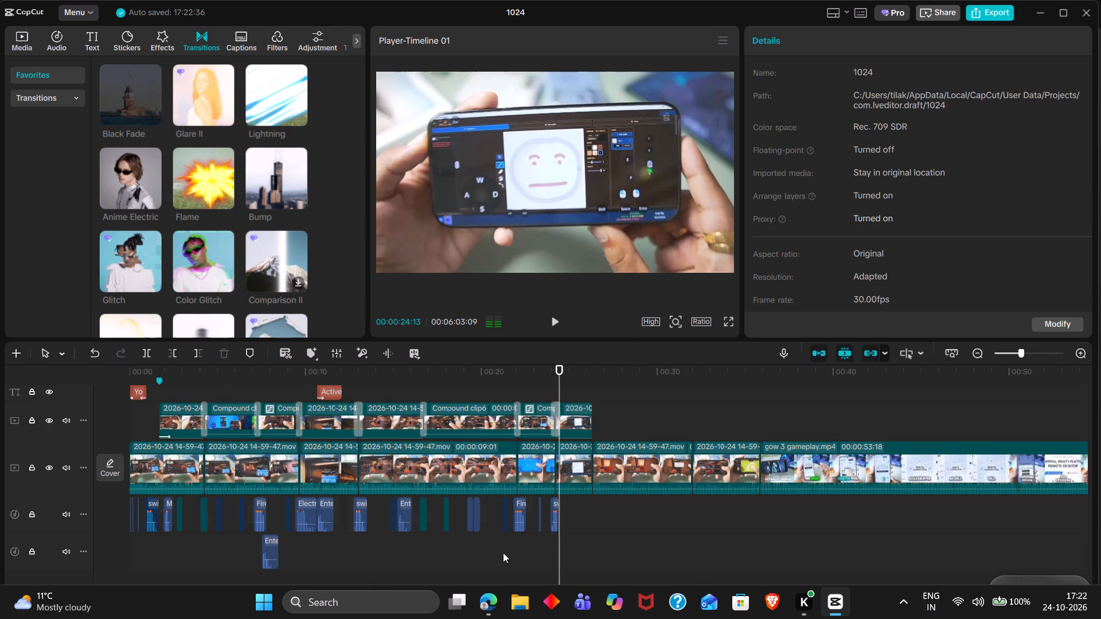
key(space)
scroll(503, 553, up, 7)
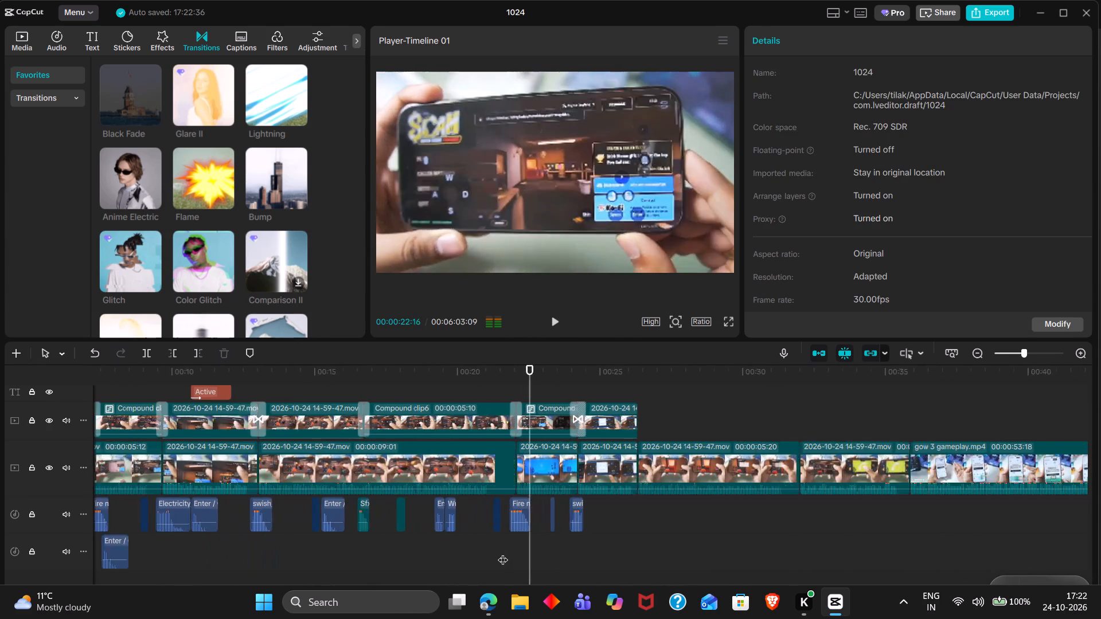
scroll(503, 553, up, 3)
ctrl+scroll(503, 553, up, 3)
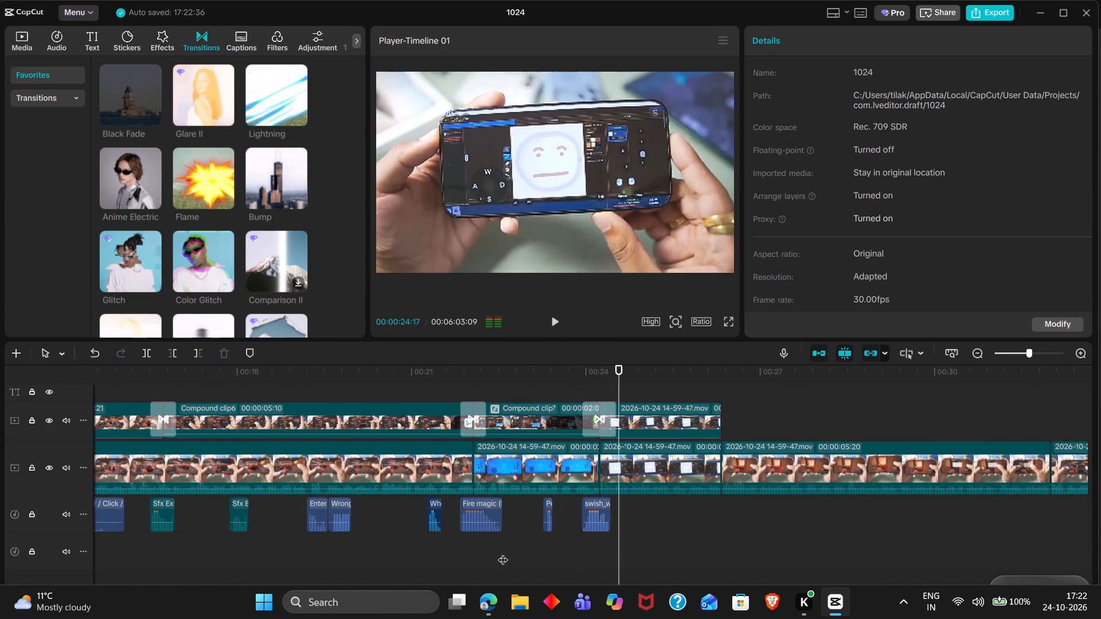
scroll(503, 553, left, 1)
key(space)
key(space)
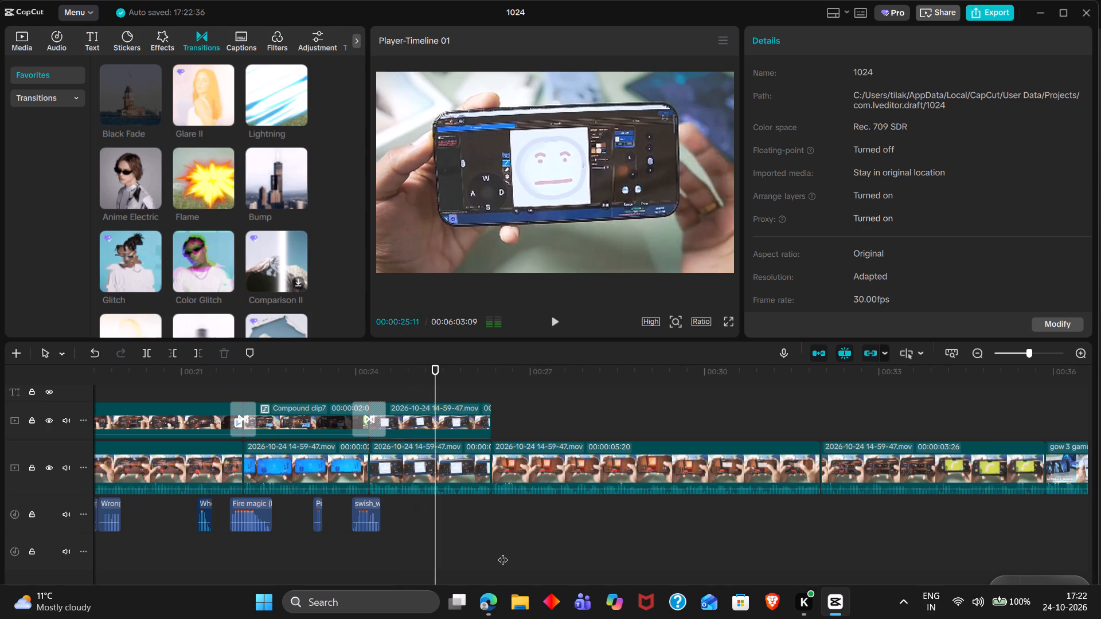
Review the following gameplay shots from about 00:00:25 to the green phone-call shot near 00:00:33.
key(space)
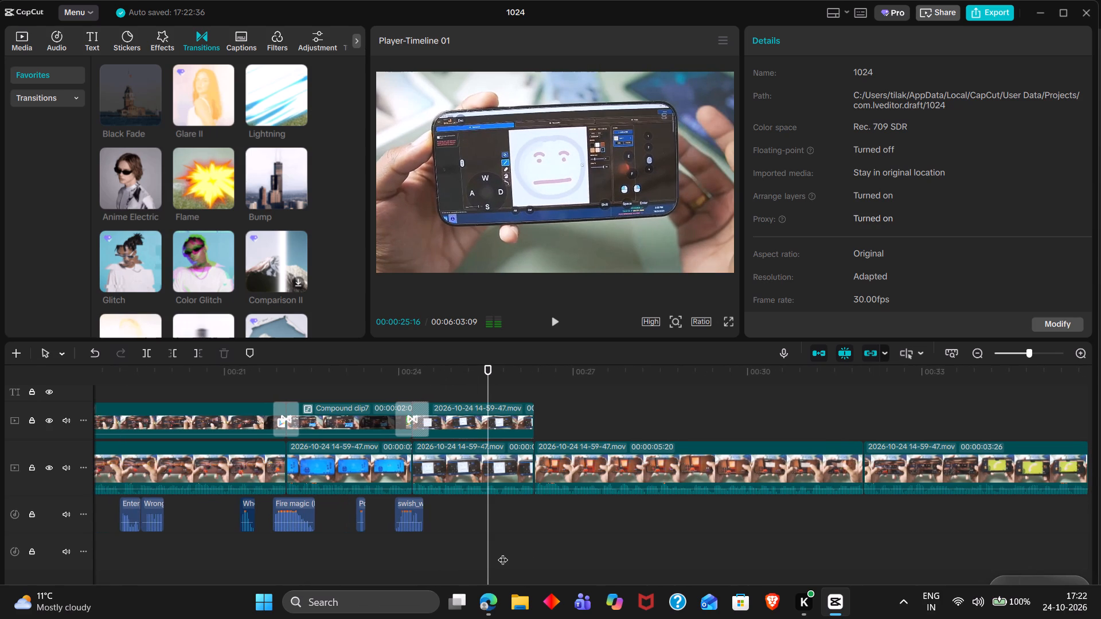
key(space)
scroll(503, 553, left, 1)
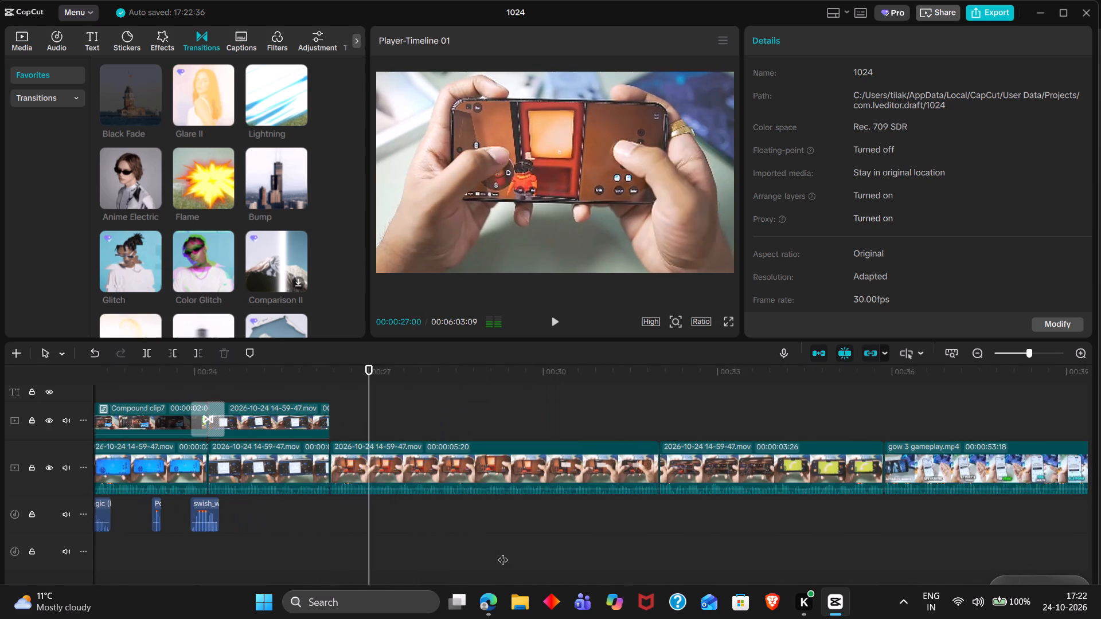
key(space)
key(space)
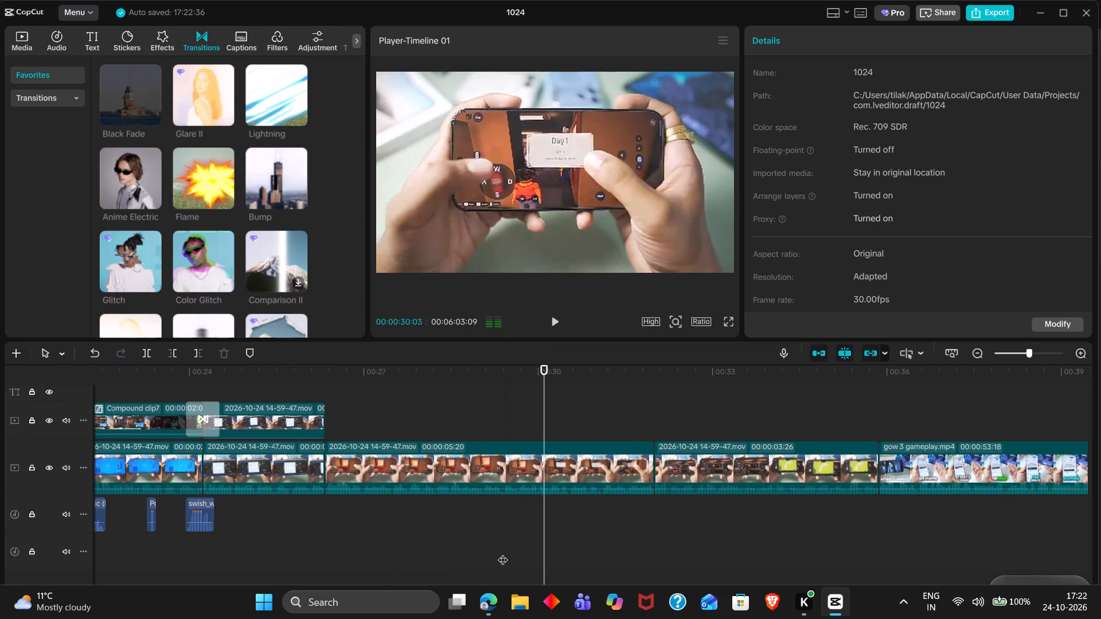
key(space)
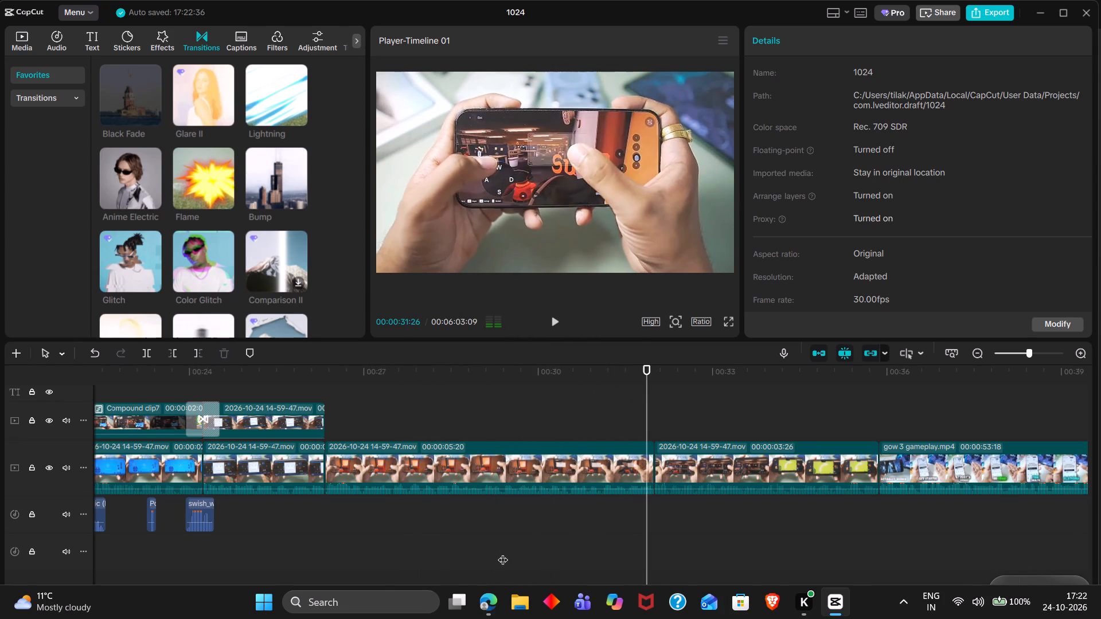
key(space)
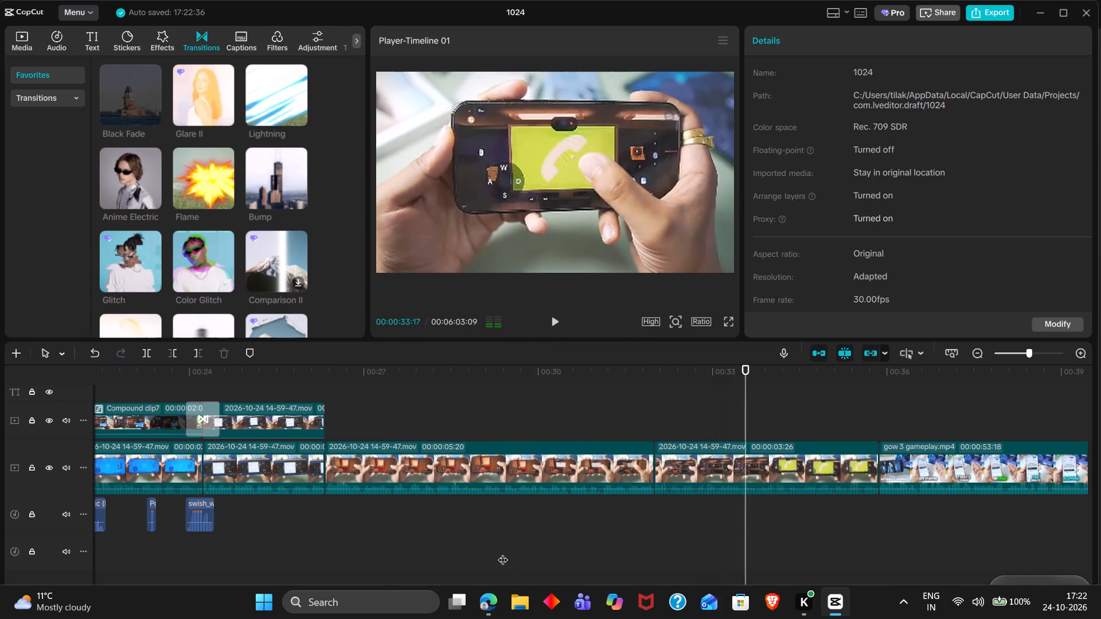
key(space)
Replay the drawn-face shot and its cut to the next gameplay shot, including the lead-in from about 00:00:23.
double_click(239, 548)
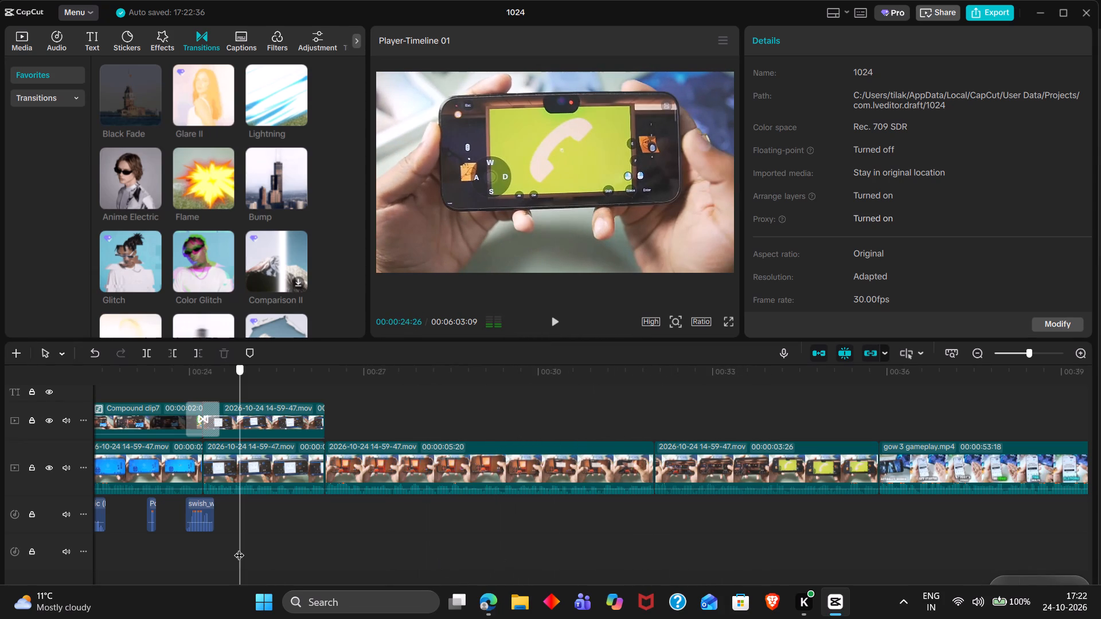
key(space)
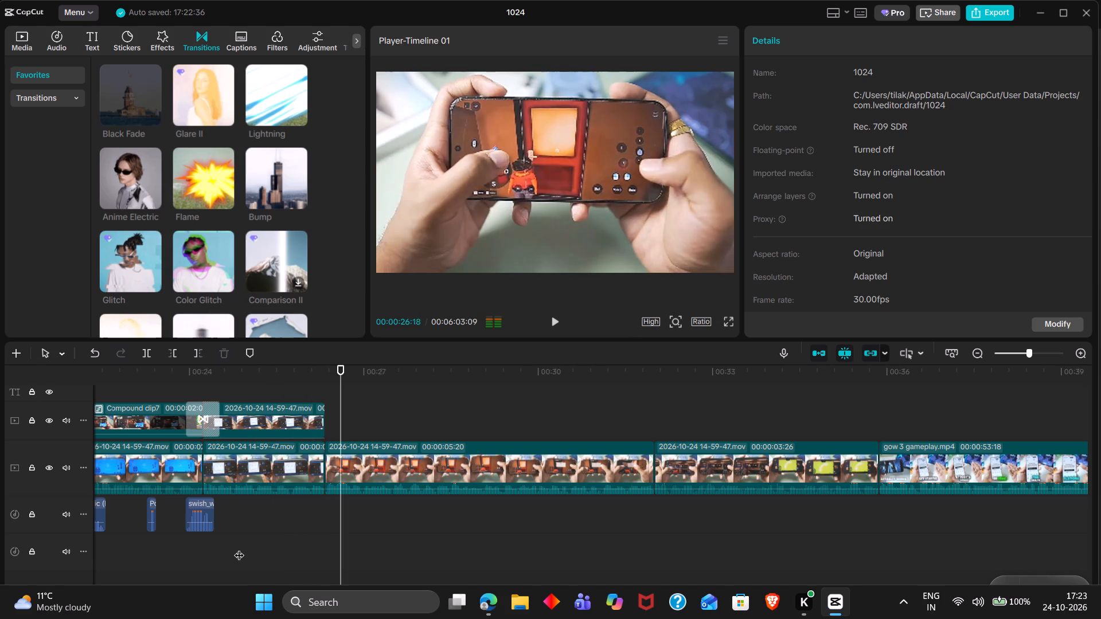
key(space)
double_click(250, 540)
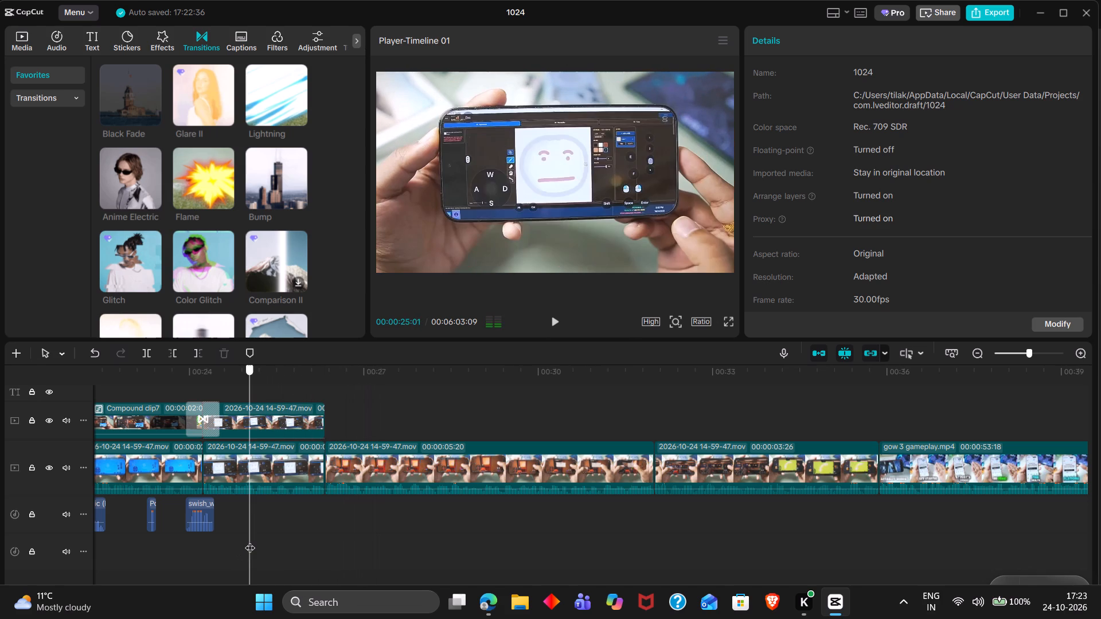
key(space)
key(space)
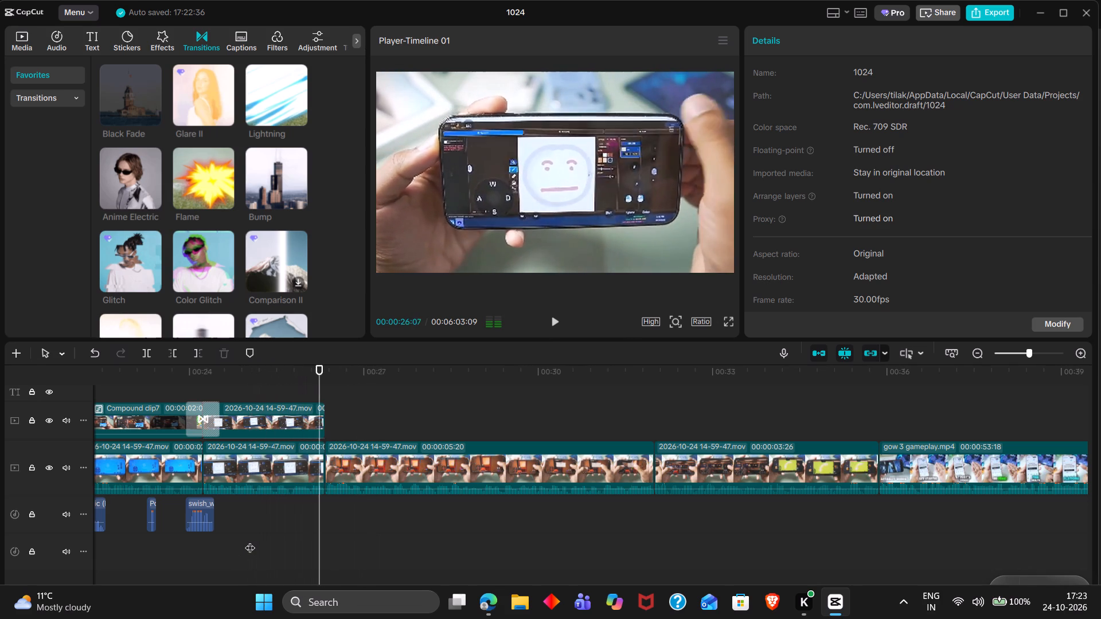
key(space)
scroll(250, 540, right, 1)
click(310, 551)
drag(310, 551, 346, 553)
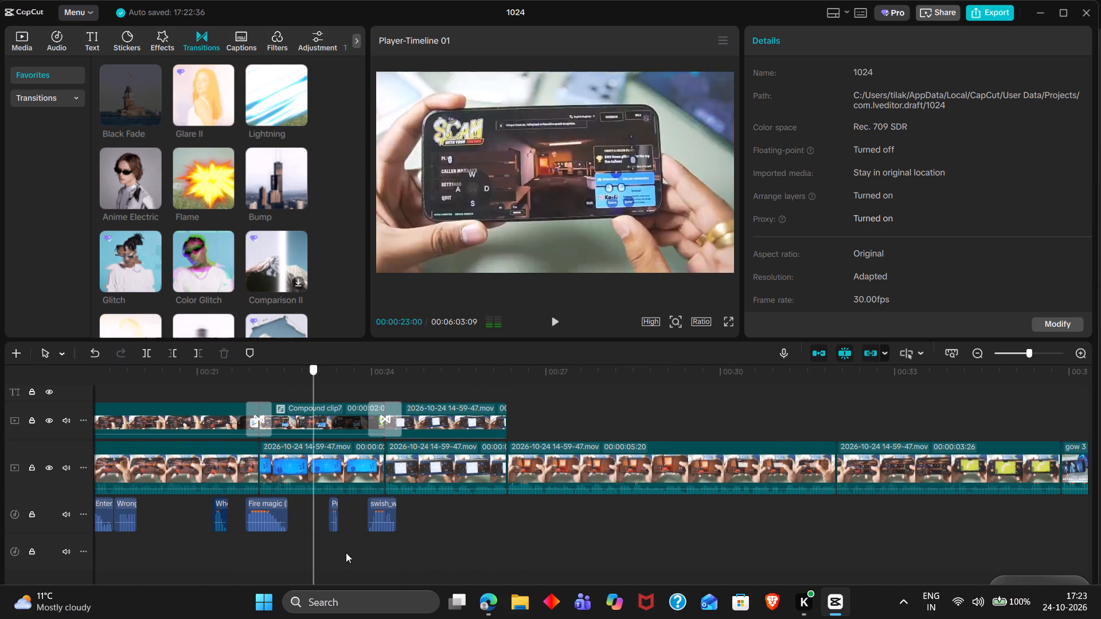
drag(346, 553, 363, 552)
key(space)
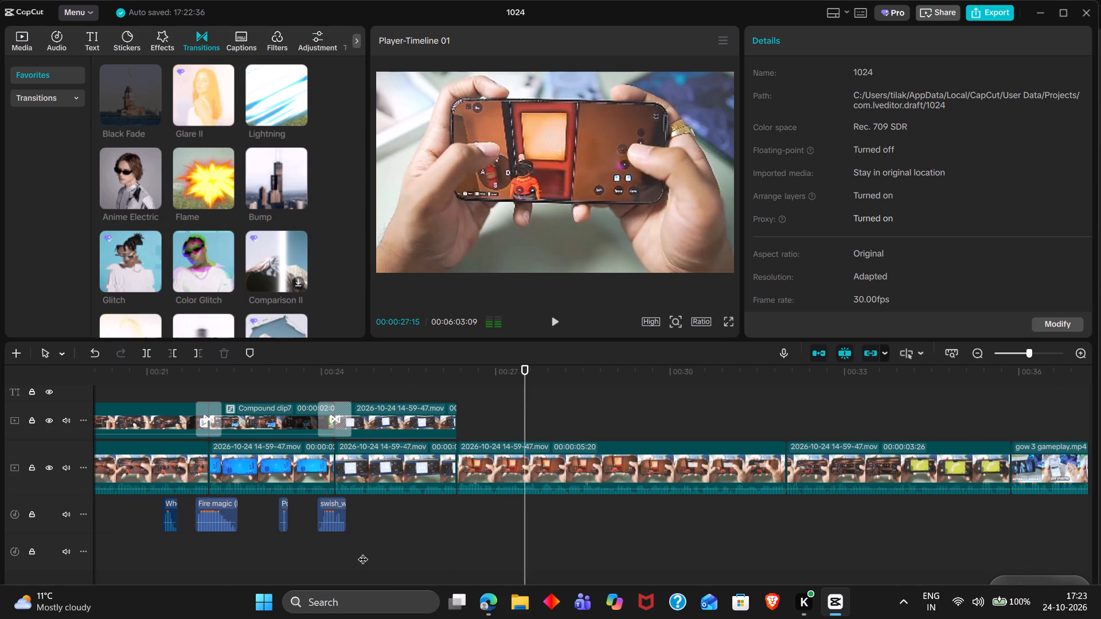
Play back the gameplay shot between about 00:00:27 and 00:00:30 to find the point for an image overlay.
scroll(363, 552, left, 1)
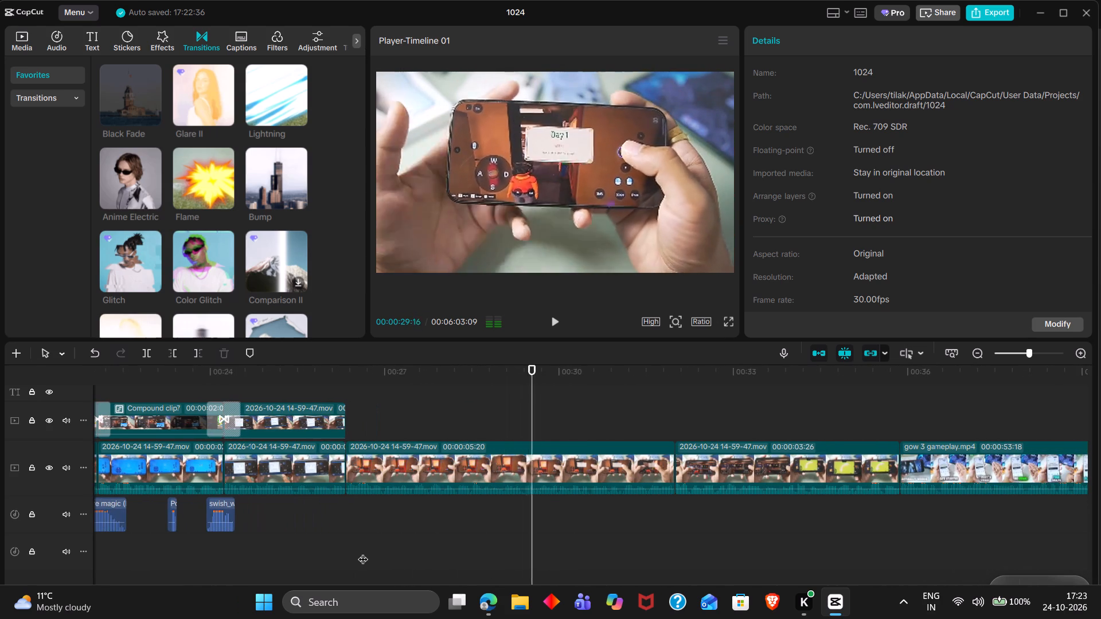
key(space)
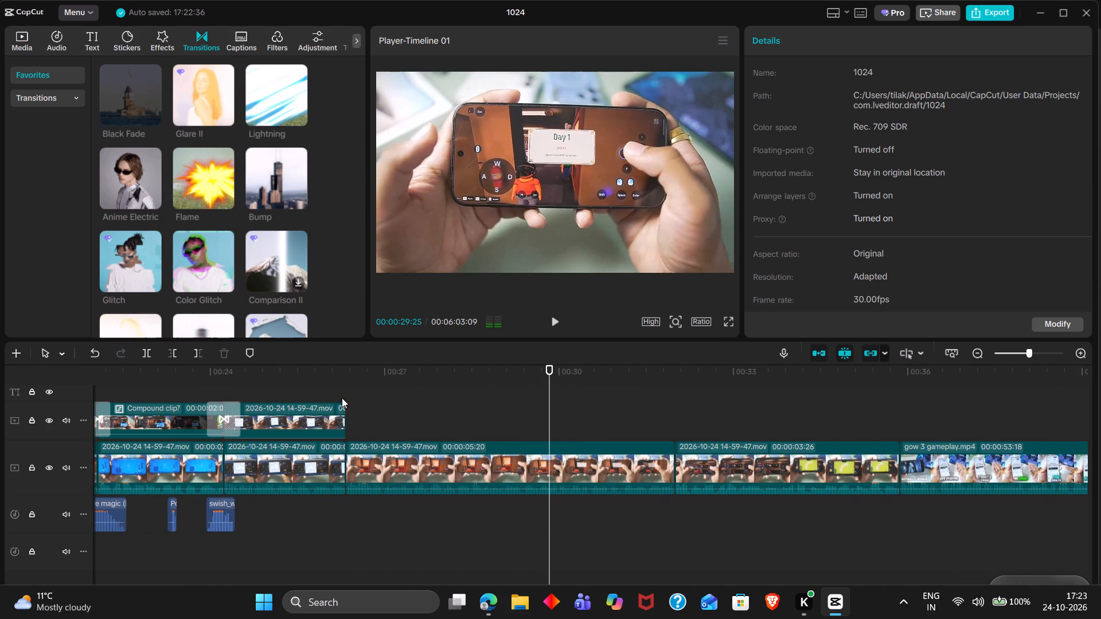
double_click(342, 398)
key(space)
key(space)
key(space)
key(space)
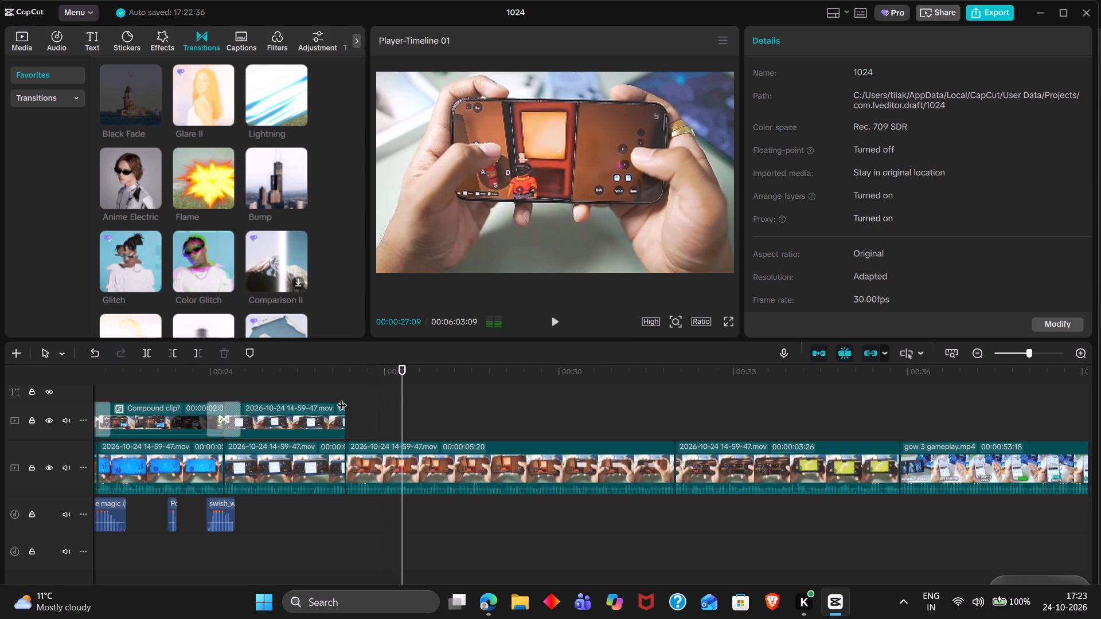
key(space)
key(space)
Switch to Microsoft Edge and run an image search for "scam call center".
click(482, 611)
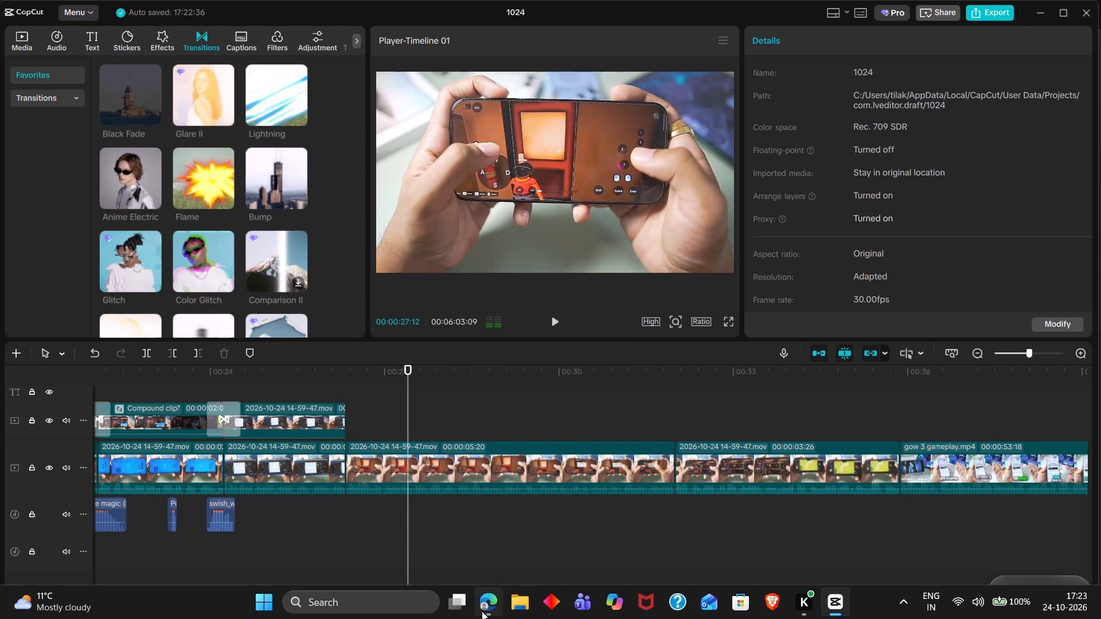
click(719, 13)
text(scam call center)
key(Return)
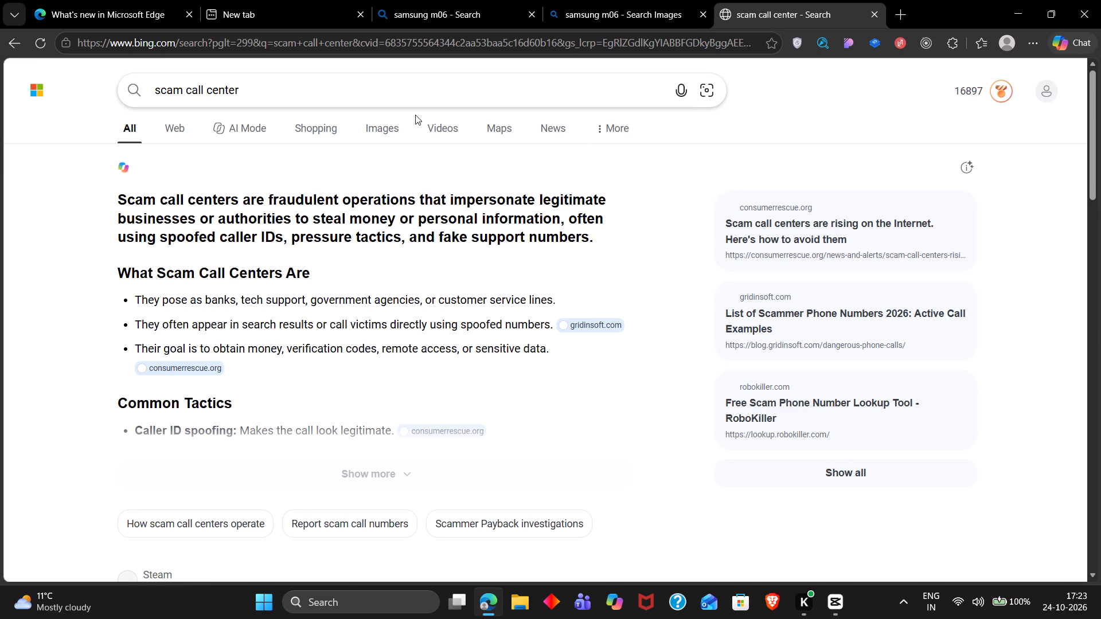
click(388, 134)
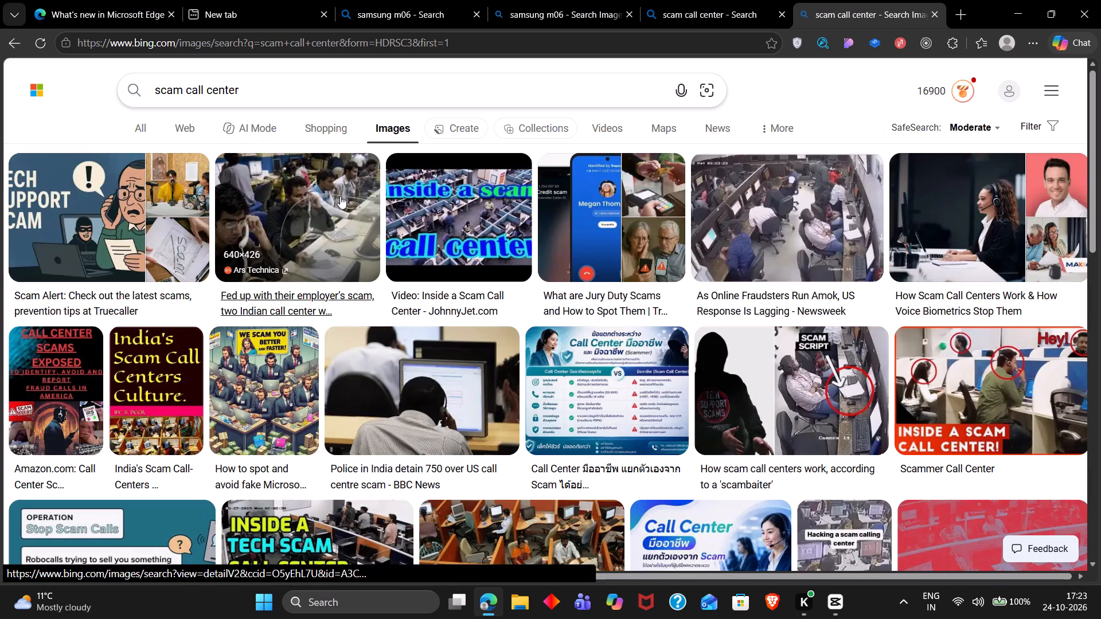
Open the Ars Technica photo of call center workers and save it to Downloads as "call center".
click(335, 206)
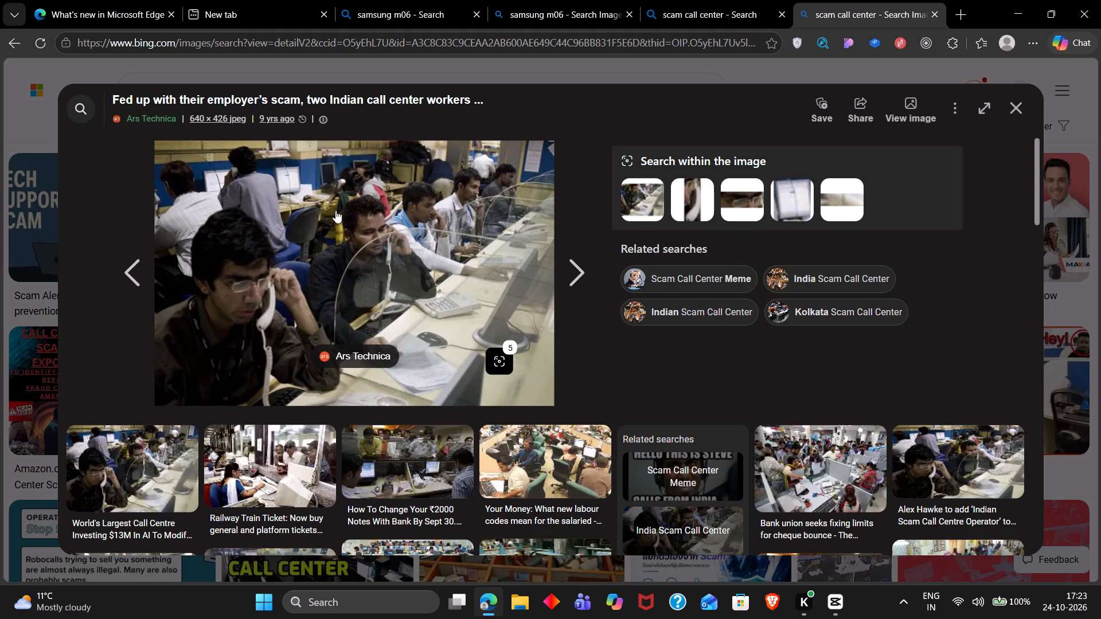
right_click(460, 283)
click(501, 322)
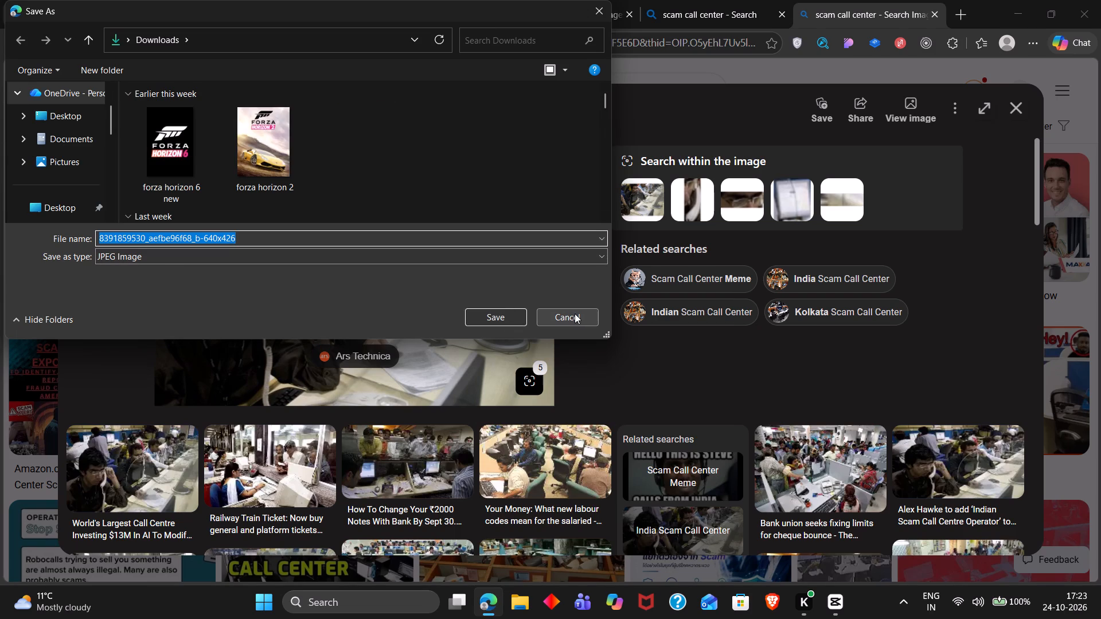
key(BackSpace)
text(call center)
key(Return)
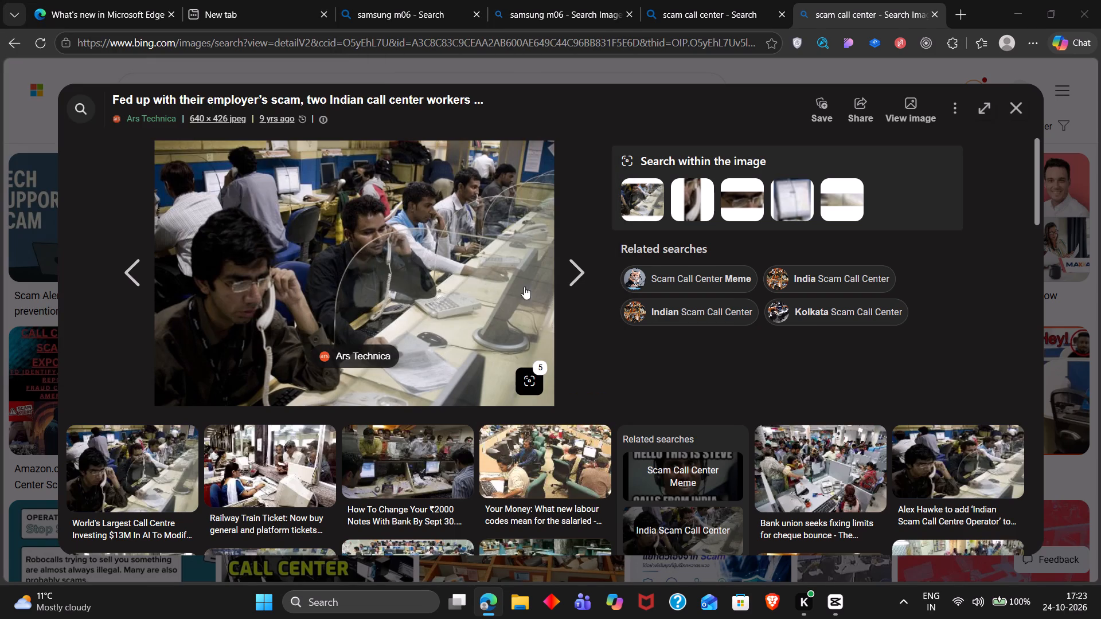
Return to CapCut and import the call center image from Downloads into the project media.
click(825, 611)
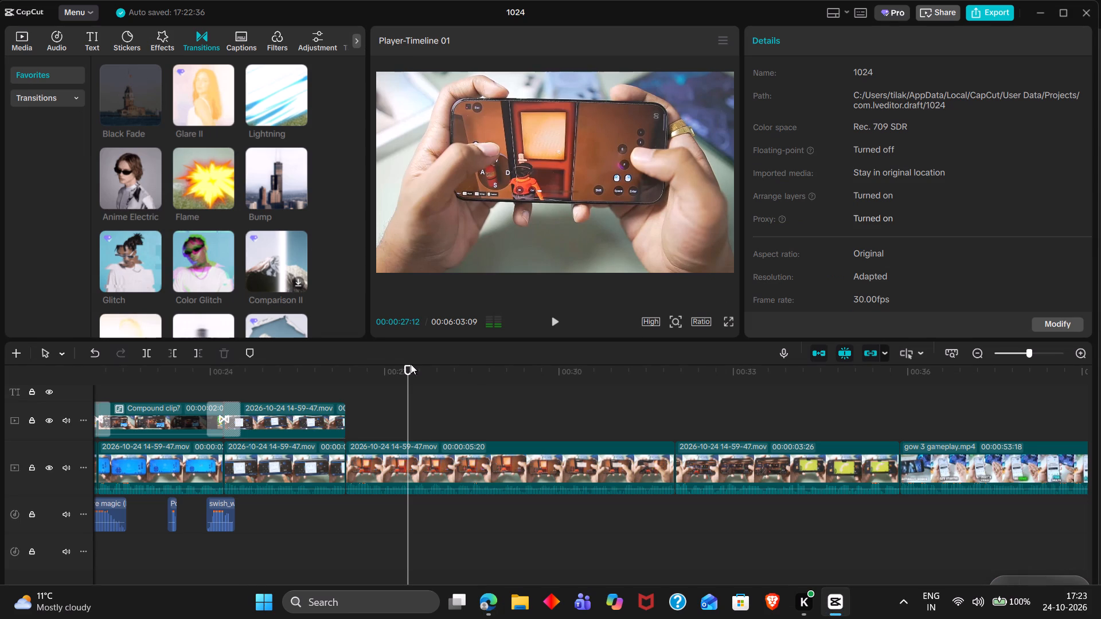
double_click(25, 42)
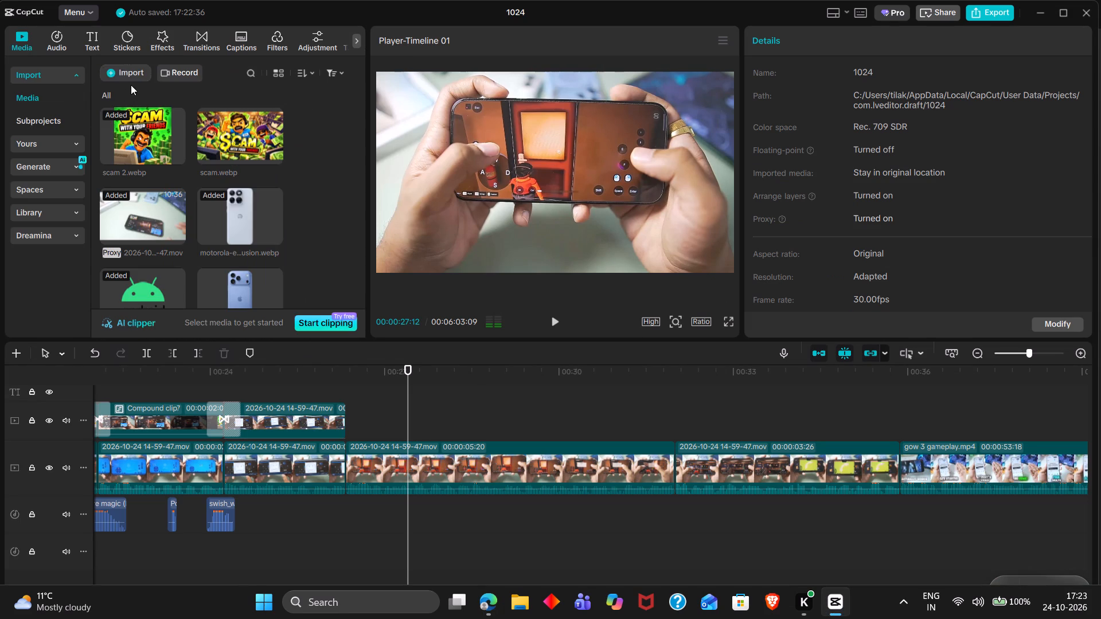
click(129, 77)
click(154, 105)
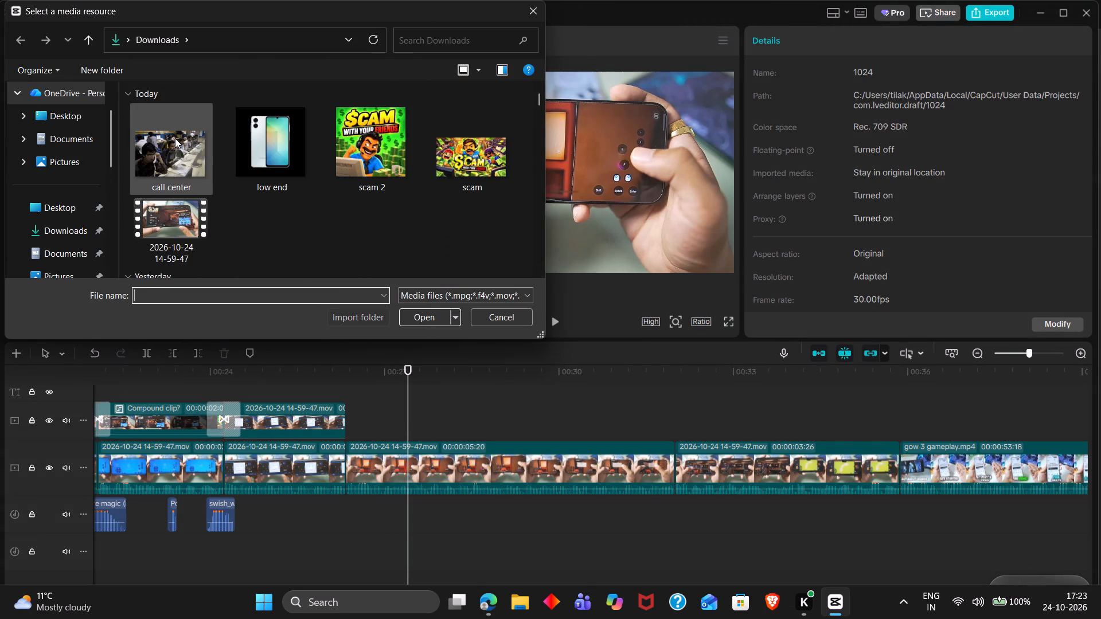
double_click(175, 138)
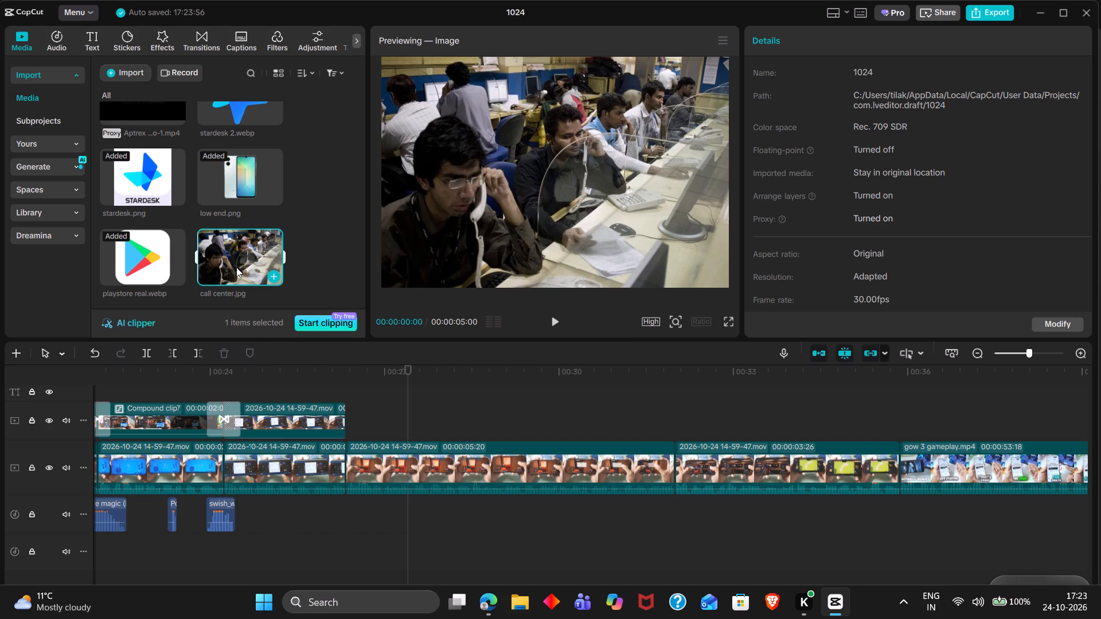
Place call center.jpg on the overlay track at about 00:00:27:09 and scale it down so the gameplay shot shows around it.
drag(236, 267, 402, 418)
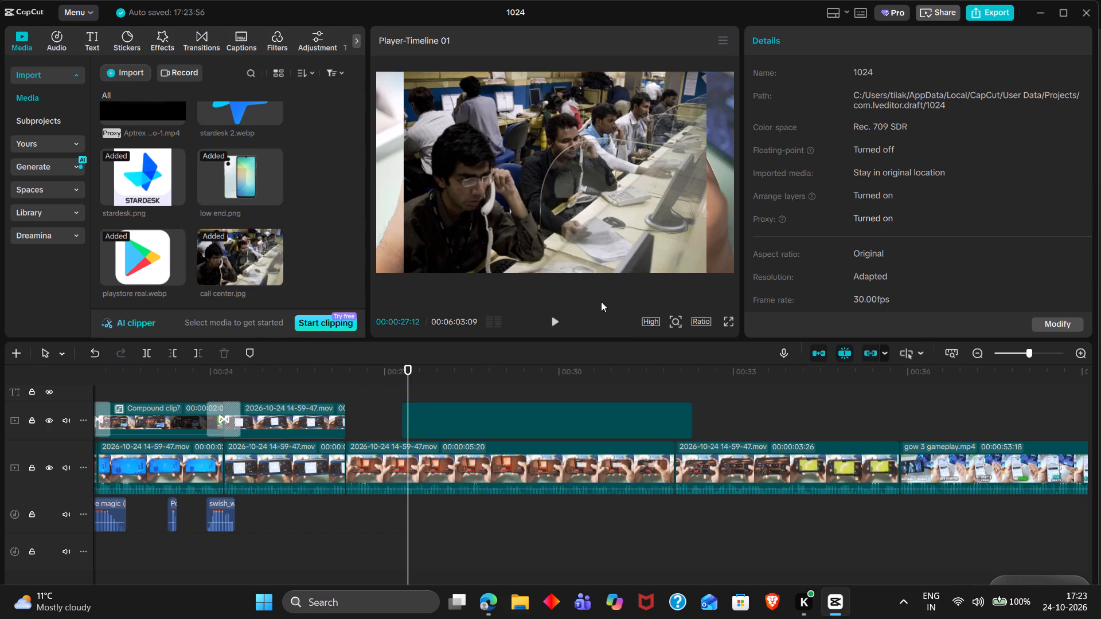
drag(706, 270, 650, 225)
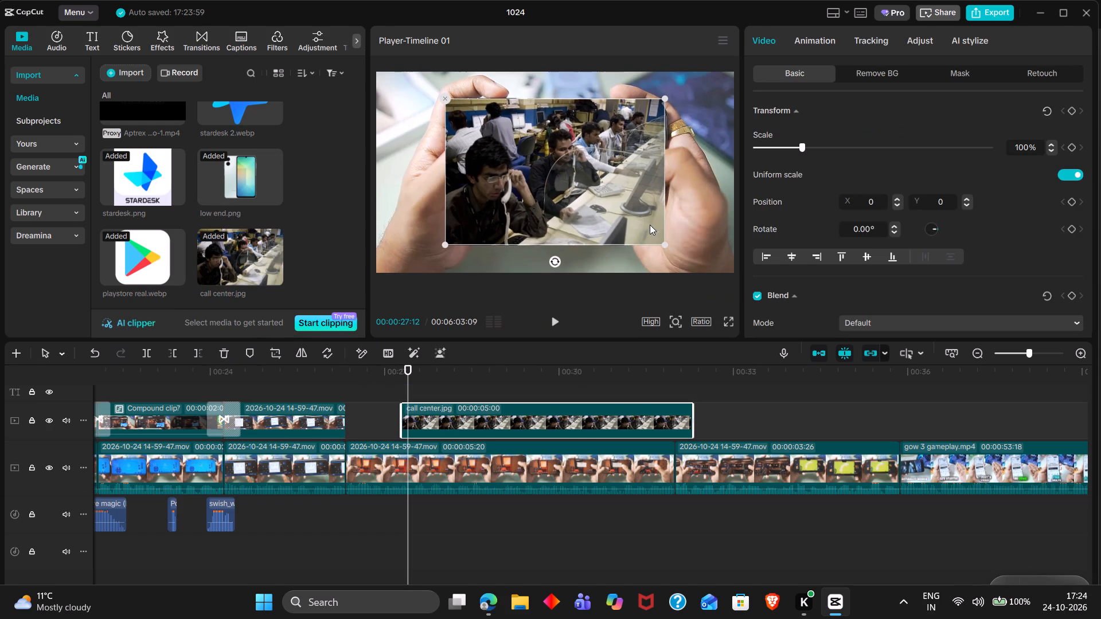
click(650, 225)
drag(666, 246, 678, 251)
Apply the Slide Down in-animation to the call center image with a duration of 0.4 s.
double_click(830, 34)
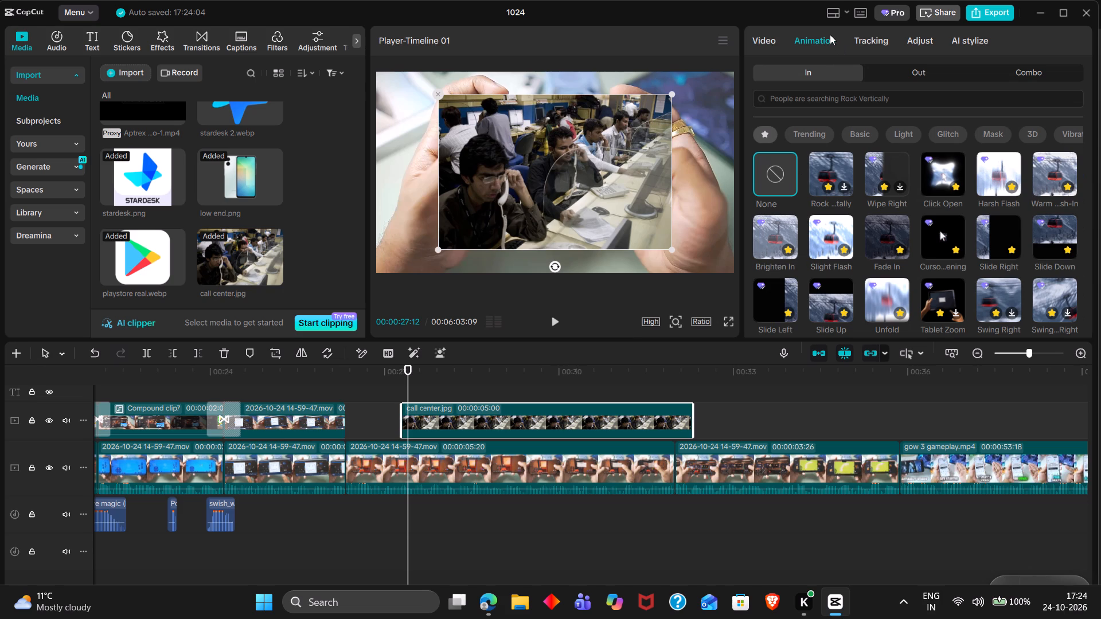
double_click(1056, 236)
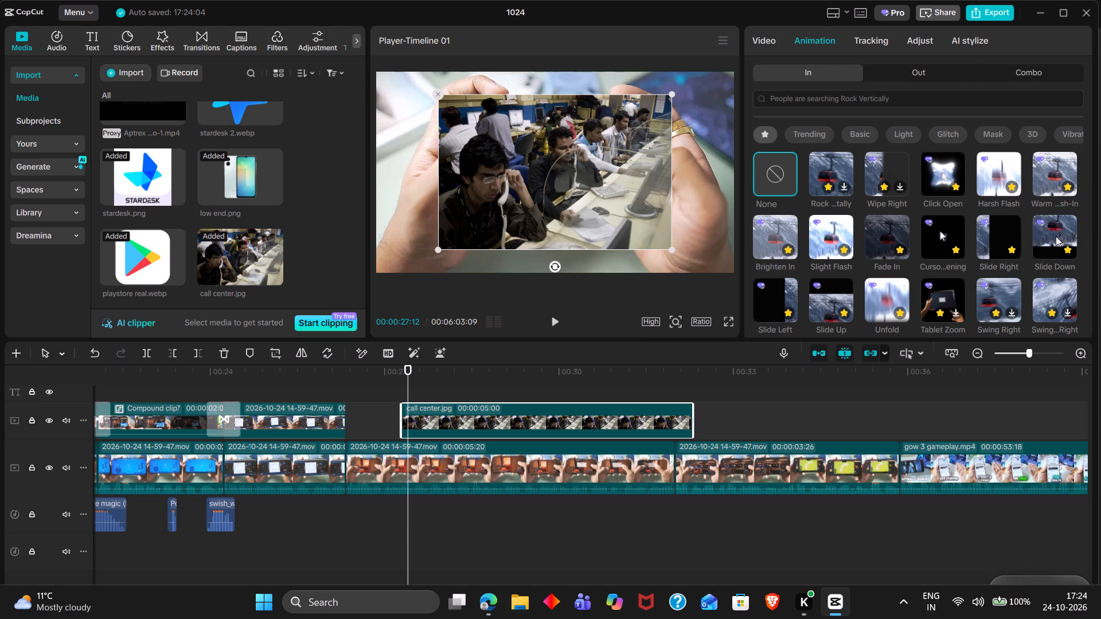
click(839, 326)
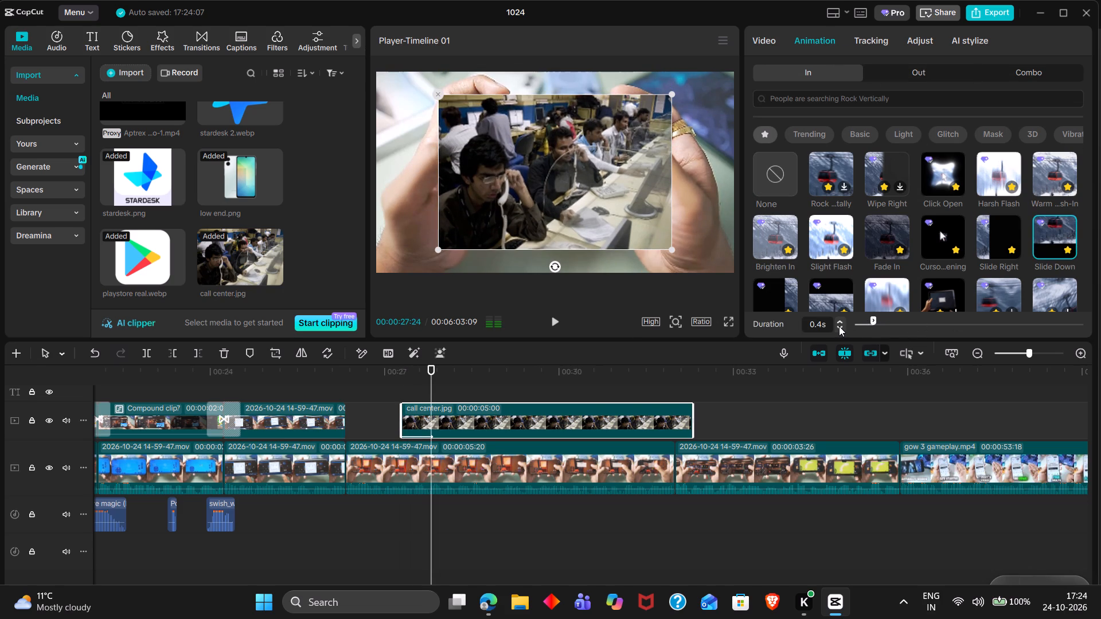
Dim the gameplay shot under the image with a Blend keyframe at 00:00:27:09 and 40% opacity at 00:00:27:13.
click(413, 382)
drag(413, 382, 403, 380)
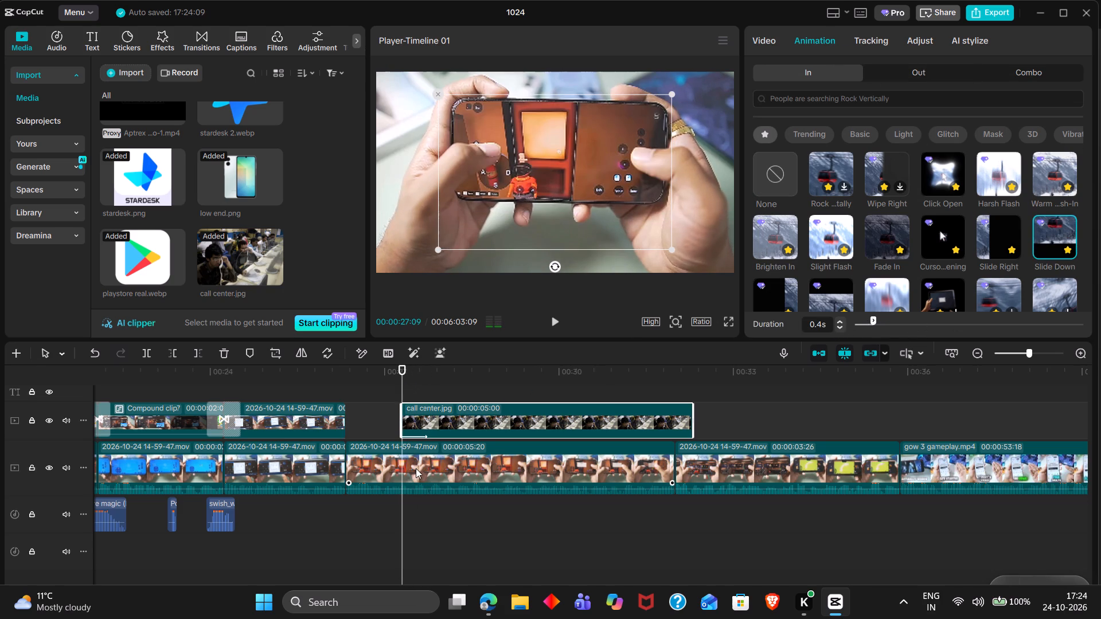
click(416, 468)
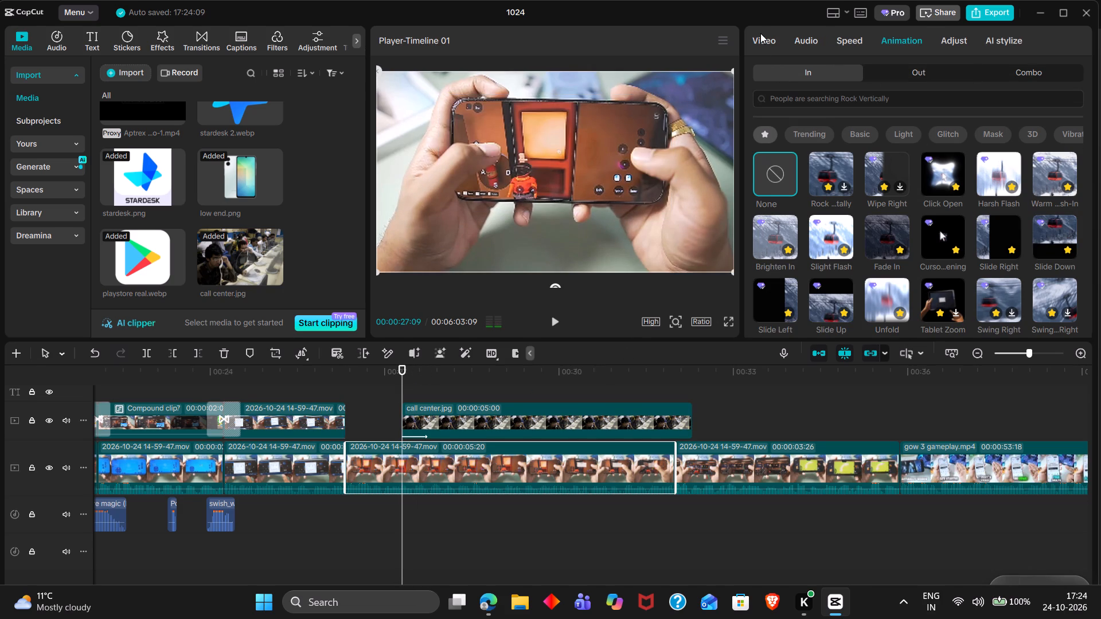
click(760, 33)
click(1072, 300)
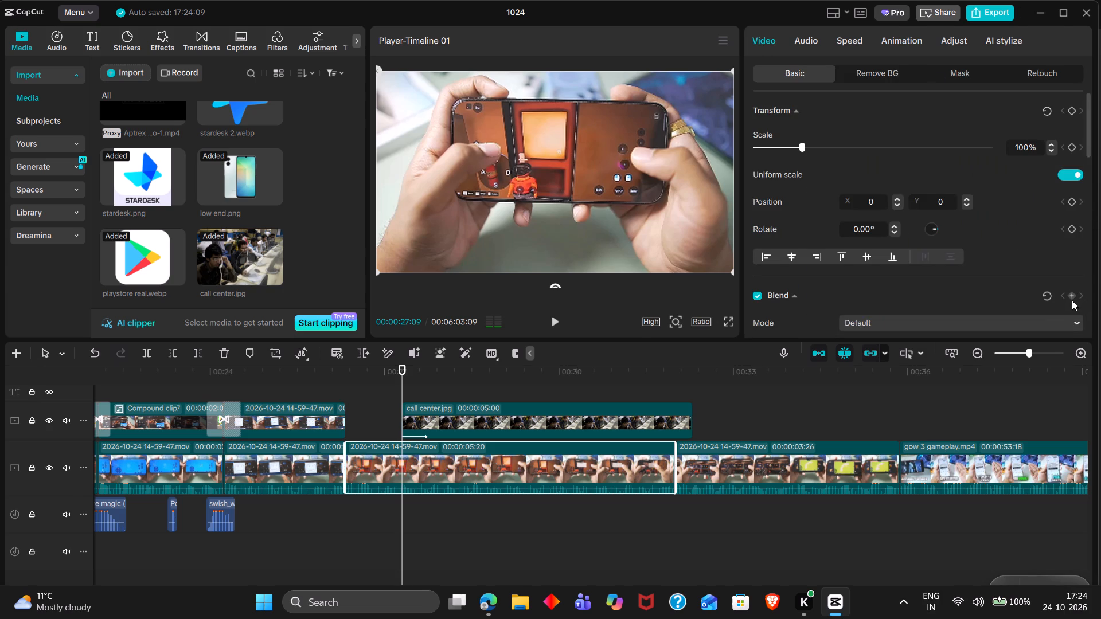
double_click(409, 377)
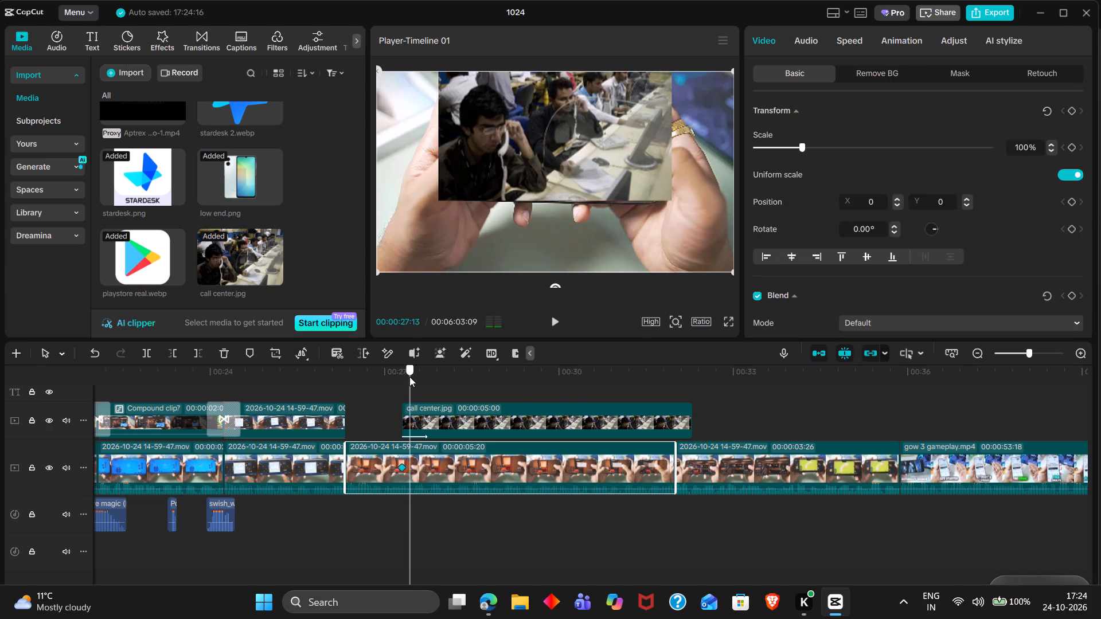
scroll(818, 279, down, 1)
click(869, 296)
drag(869, 296, 885, 300)
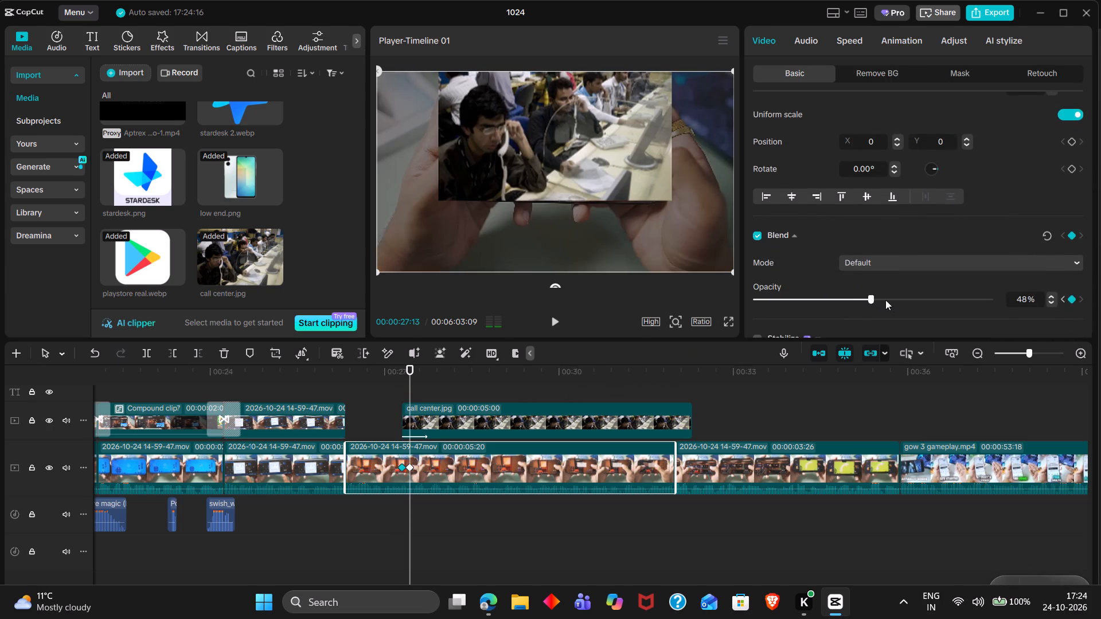
drag(885, 300, 889, 301)
drag(889, 301, 850, 296)
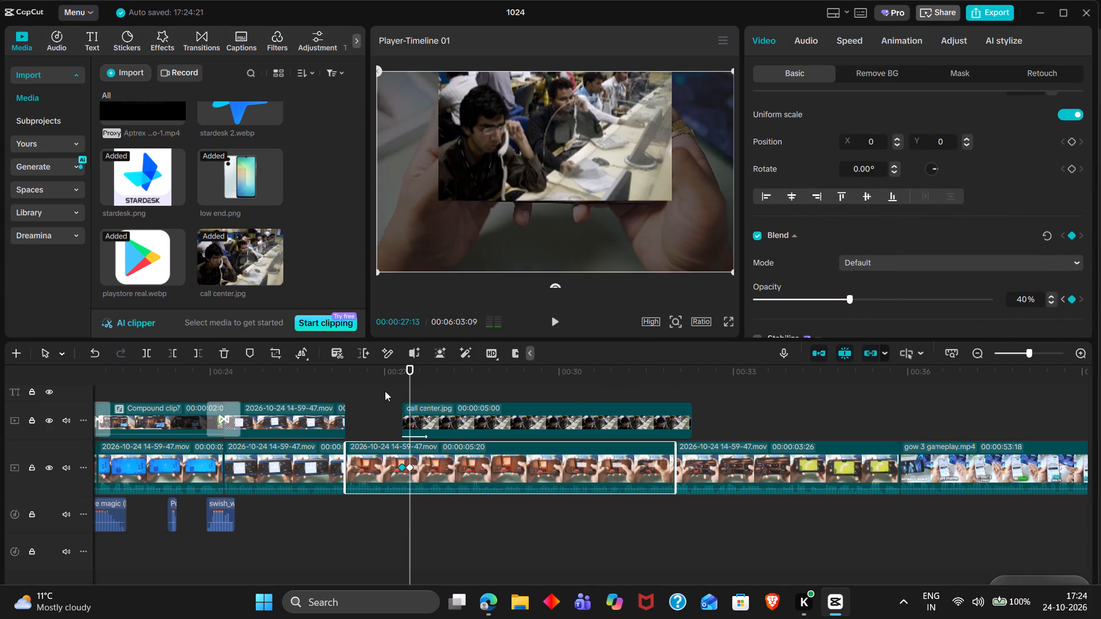
Copy the Whoosh sound near 00:00:21 and paste it at 00:00:27:13 under the call center image.
scroll(303, 477, right, 1)
scroll(313, 526, right, 1)
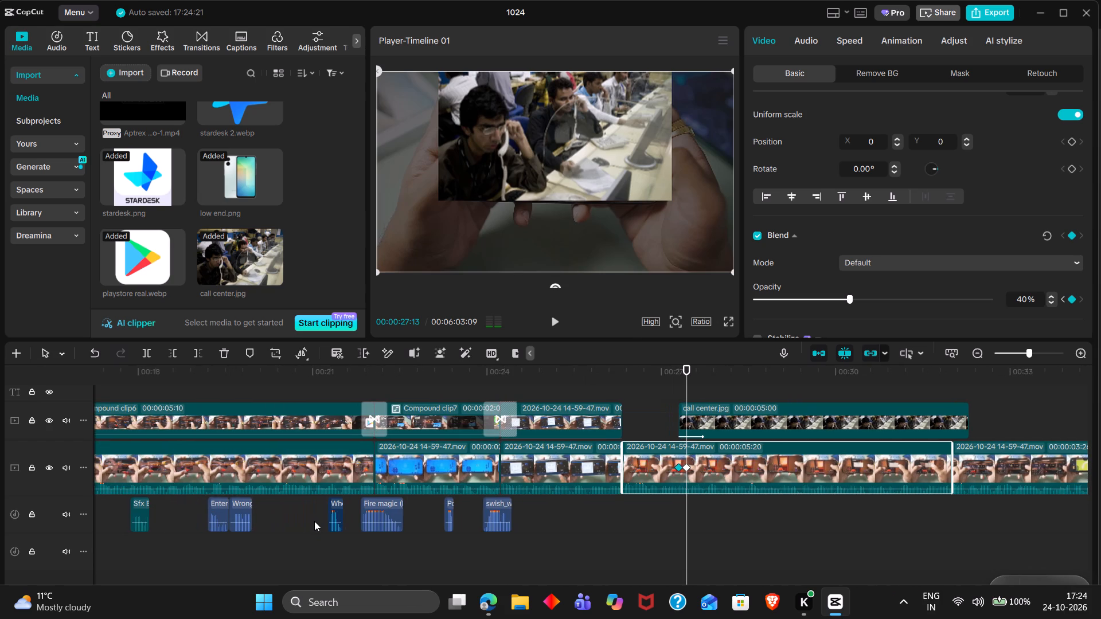
click(336, 517)
key(ctrl+c)
key(ctrl+v)
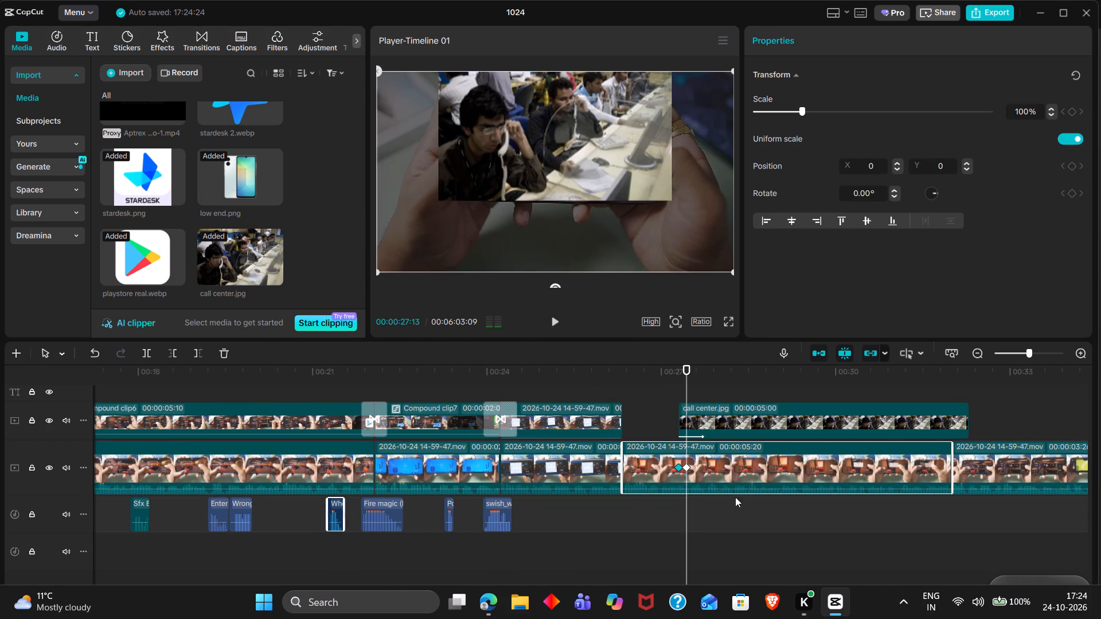
click(331, 523)
click(334, 523)
key(ctrl+c)
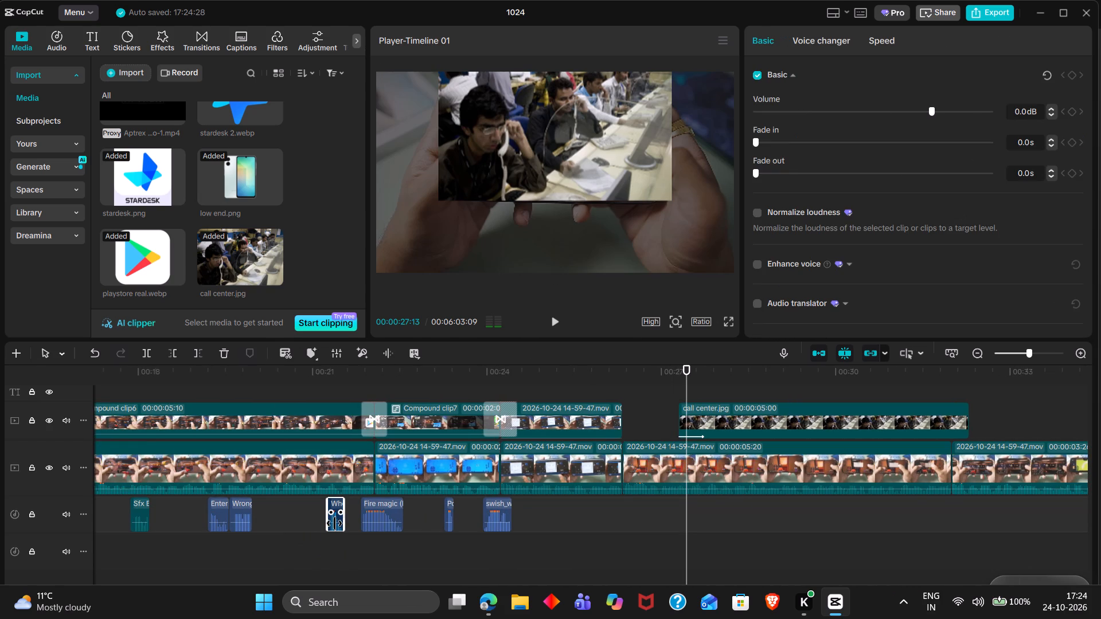
key(ctrl+v)
Shift the copied Whoosh sound earlier to start at about 00:00:27:11, matching the image's slide-in.
ctrl+scroll(744, 423, up, 16)
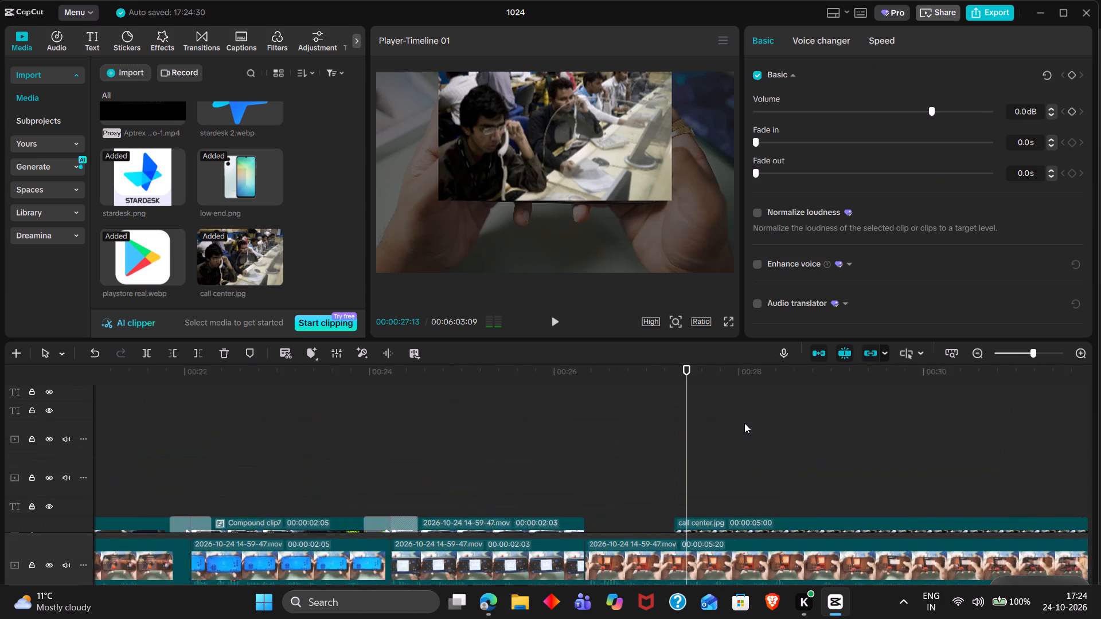
scroll(744, 423, down, 2)
drag(691, 369, 684, 367)
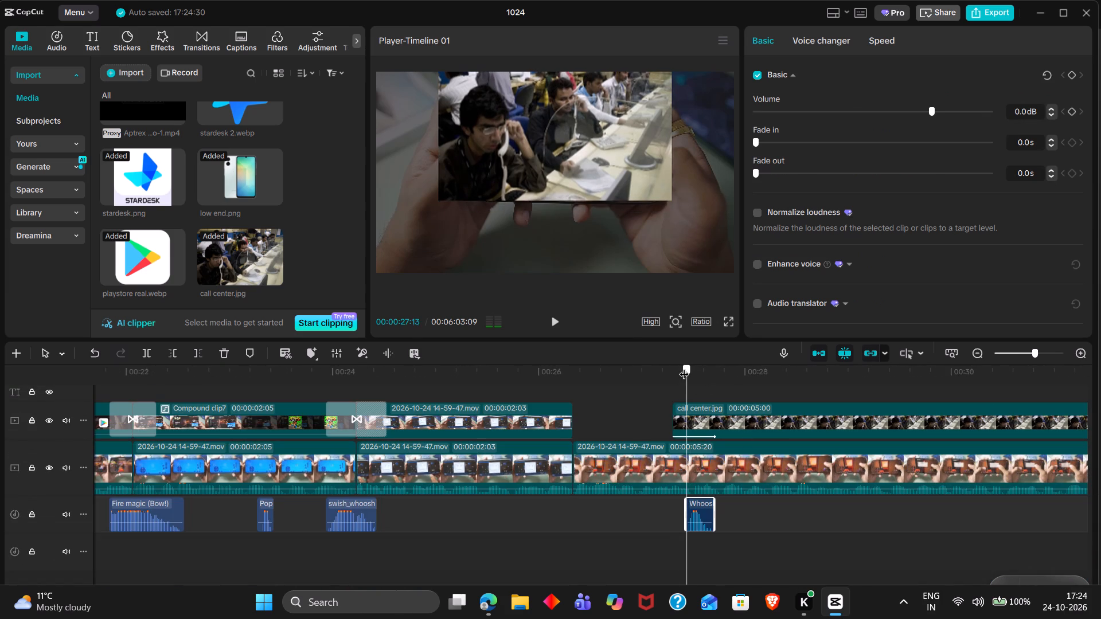
drag(684, 367, 680, 366)
drag(703, 510, 698, 510)
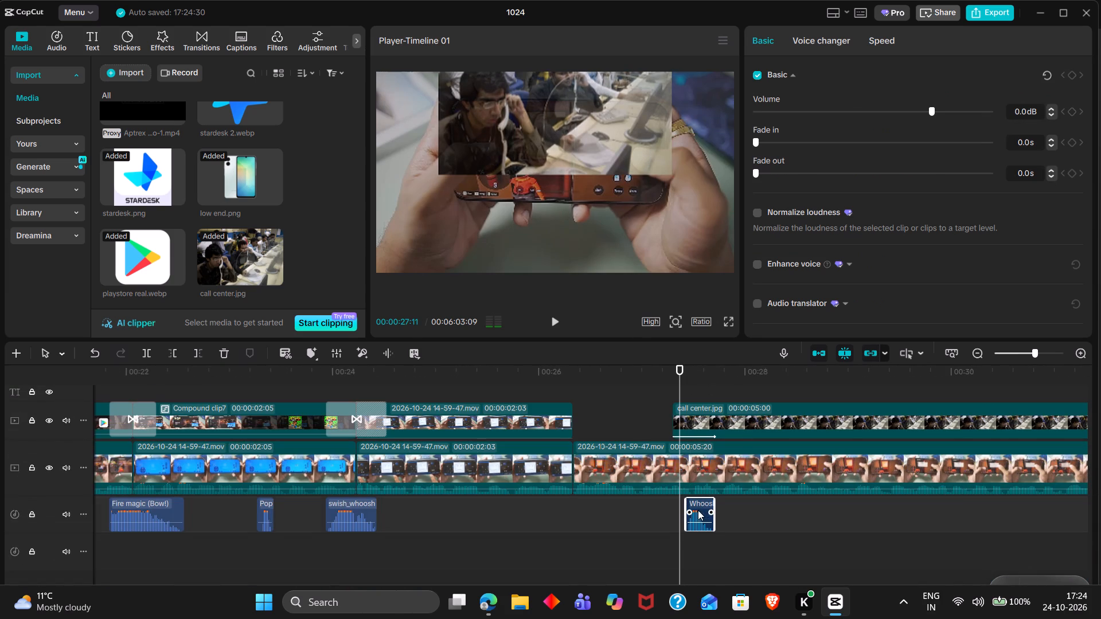
drag(698, 510, 697, 510)
Play back the call center image's slide-in with its dimming and whoosh, and replay the lead-in from about 00:00:24.
double_click(635, 522)
key(space)
key(space)
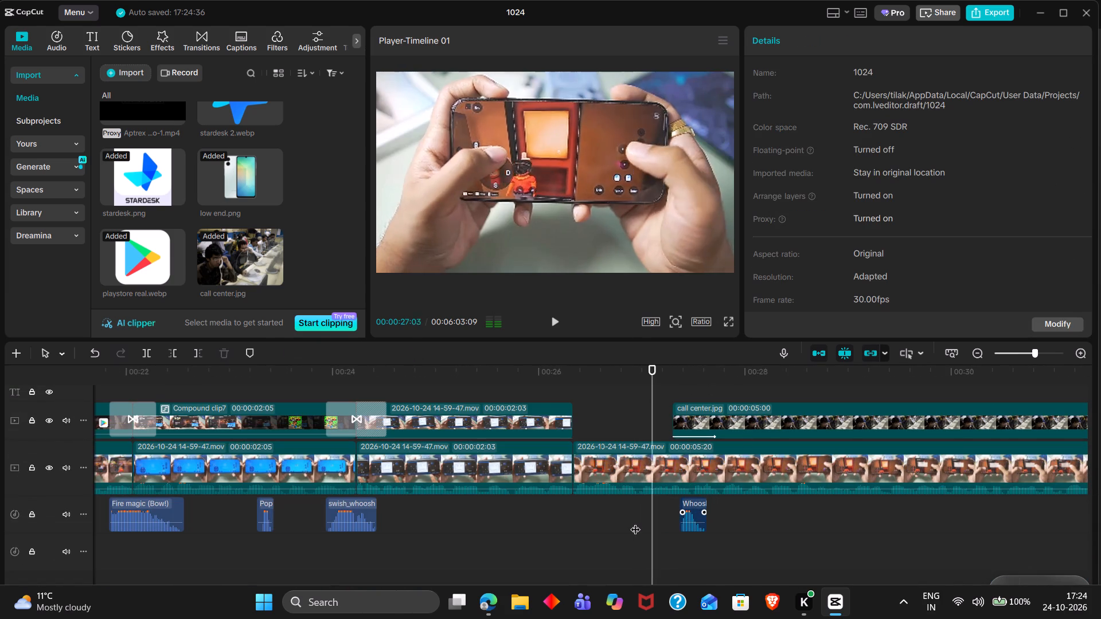
scroll(635, 522, left, 1)
key(space)
key(space)
key(space)
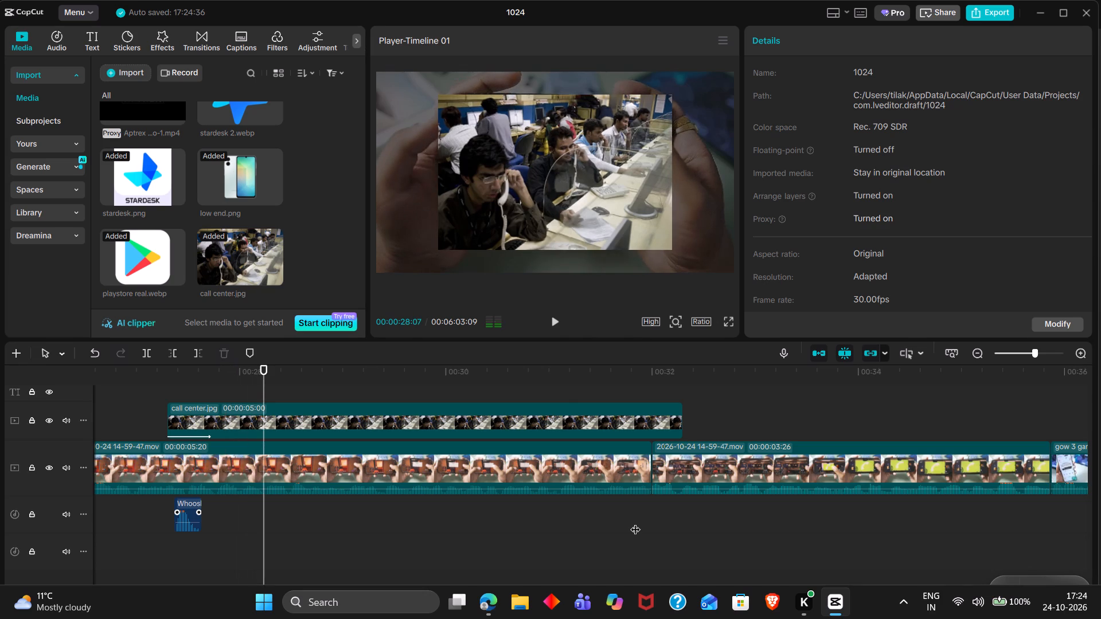
key(space)
key(space)
scroll(635, 522, right, 1)
ctrl+scroll(635, 522, down, 2)
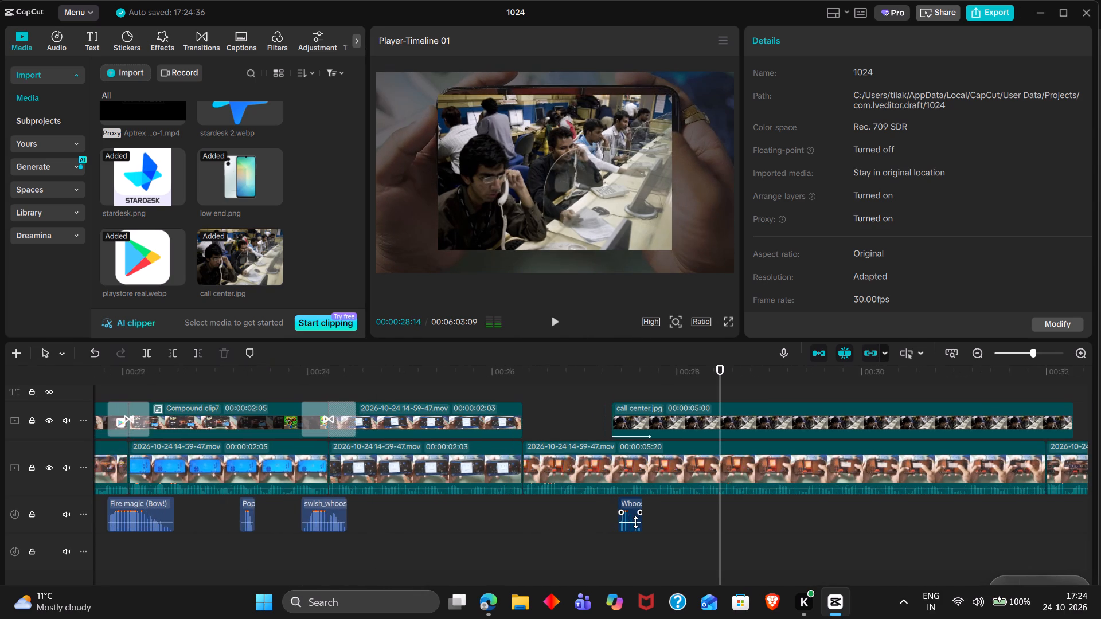
double_click(316, 547)
key(space)
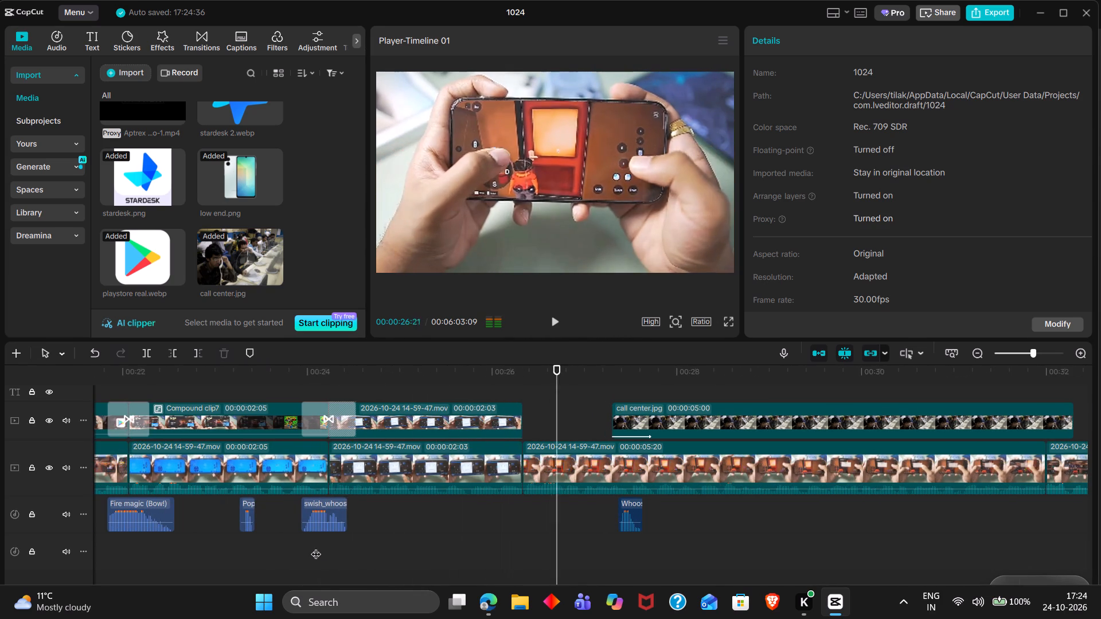
Copy the dimmed 5:20 gameplay shot on the main track and paste the duplicate at 00:00:26:10.
key(space)
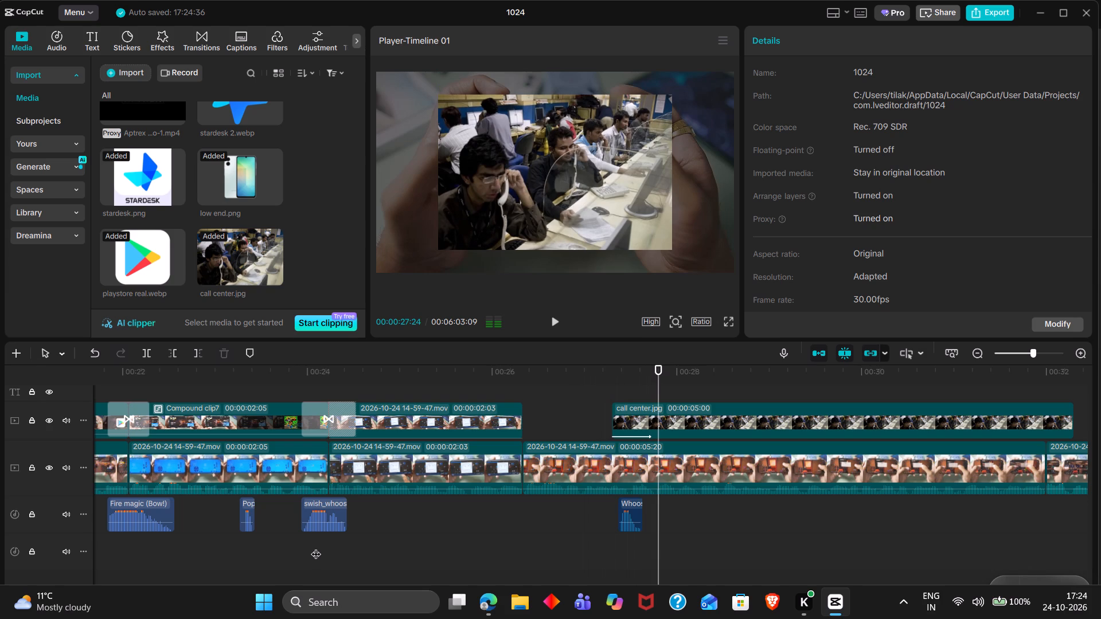
click(569, 477)
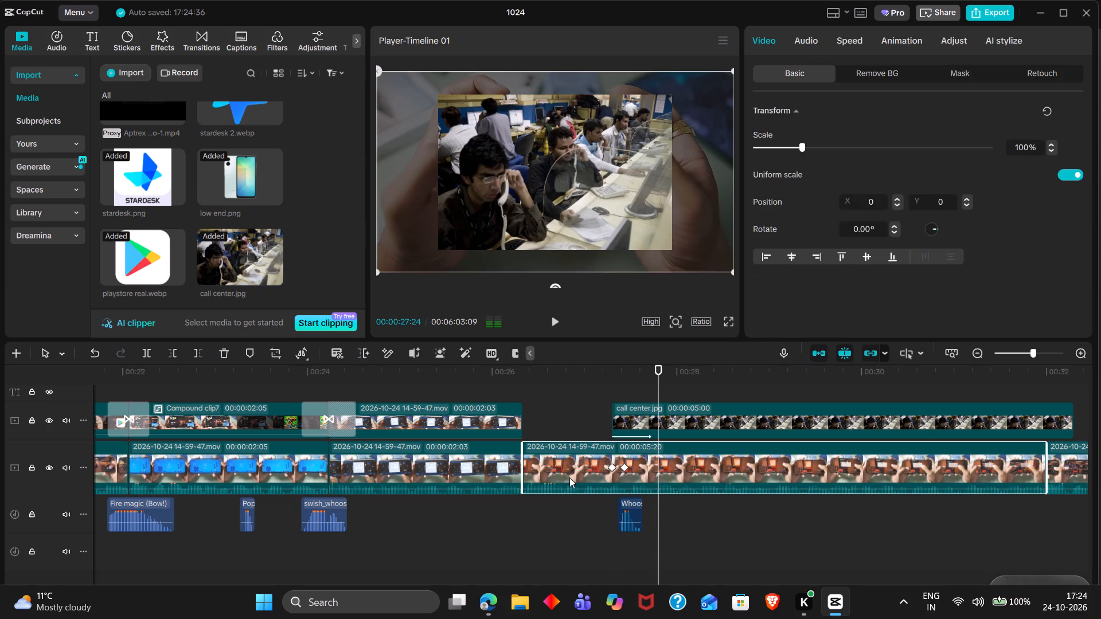
key(ctrl+c)
click(522, 383)
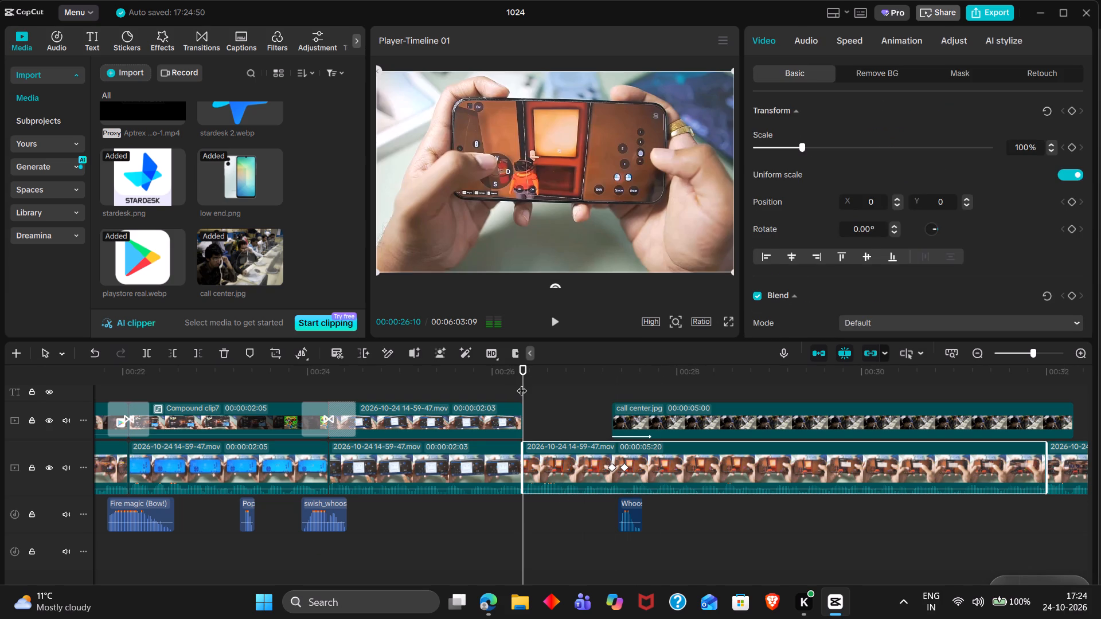
key(ctrl+v)
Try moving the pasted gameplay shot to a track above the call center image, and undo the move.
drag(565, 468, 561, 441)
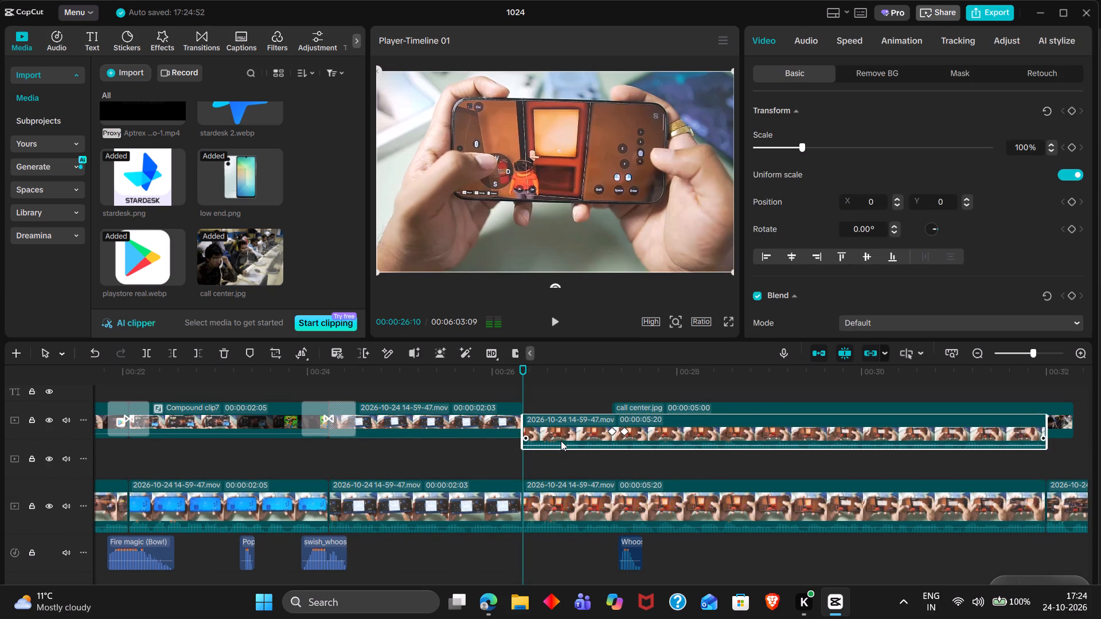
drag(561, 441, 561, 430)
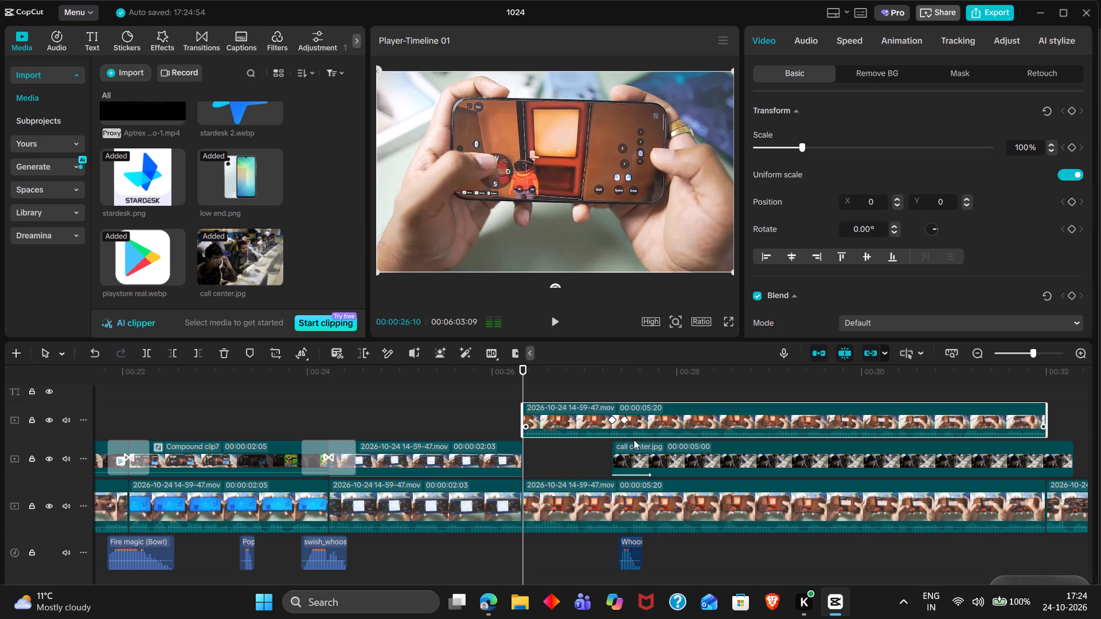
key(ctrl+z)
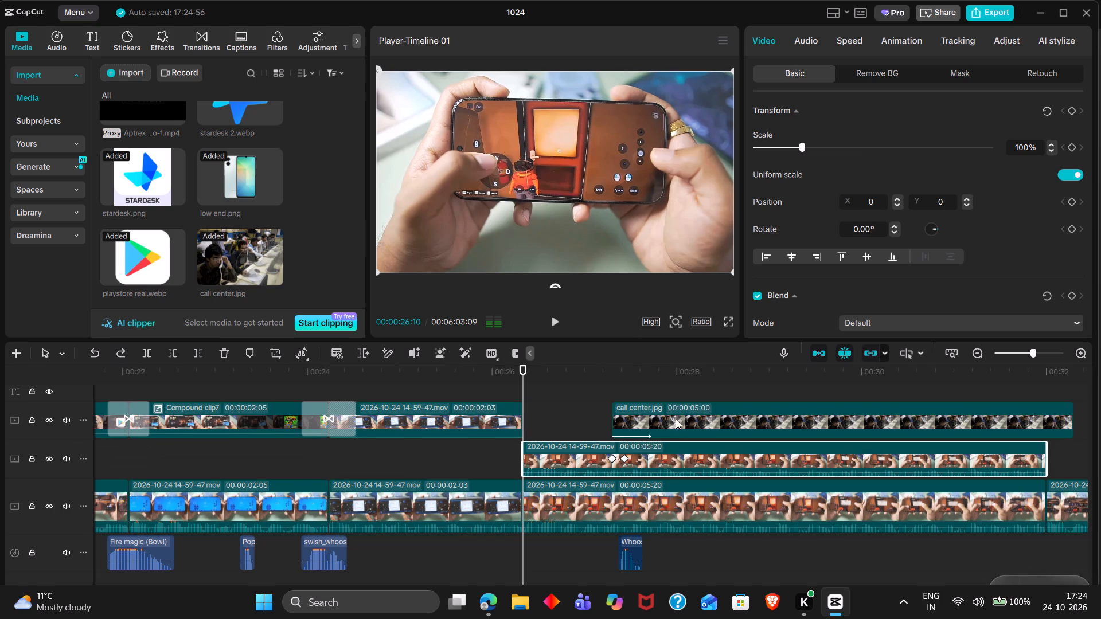
Move the call center image to a higher track and place the copied gameplay shot directly after the previous overlay shot at 00:00:26:10.
click(676, 419)
click(611, 377)
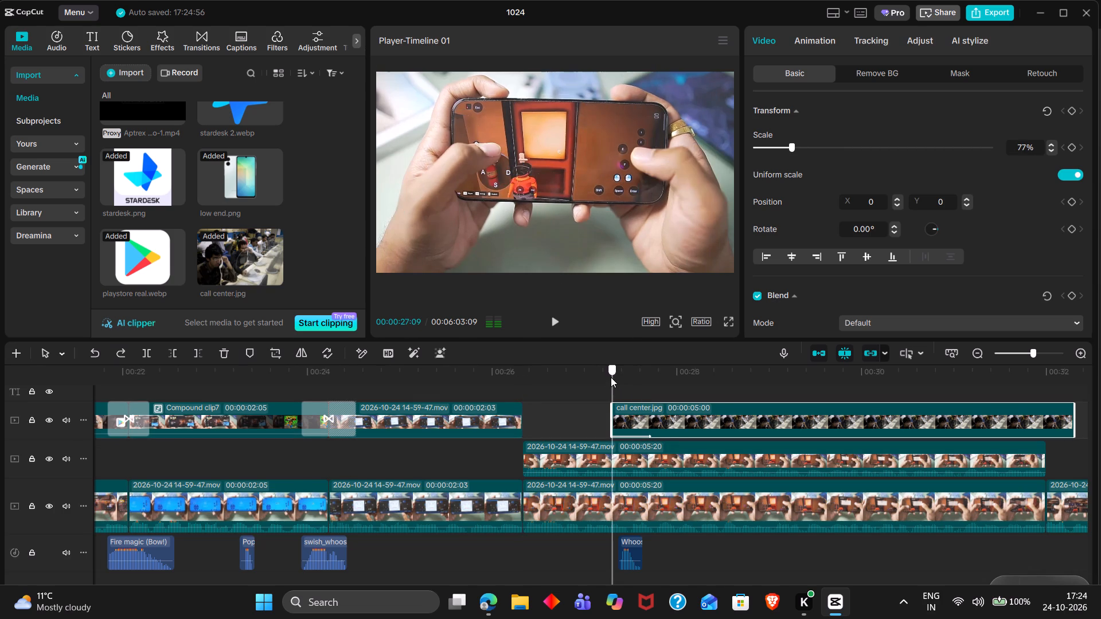
drag(654, 425, 651, 397)
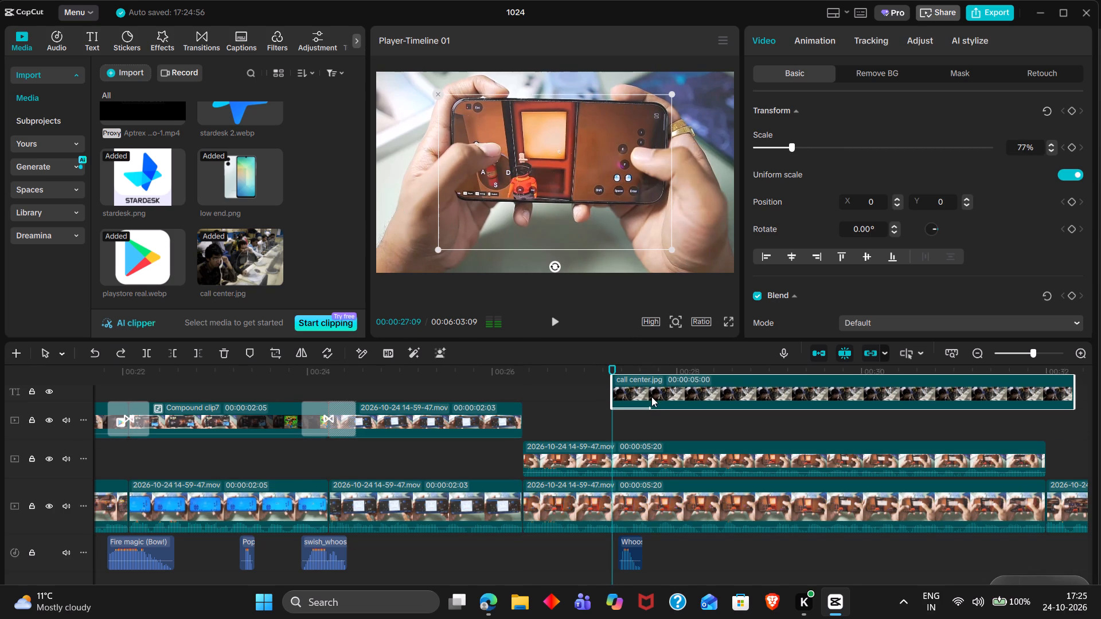
drag(651, 397, 650, 389)
scroll(635, 512, down, 1)
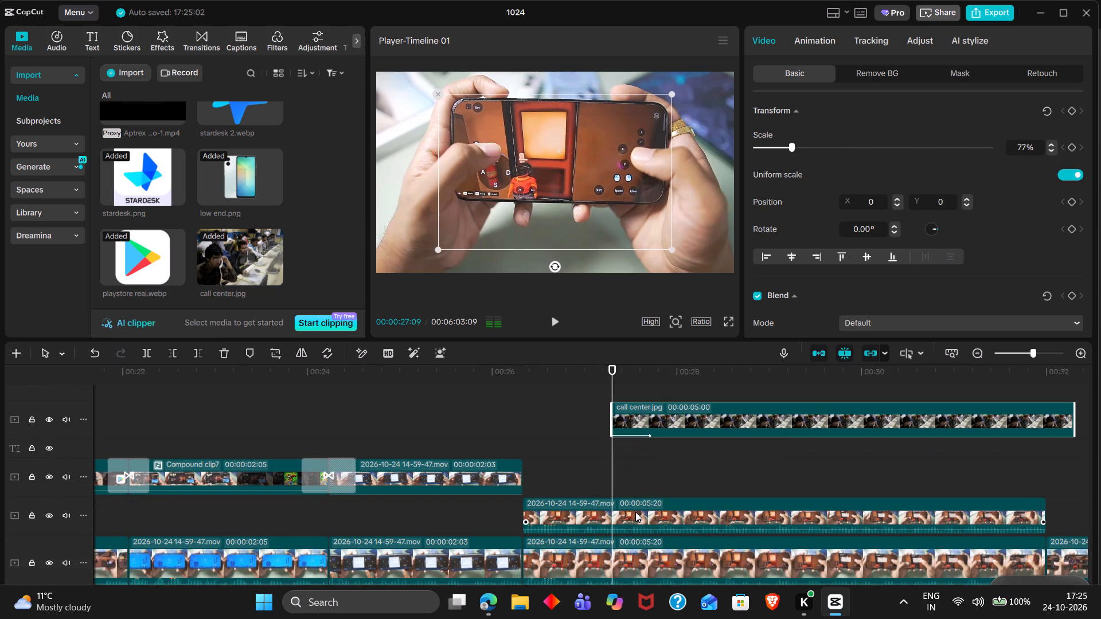
drag(589, 503, 592, 470)
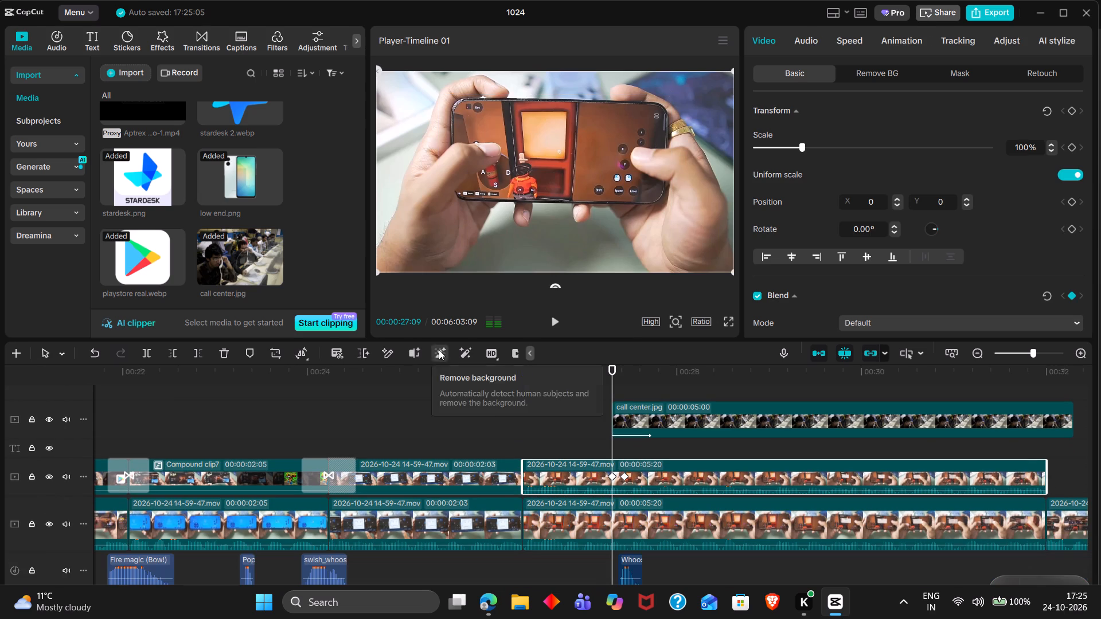
Set the main-track gameplay shot's opacity to 0% at its 00:00:27:13 keyframe, under the call center image.
double_click(189, 36)
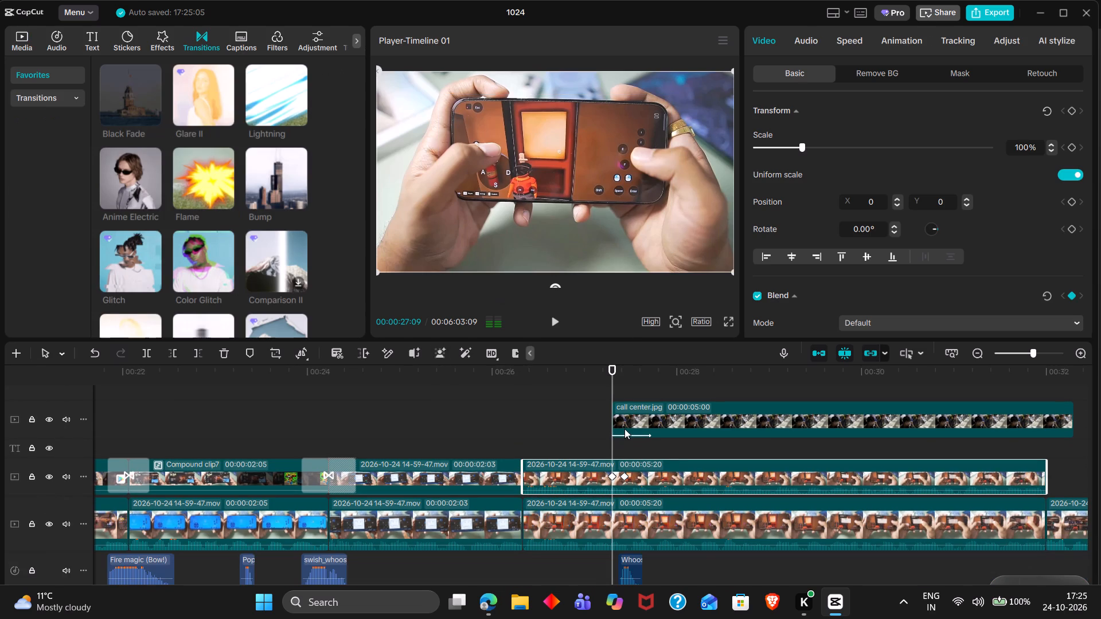
click(704, 549)
scroll(889, 268, down, 1)
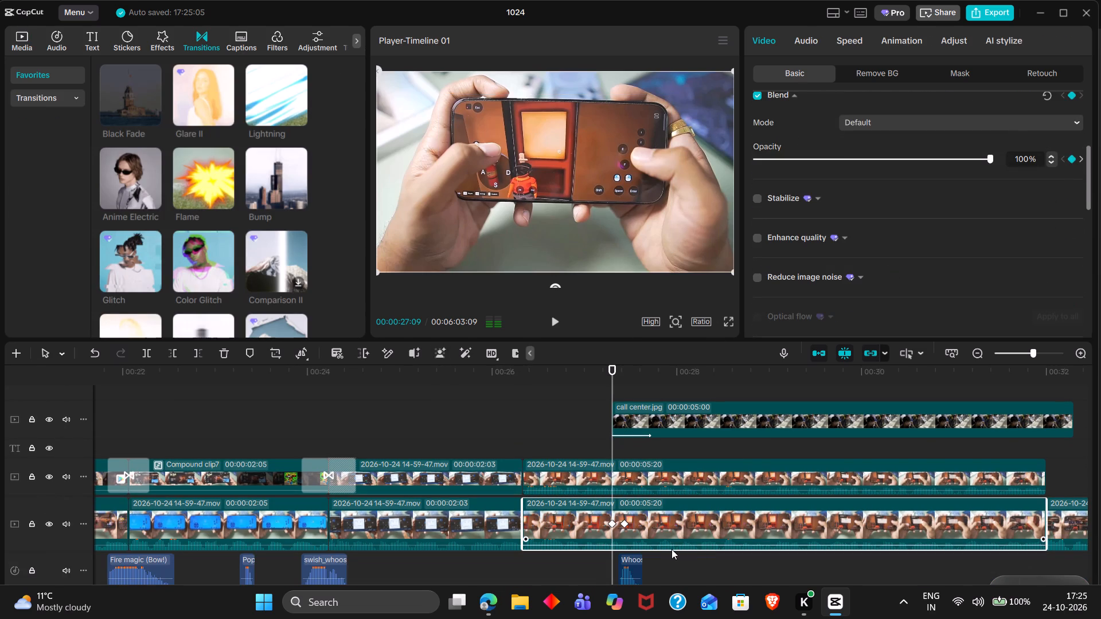
click(628, 527)
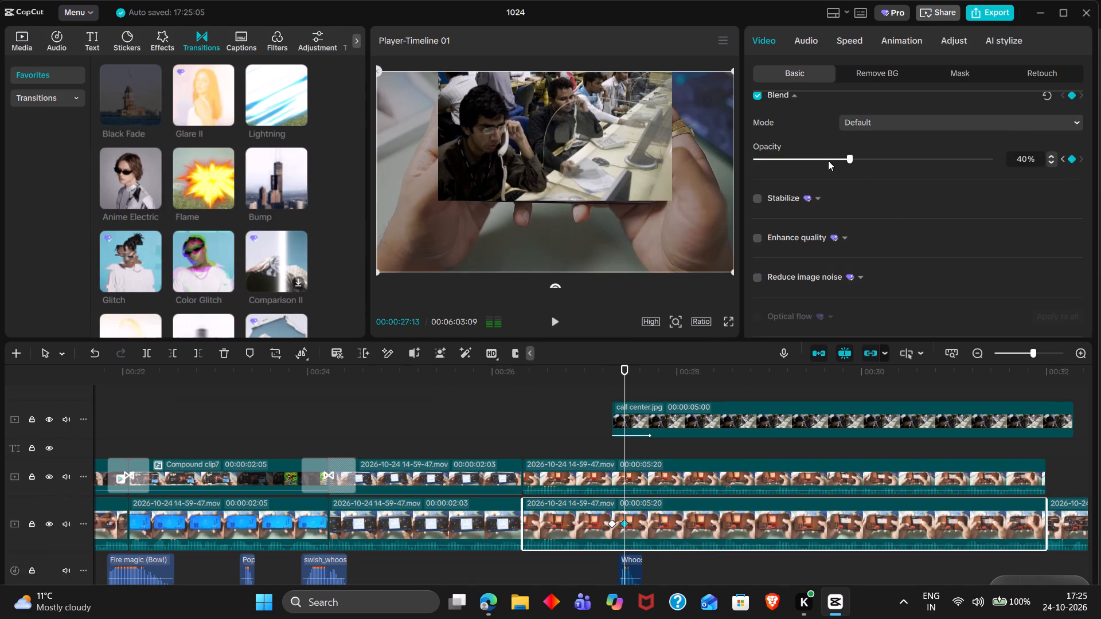
drag(827, 156, 681, 161)
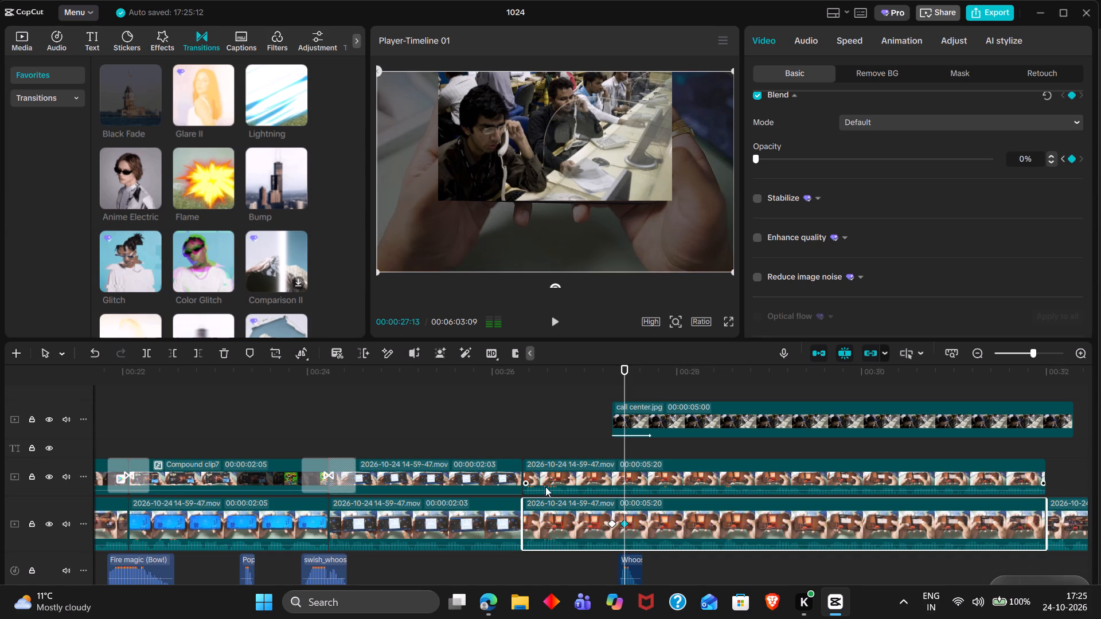
drag(557, 490, 560, 548)
Add the Lightning transition between the 2:03 overlay shot and the copied gameplay shot at 00:00:26:10.
click(551, 477)
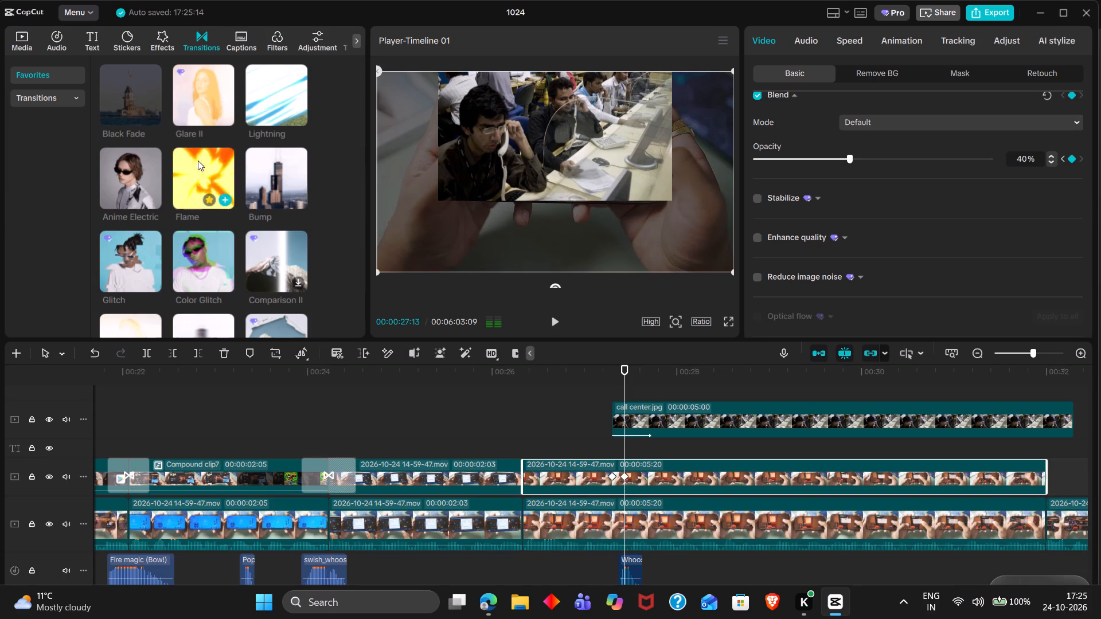
drag(275, 103, 499, 487)
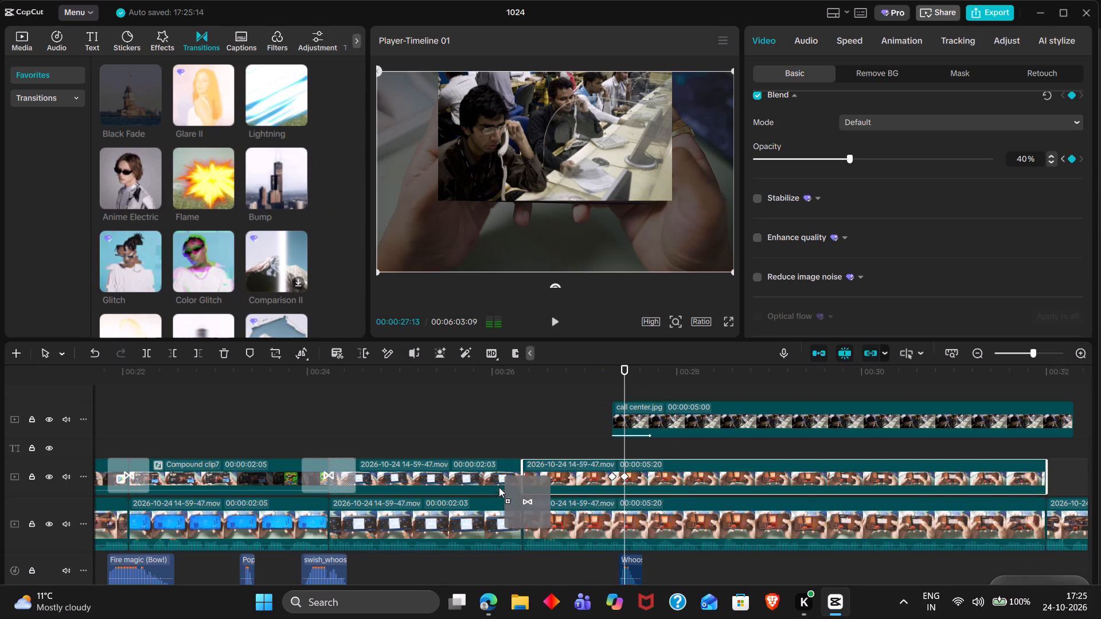
drag(499, 487, 507, 472)
Copy the electric shock sound from around 00:00:10 and paste it at 00:00:26:03, where the new Lightning transition starts.
triple_click(499, 425)
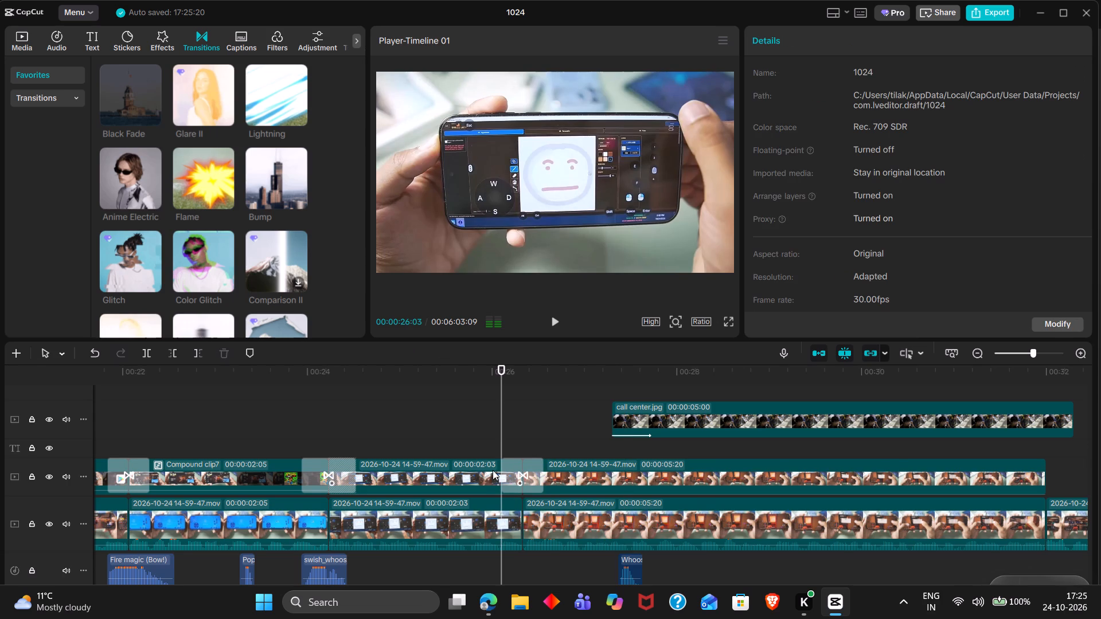
scroll(493, 470, down, 2)
scroll(489, 522, left, 1)
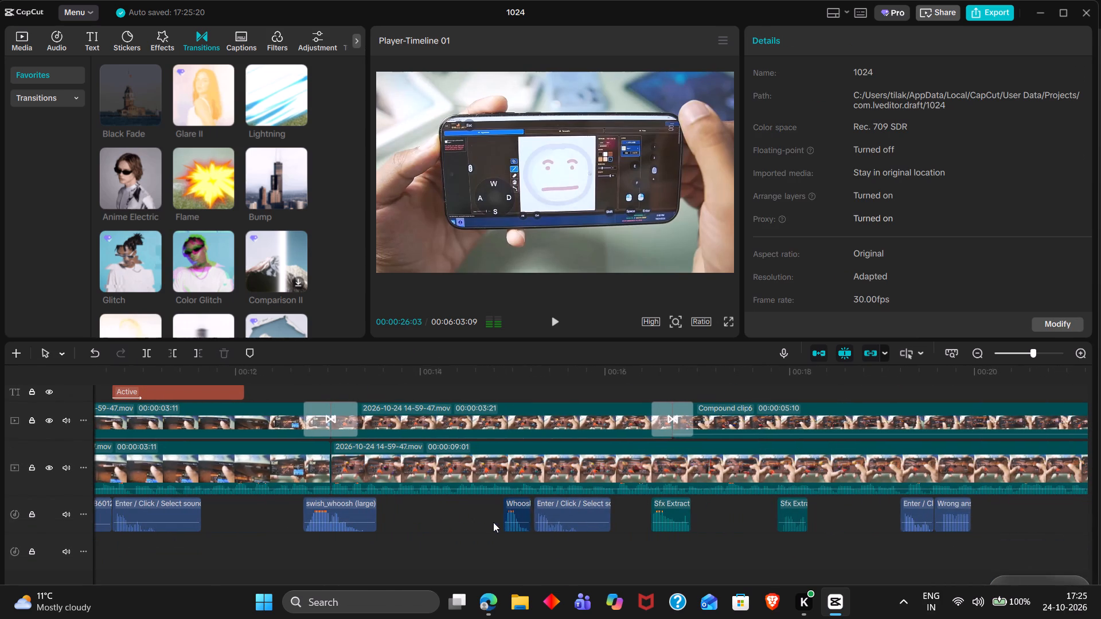
scroll(560, 517, right, 1)
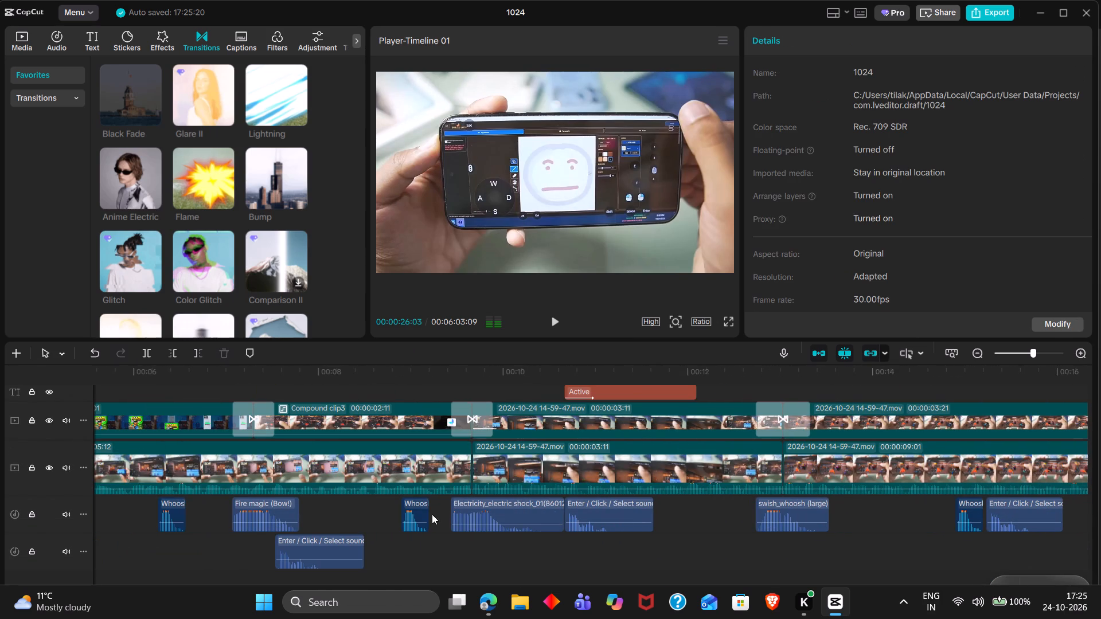
click(525, 515)
key(ctrl+c)
key(ctrl+v)
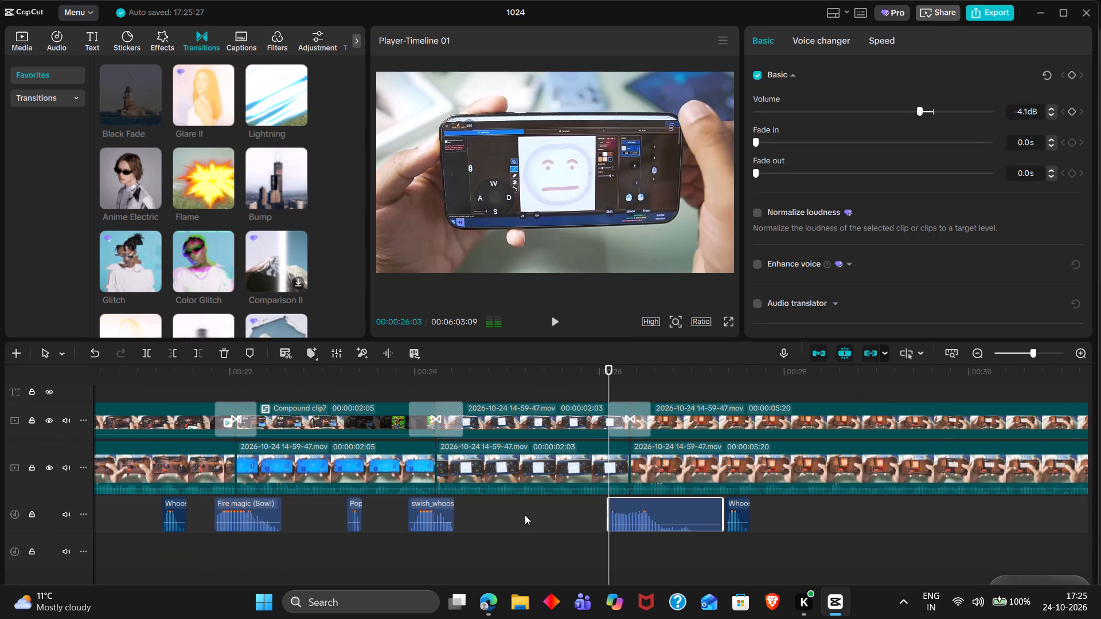
Play back the Lightning transition with its electric shock sound and the call center image up to 00:00:28:21.
key(space)
scroll(525, 515, left, 1)
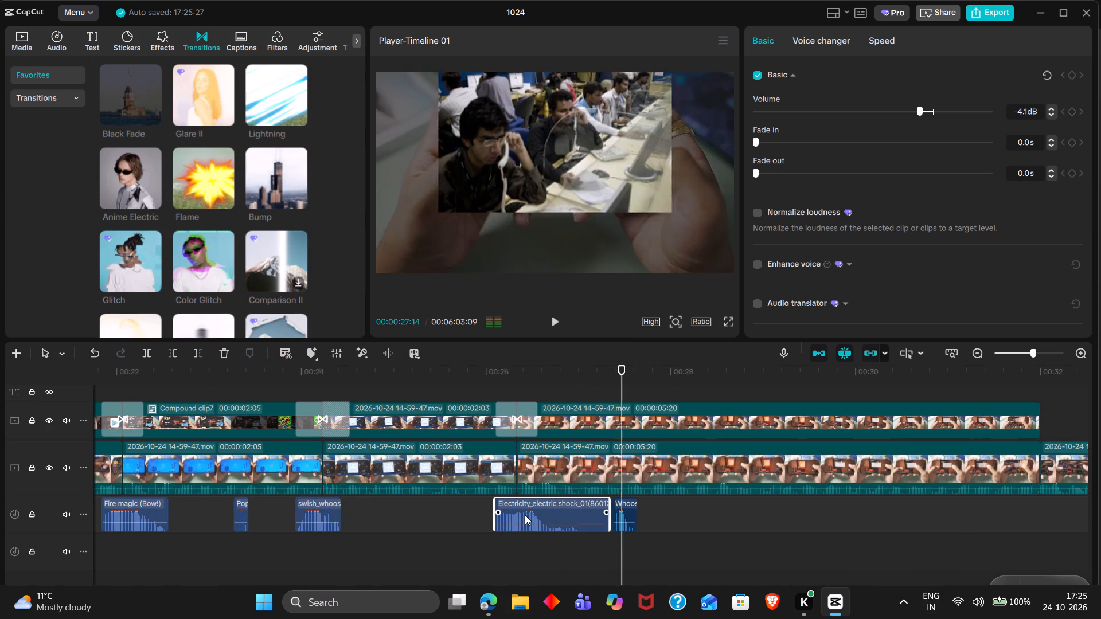
key(space)
scroll(525, 515, left, 1)
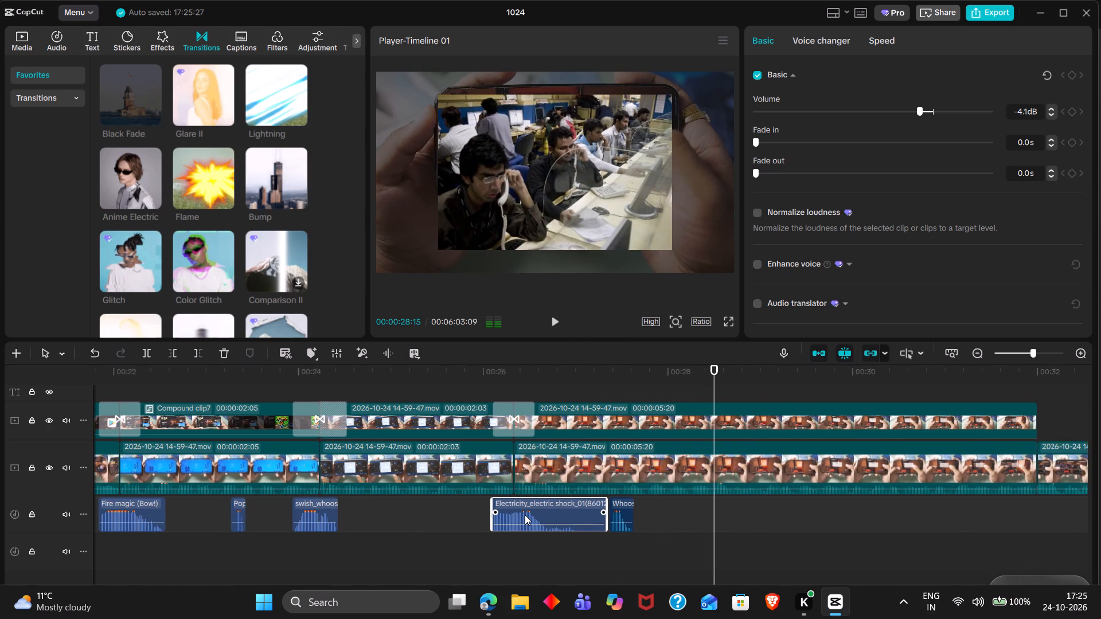
scroll(525, 515, left, 1)
key(space)
key(space)
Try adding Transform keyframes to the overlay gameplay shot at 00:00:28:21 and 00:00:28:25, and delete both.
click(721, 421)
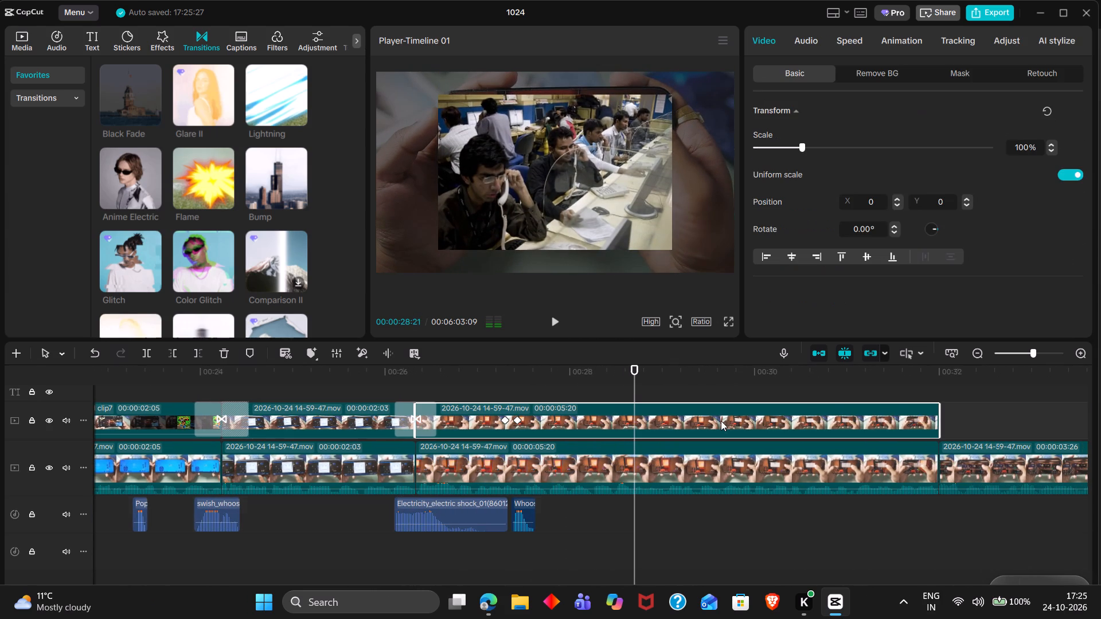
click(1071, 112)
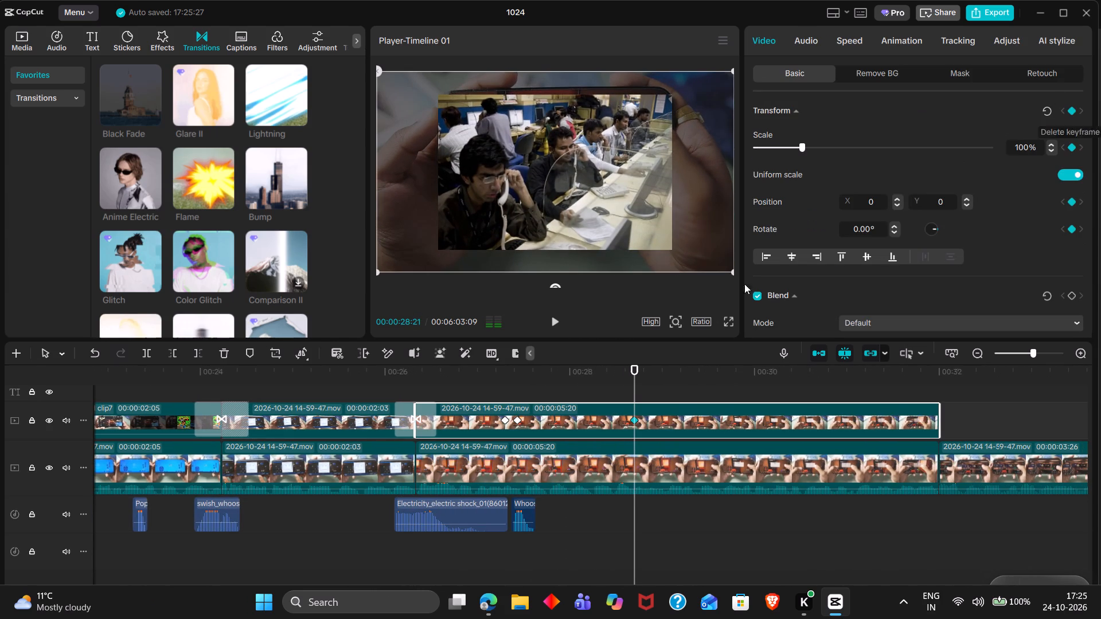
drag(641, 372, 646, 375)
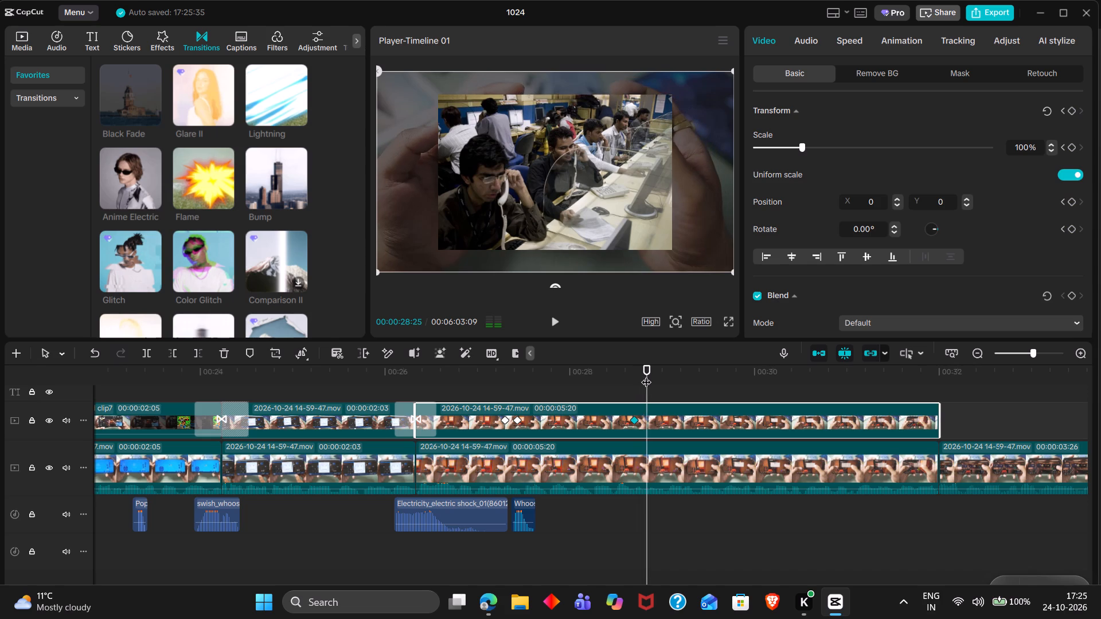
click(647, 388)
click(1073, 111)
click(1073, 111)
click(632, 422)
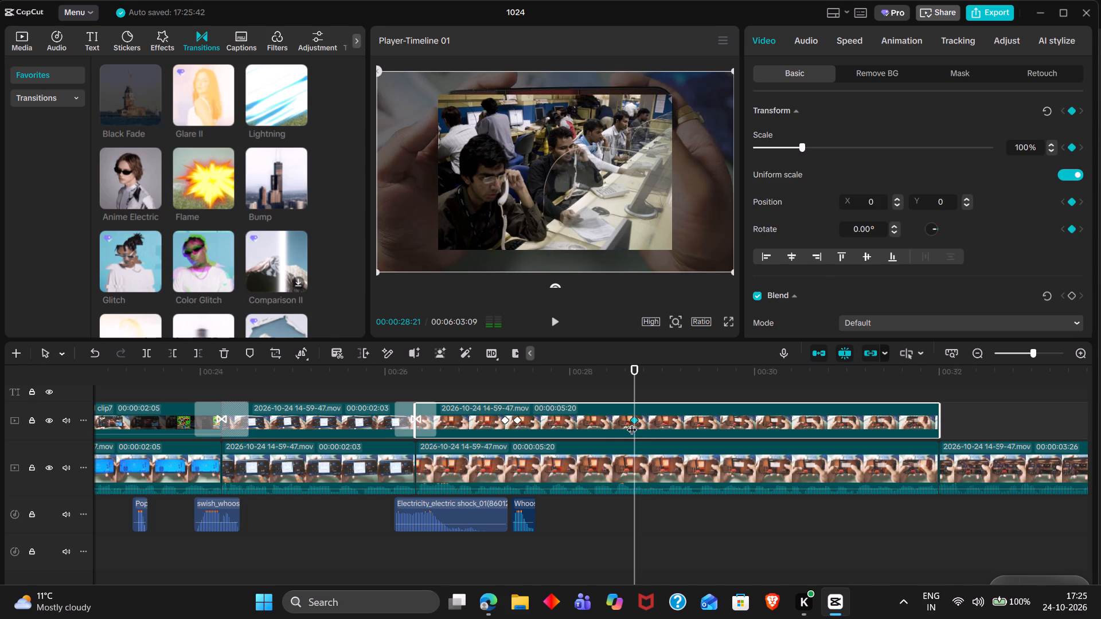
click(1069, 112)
Trim the end of the call center image to 00:00:28:21.
scroll(707, 446, up, 1)
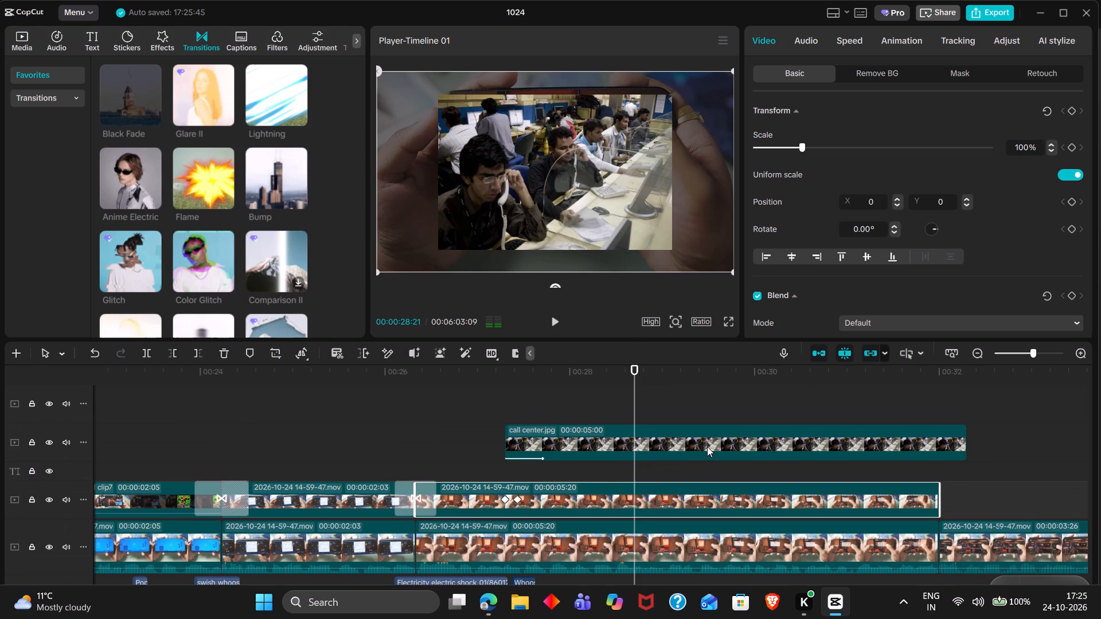
click(673, 452)
key(w)
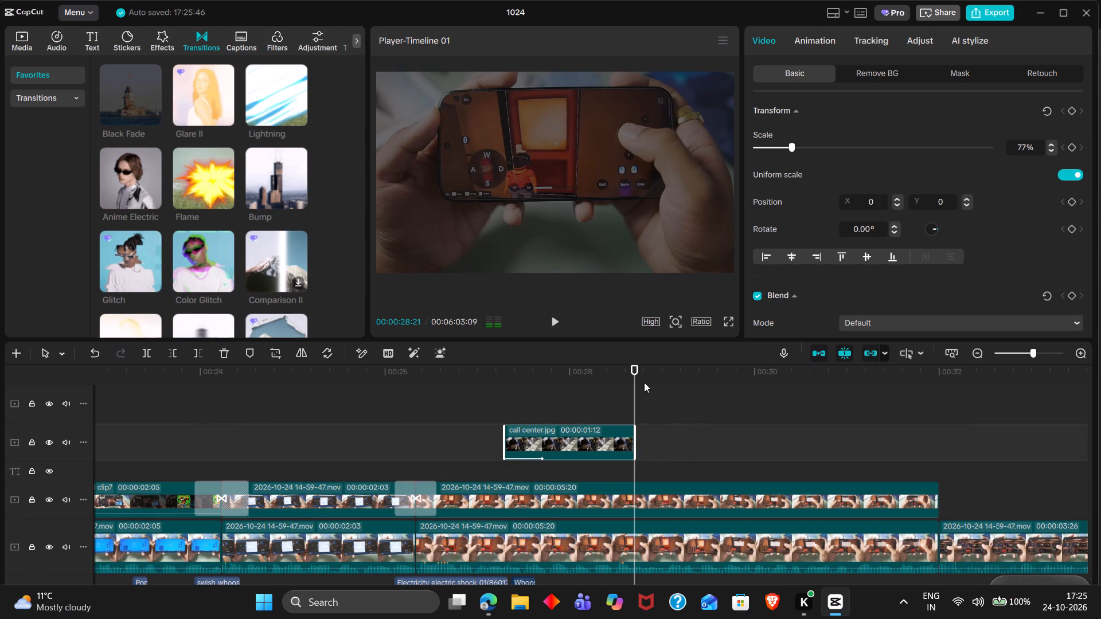
Apply the Slide Down Out animation to the call center image with a duration of 0.3 s.
double_click(840, 38)
double_click(915, 73)
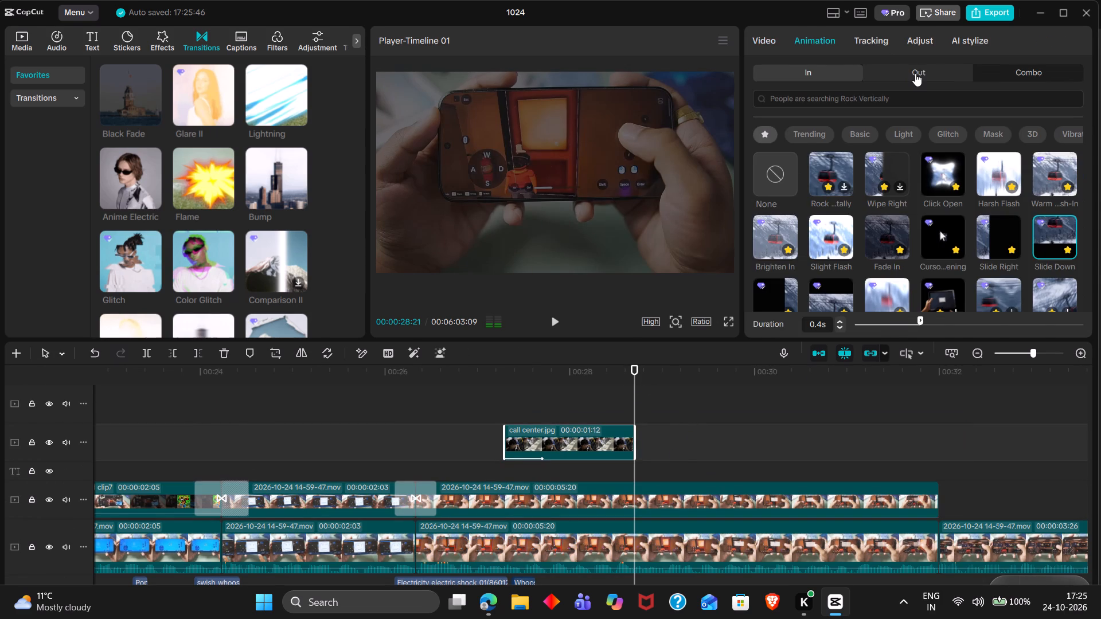
double_click(1000, 169)
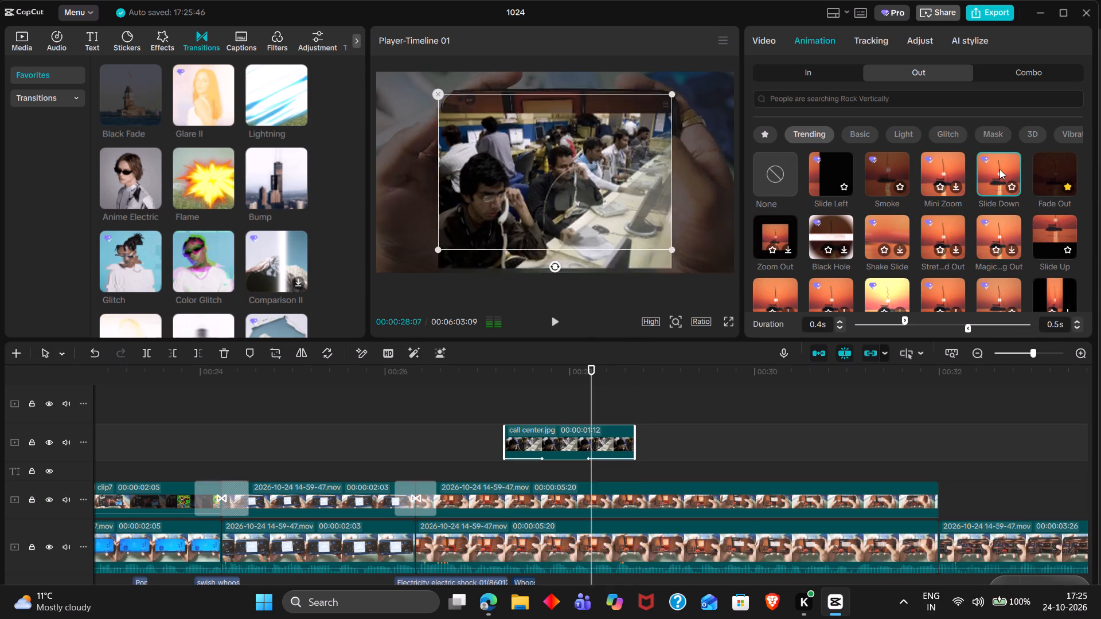
click(989, 324)
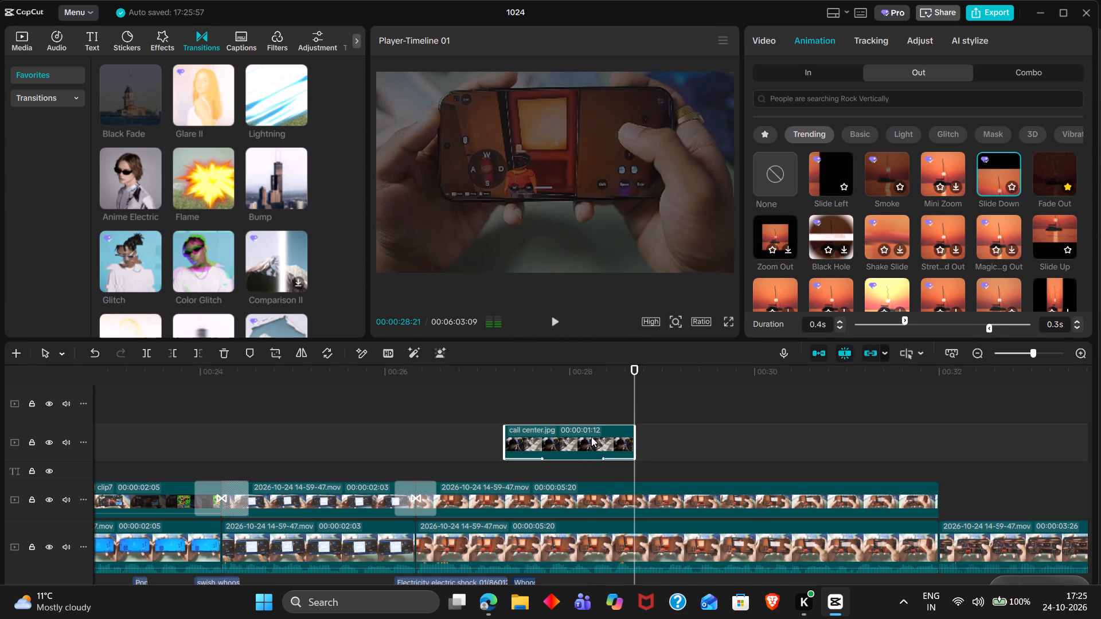
Keyframe the overlay gameplay shot's opacity at 40% at 00:00:28:16 and 100% at 00:00:28:21.
click(633, 400)
drag(633, 400, 624, 400)
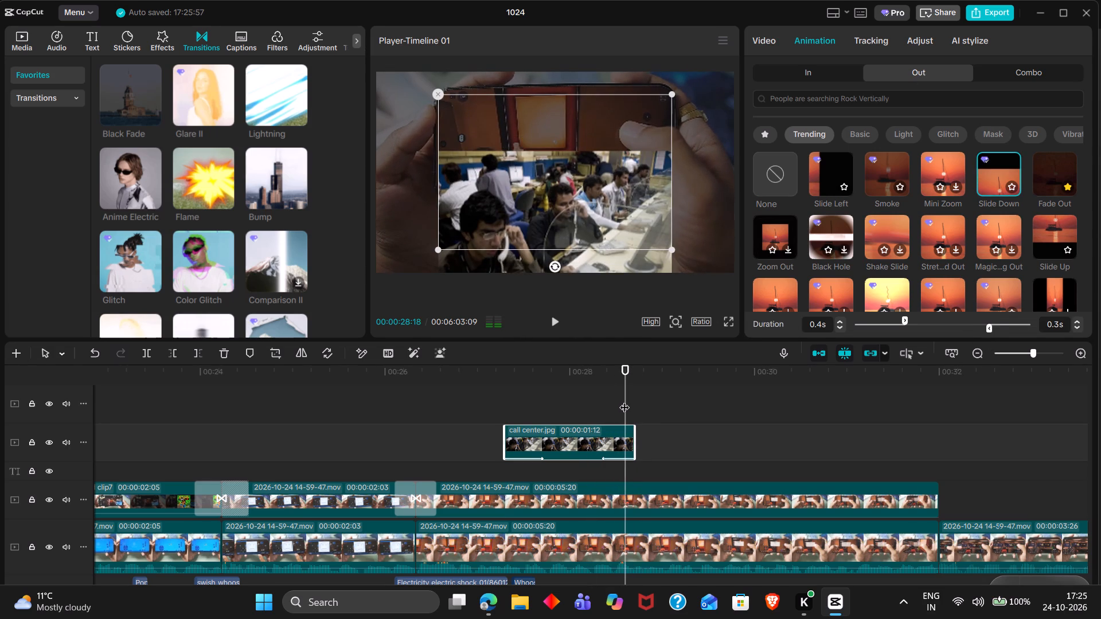
click(626, 503)
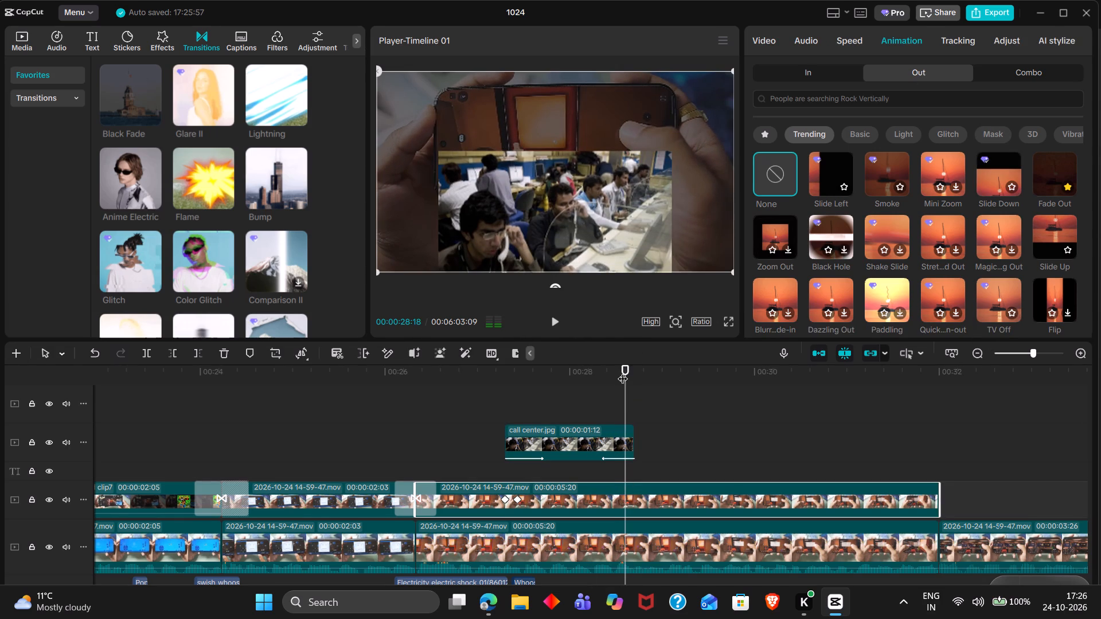
click(623, 371)
click(764, 32)
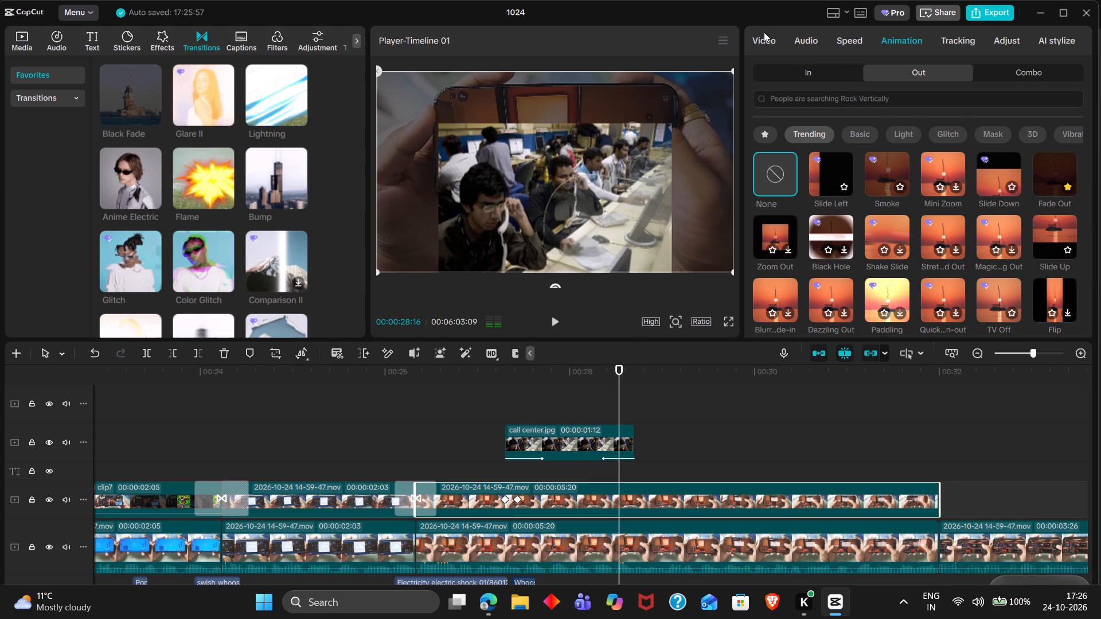
click(1068, 237)
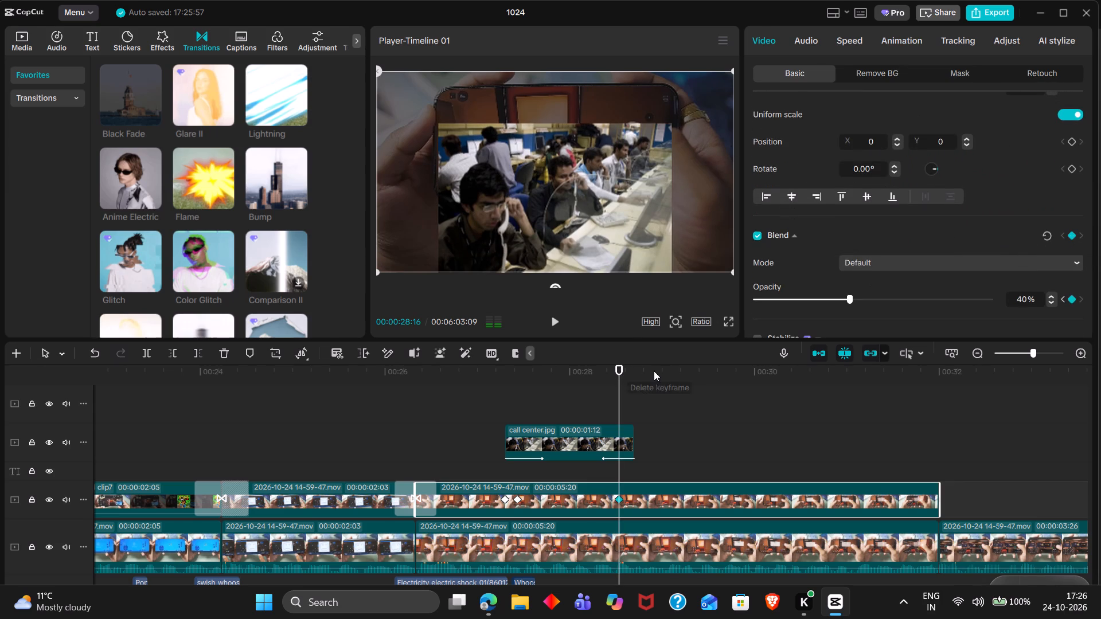
double_click(630, 373)
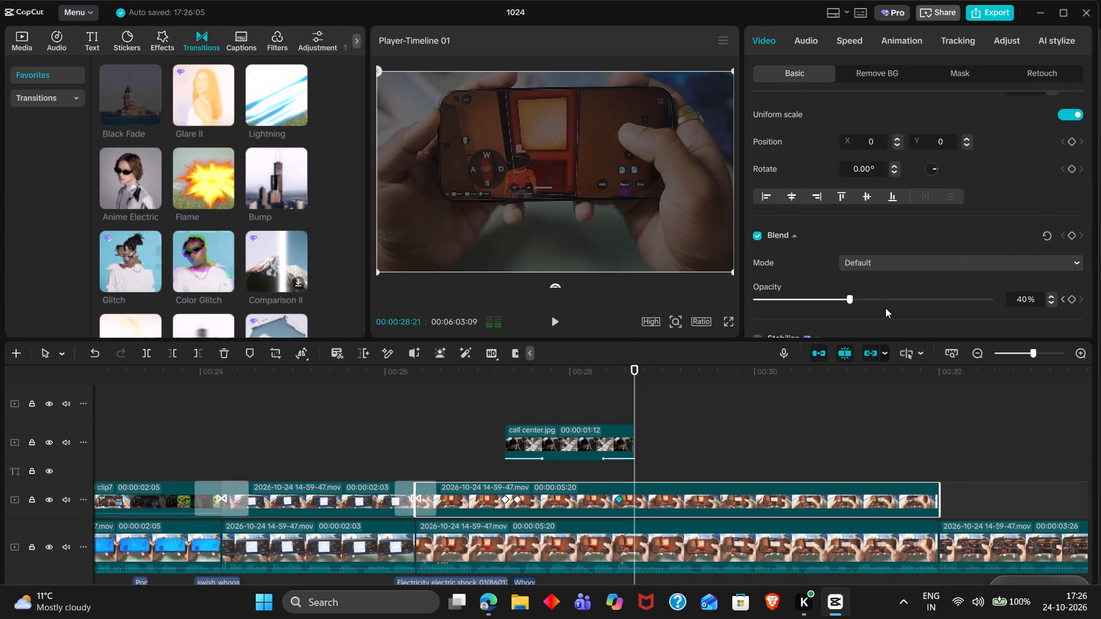
drag(912, 298, 1046, 312)
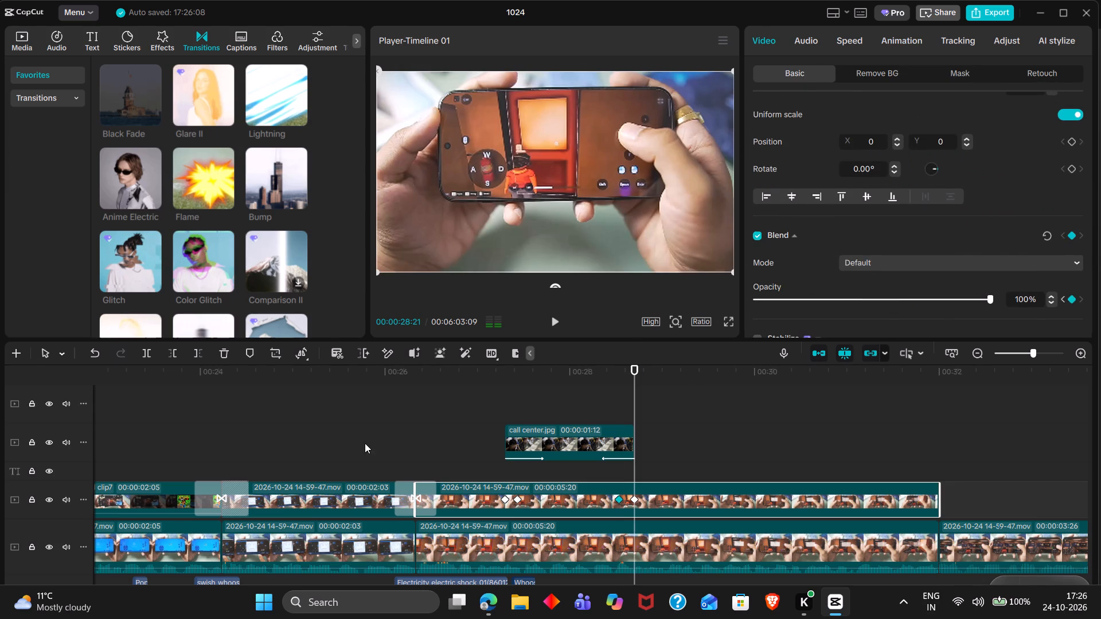
Play back the call center image section from about 00:00:27:07 and on to 00:00:30:05.
double_click(365, 443)
key(space)
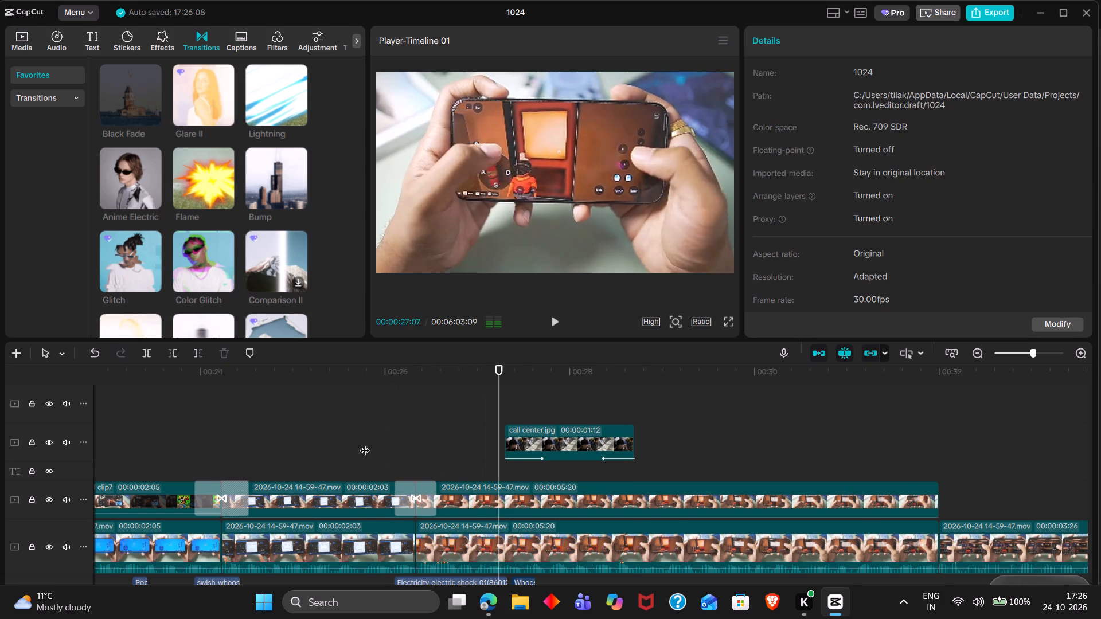
key(space)
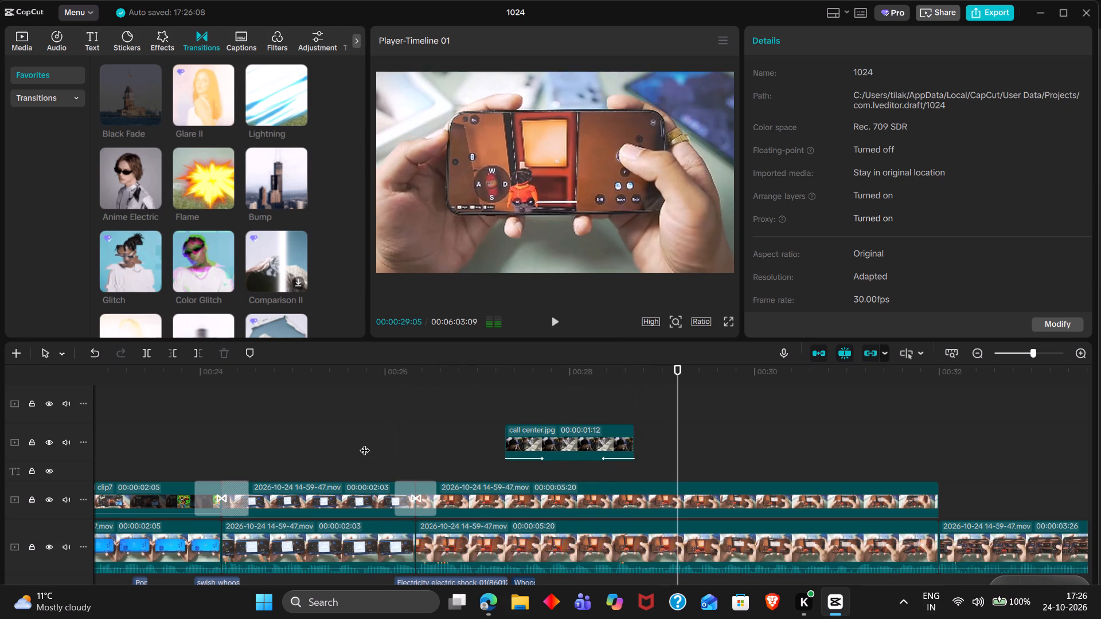
key(space)
key(space)
key(space)
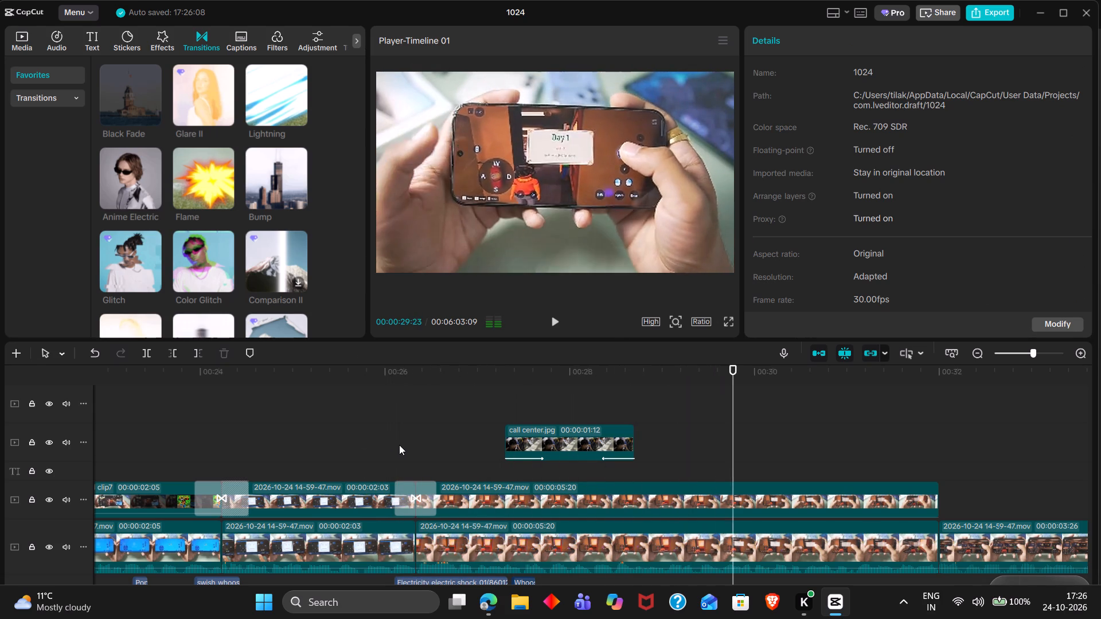
key(space)
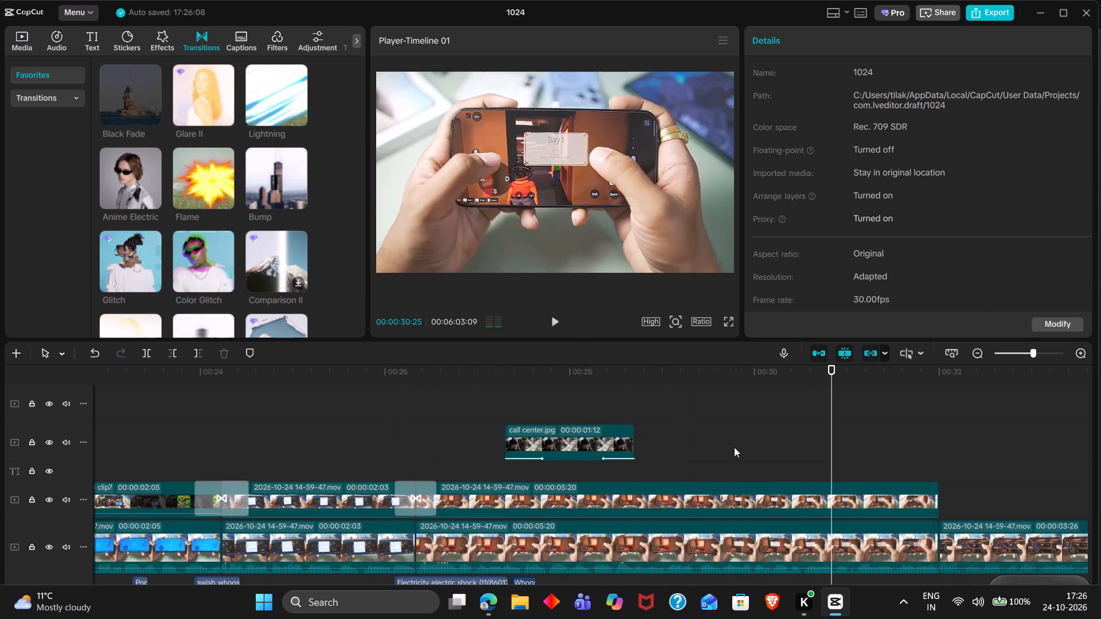
click(734, 447)
drag(734, 447, 709, 446)
key(space)
key(space)
ctrl+scroll(709, 446, down, 2)
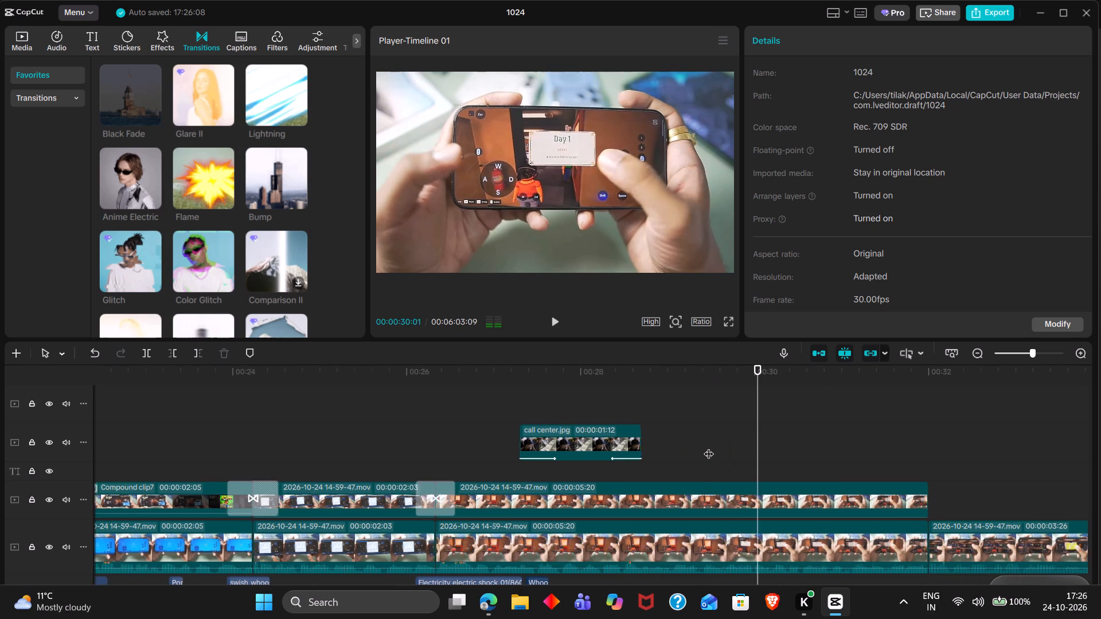
key(space)
key(space)
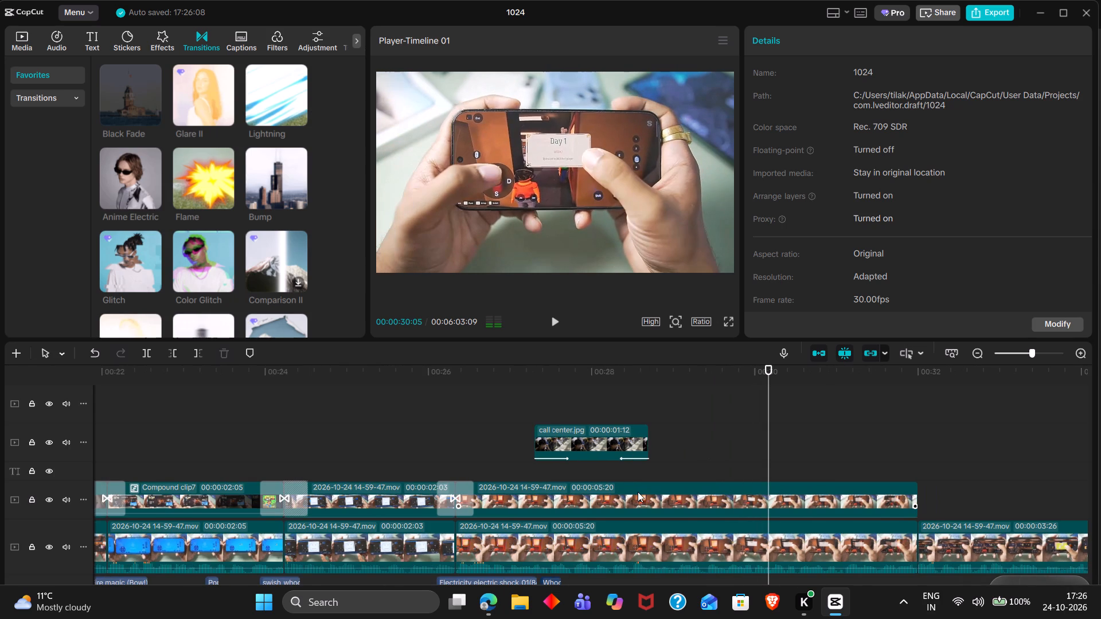
Search the sticker library for multiplayer and browse the stickers found.
scroll(638, 492, right, 1)
scroll(426, 469, up, 1)
scroll(426, 469, right, 1)
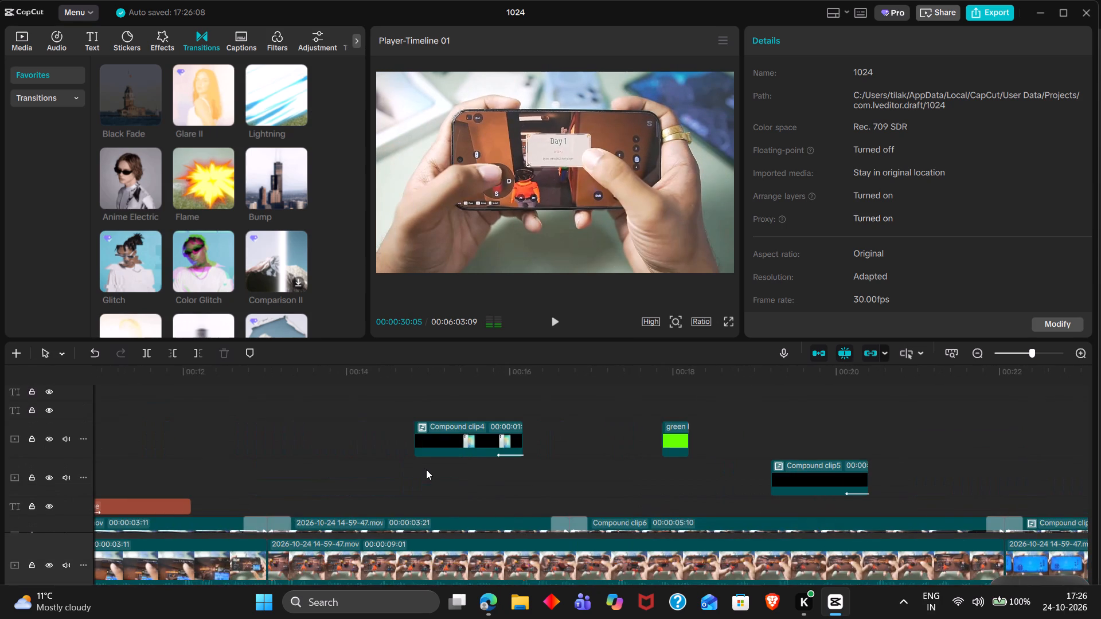
scroll(426, 469, down, 1)
scroll(426, 469, left, 2)
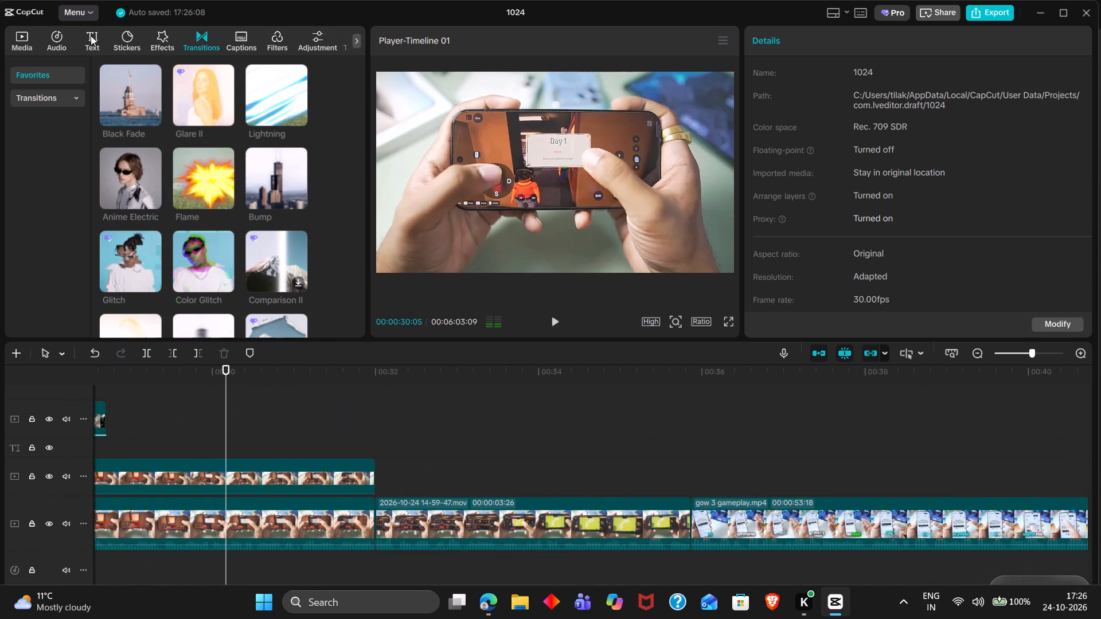
click(131, 47)
double_click(170, 81)
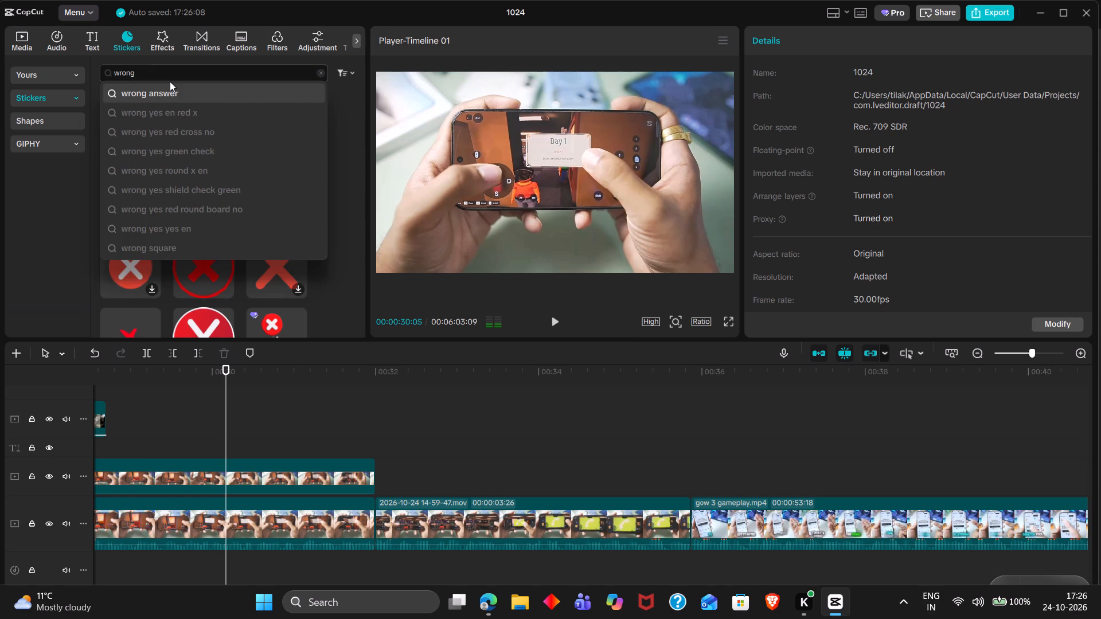
key(ctrl+a)
text(multipl)
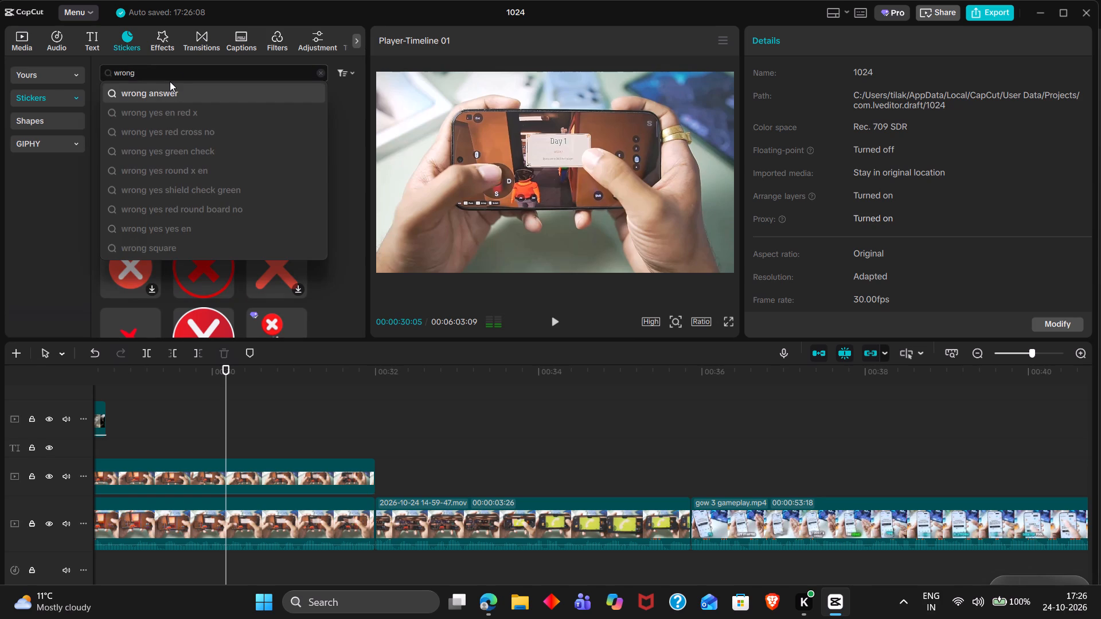
triple_click(169, 79)
click(169, 79)
text(multipa)
key(BackSpace)
text(later)
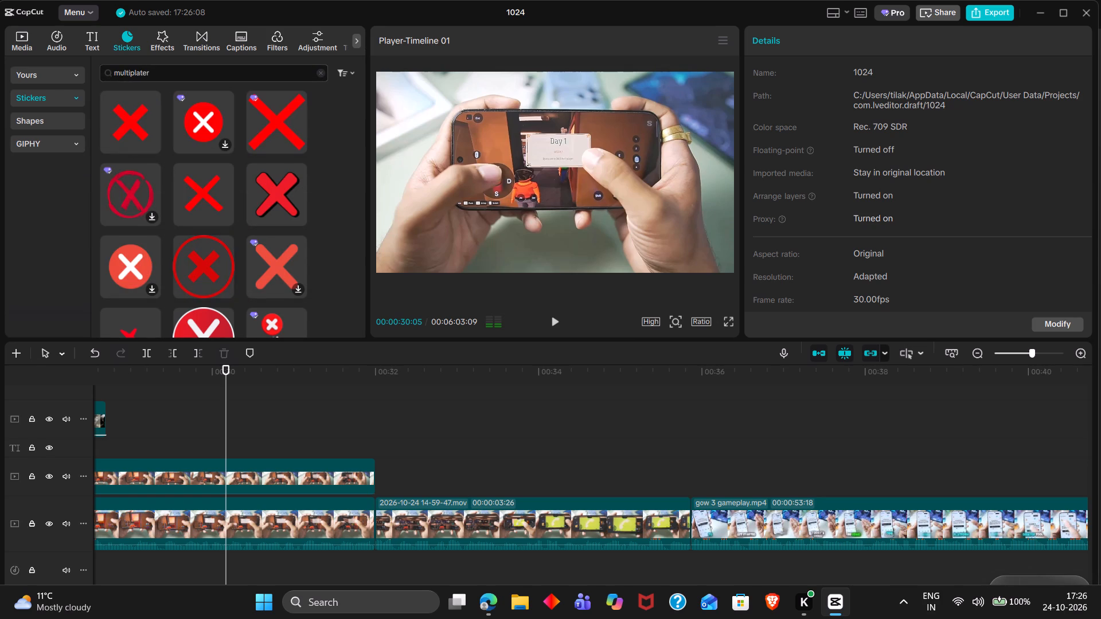
key(BackSpace)
key(BackSpace)
key(BackSpace)
text(yer)
key(Return)
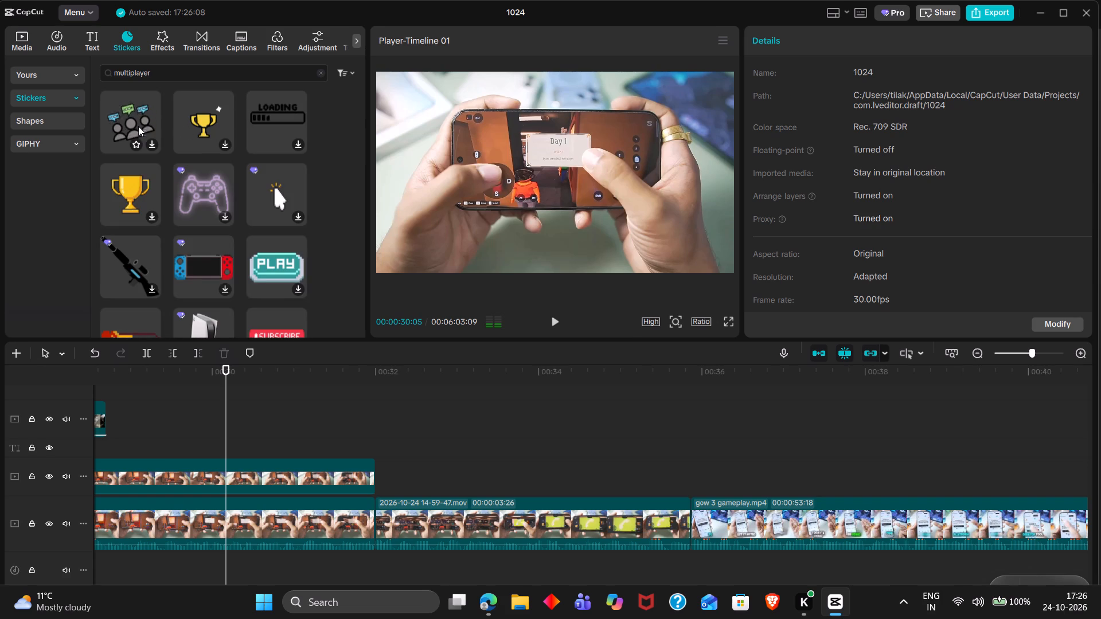
scroll(162, 178, down, 1)
scroll(162, 178, up, 1)
scroll(187, 215, down, 1)
Copy the Active Internet title to 00:00:30:05 and change the copy's text to Multiplayer.
scroll(400, 484, right, 1)
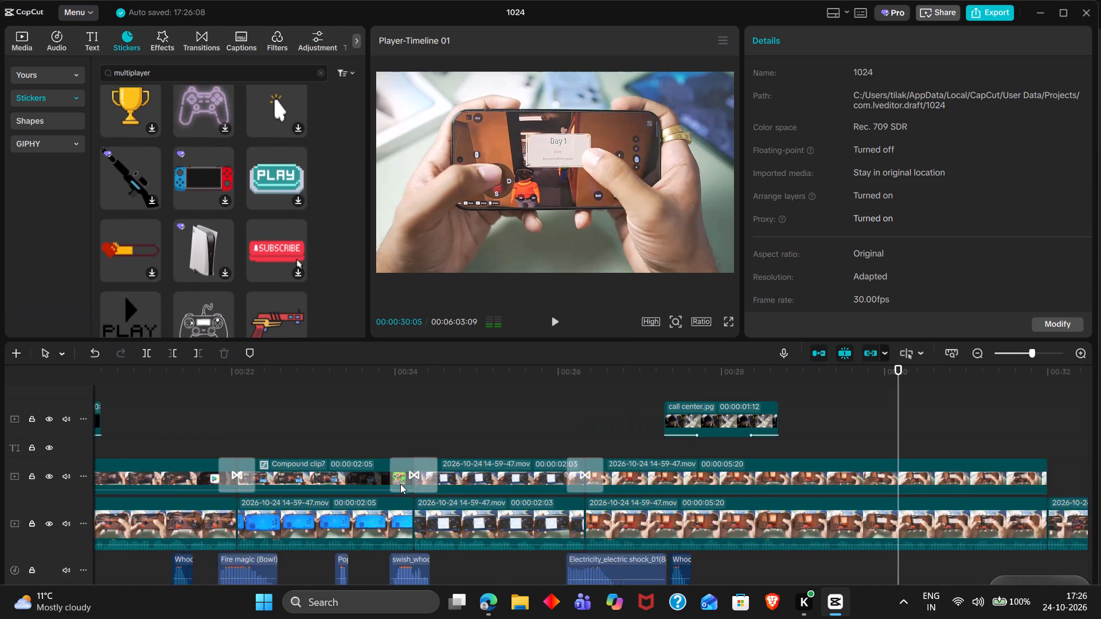
scroll(400, 484, up, 1)
scroll(400, 484, right, 1)
scroll(400, 484, up, 1)
scroll(400, 484, down, 1)
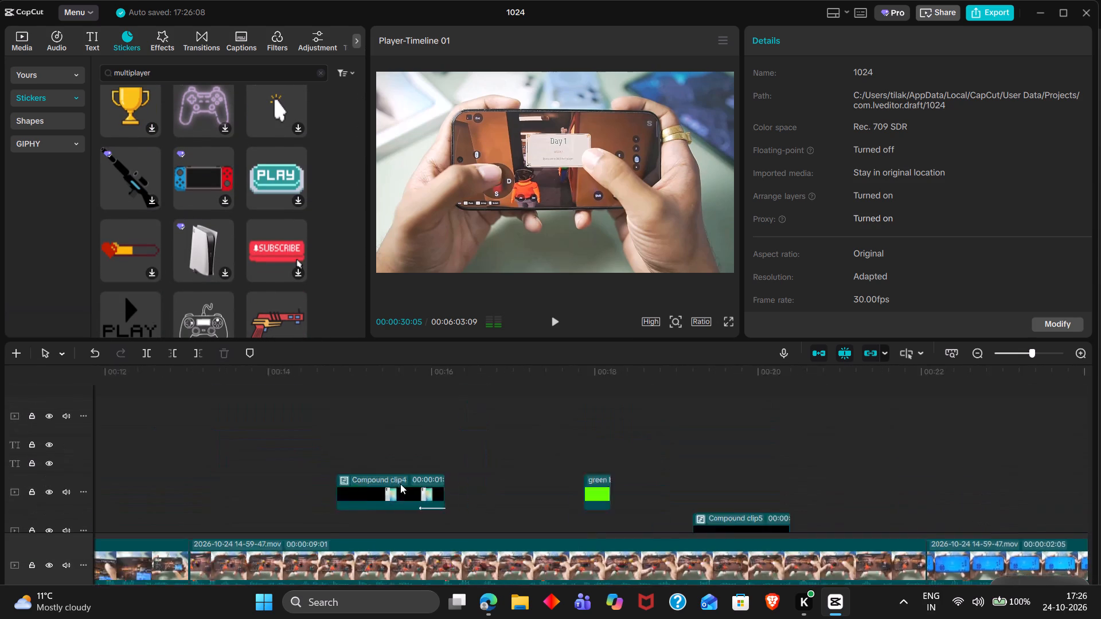
scroll(400, 484, down, 1)
scroll(400, 484, left, 2)
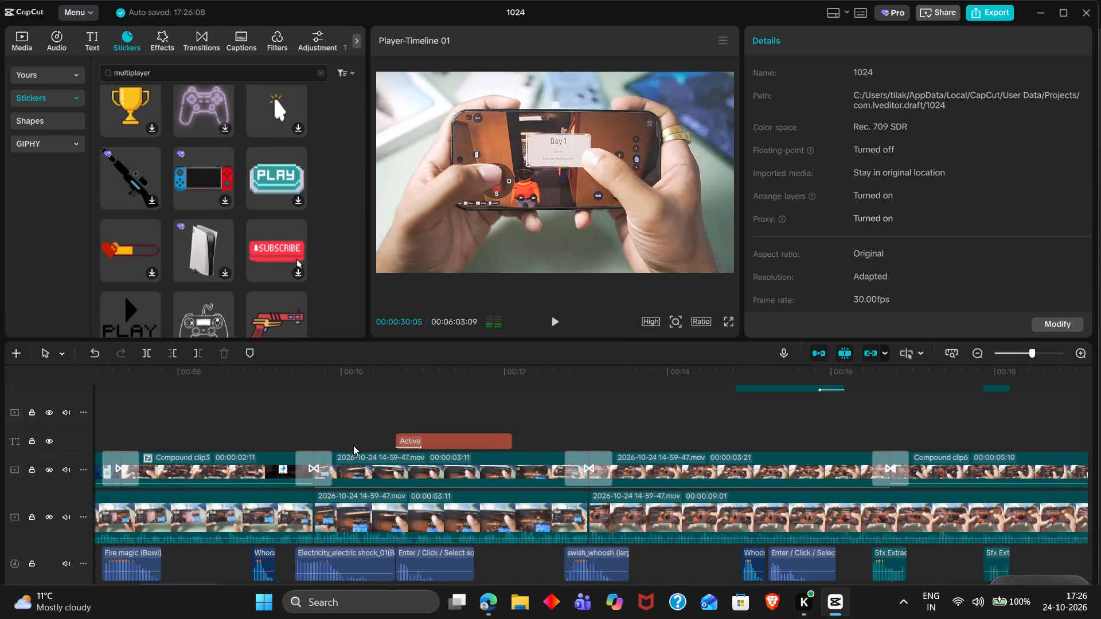
click(415, 438)
key(ctrl+c)
key(ctrl+v)
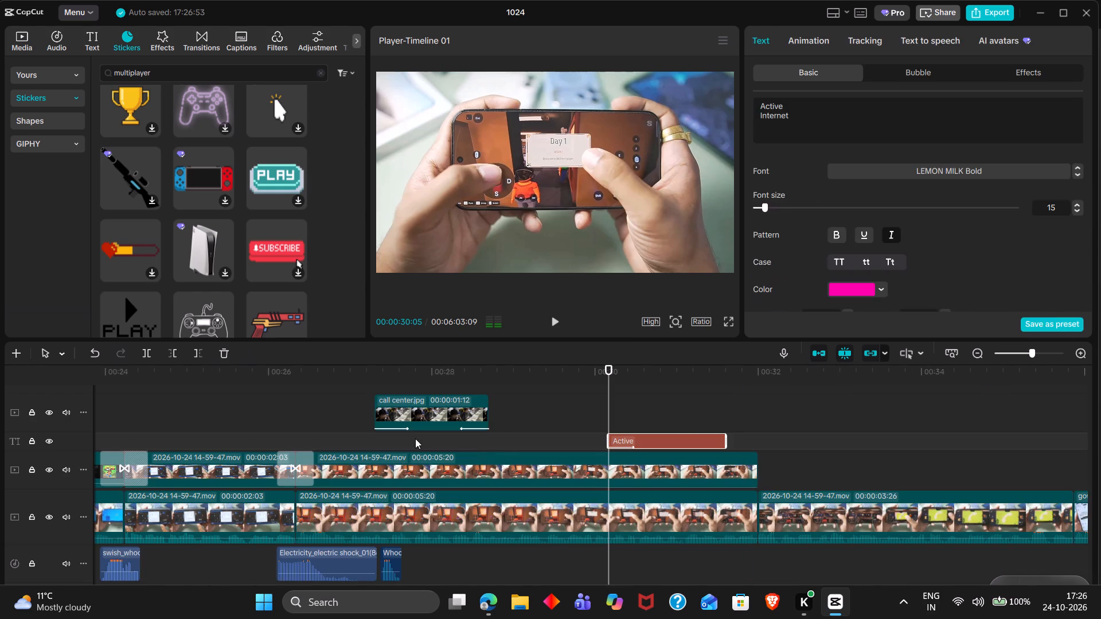
triple_click(815, 118)
key(ctrl+a)
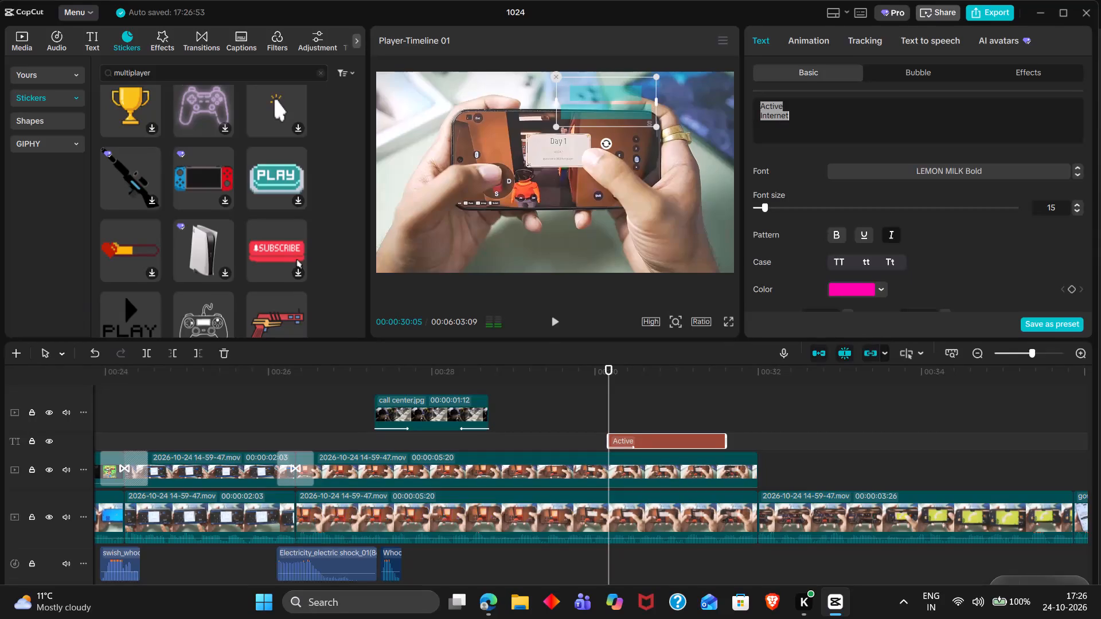
text(Multiplayer)
Centre the Multiplayer title horizontally near the upper edge of the video frame, above the phone.
click(647, 373)
drag(647, 373, 668, 373)
drag(629, 115, 574, 110)
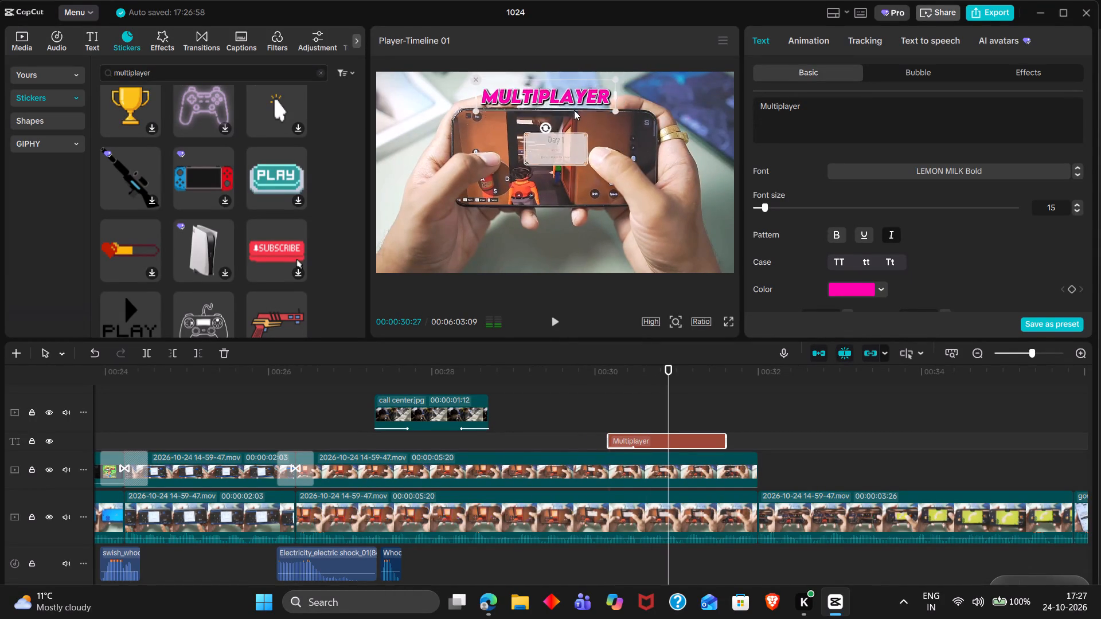
drag(574, 110, 581, 109)
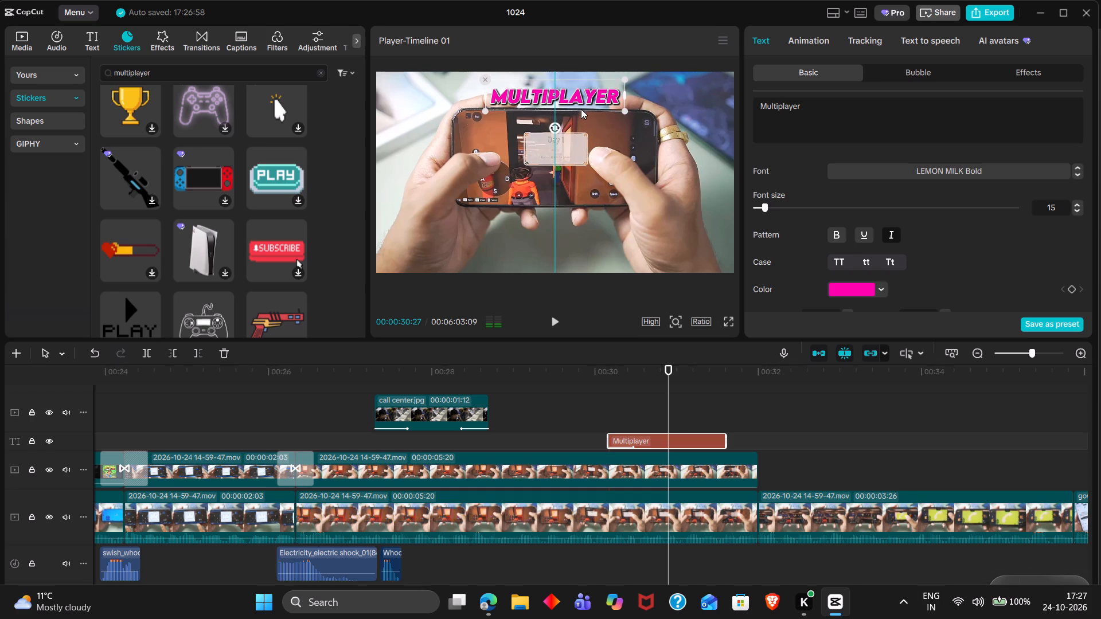
drag(581, 109, 581, 107)
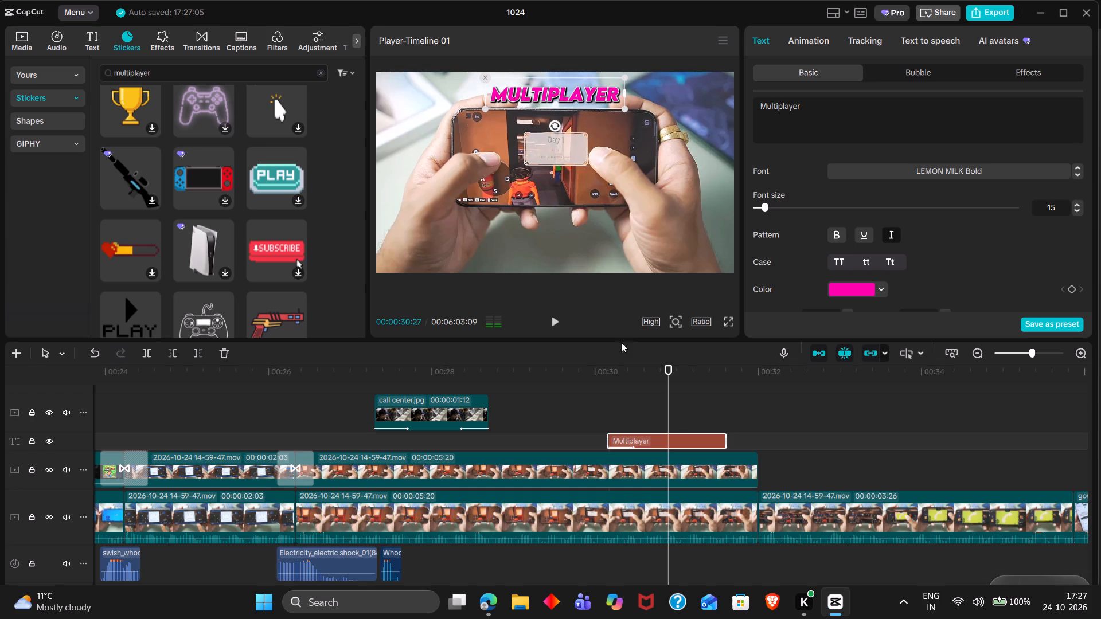
Copy the short Enter / Click sound effect before the Wrong answer sound and paste it at 00:00:30:05.
double_click(606, 369)
scroll(577, 506, down, 1)
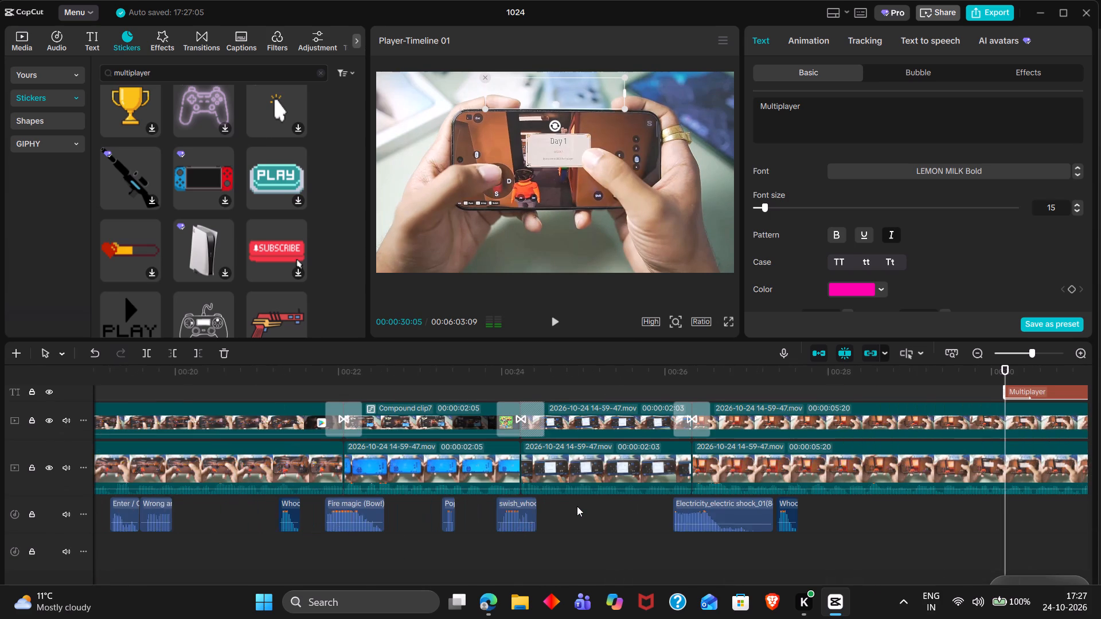
scroll(495, 518, right, 1)
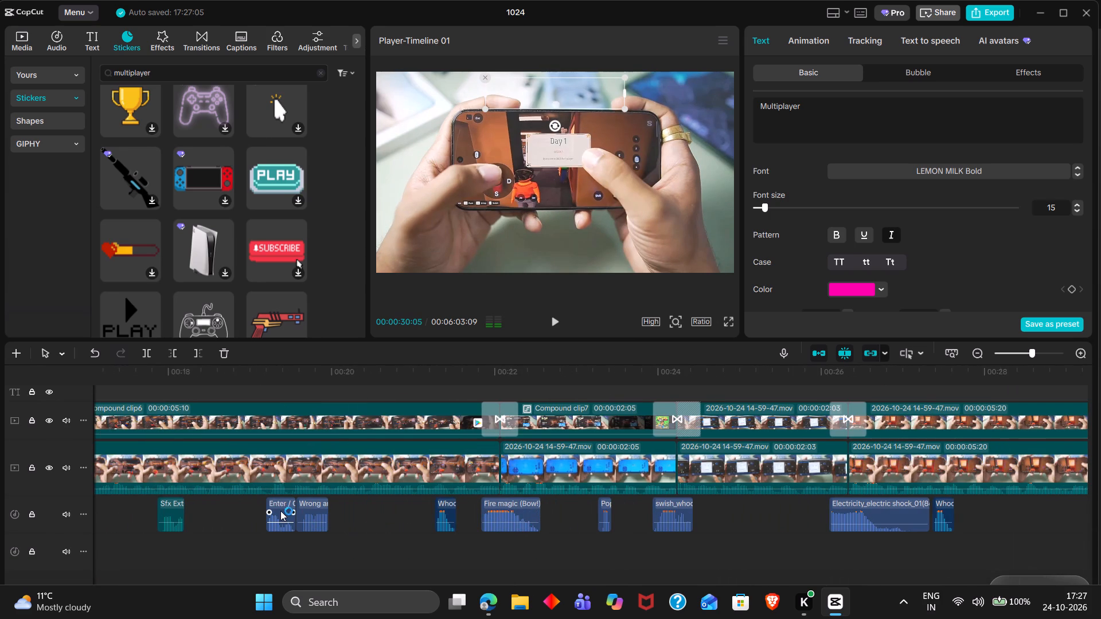
click(280, 511)
key(ctrl+c)
key(ctrl+v)
Play back the Multiplayer title with its sound effect and the gameplay that follows, up to 00:00:33:17.
key(space)
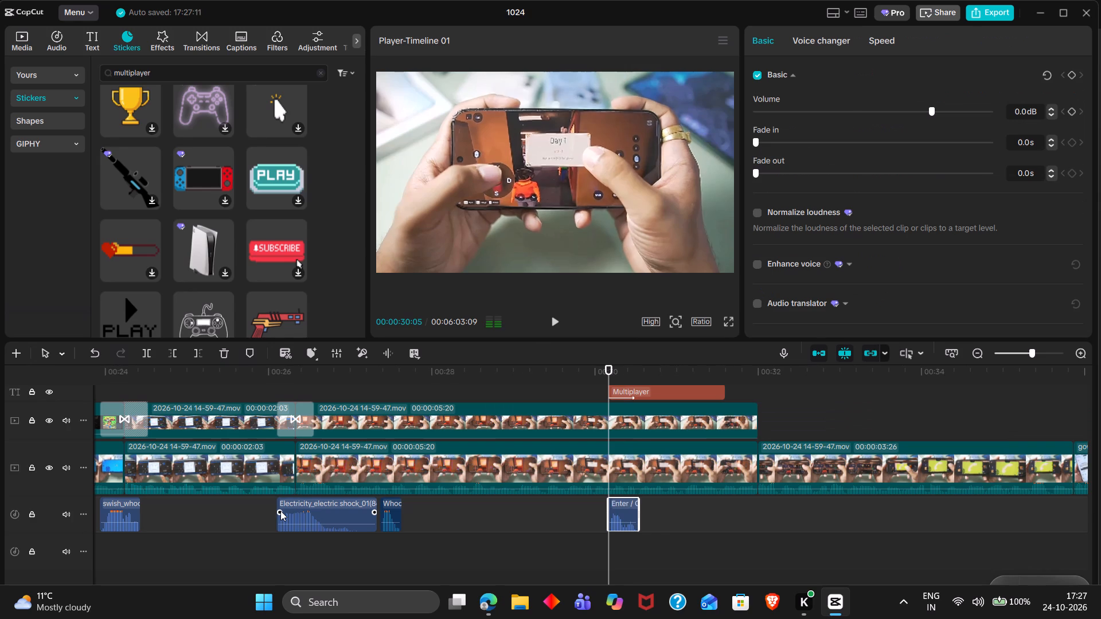
key(space)
key(space)
key(space)
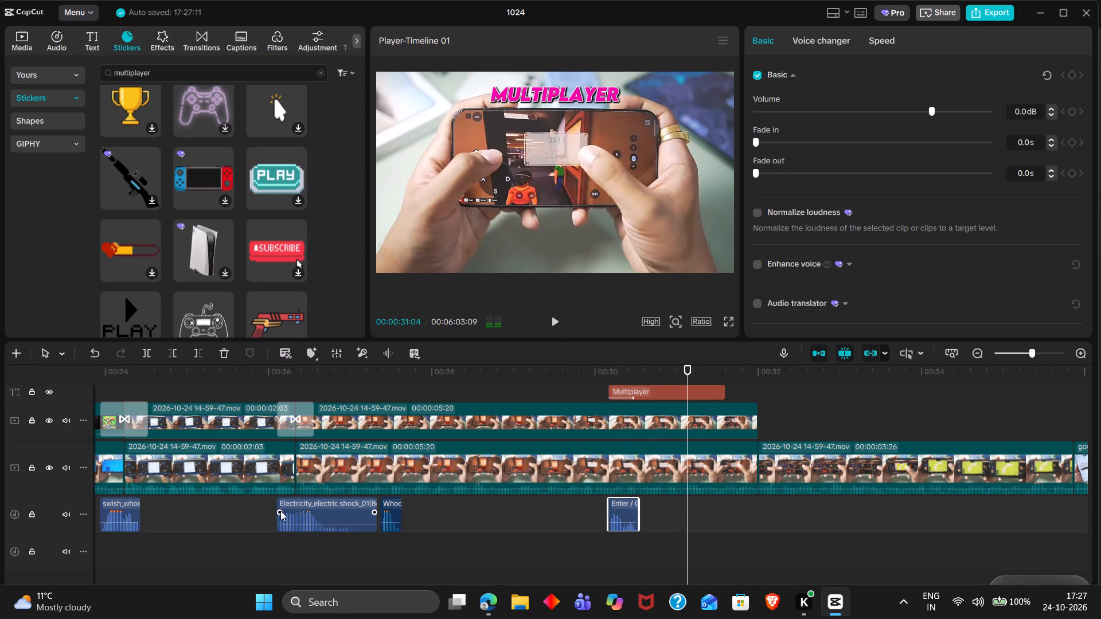
key(space)
key(space)
key(space)
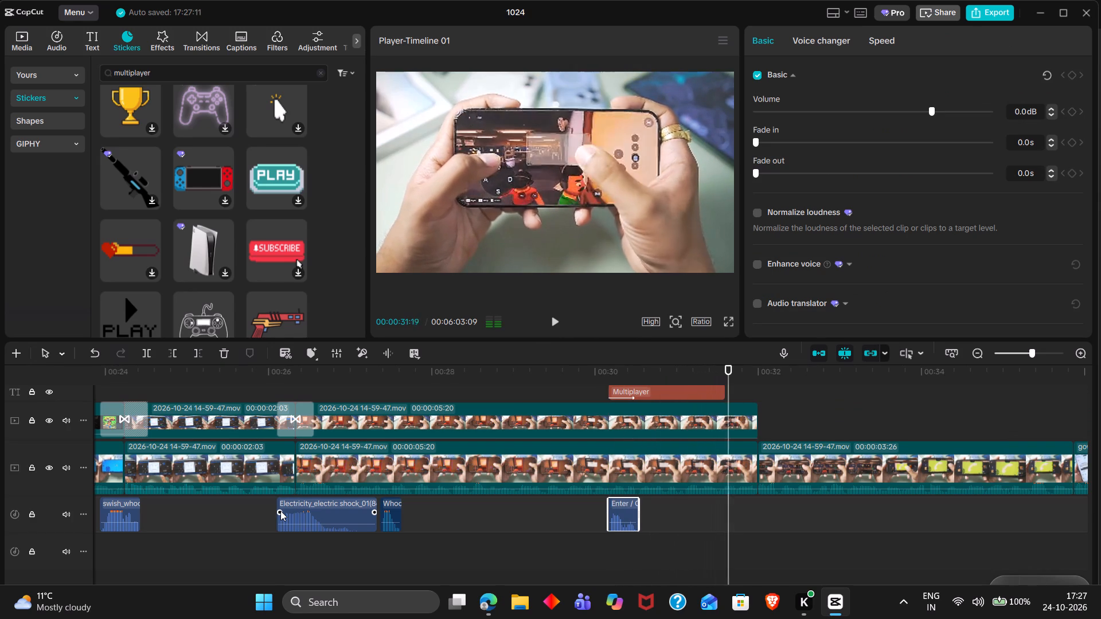
ctrl+scroll(280, 511, down, 3)
key(ctrl+space)
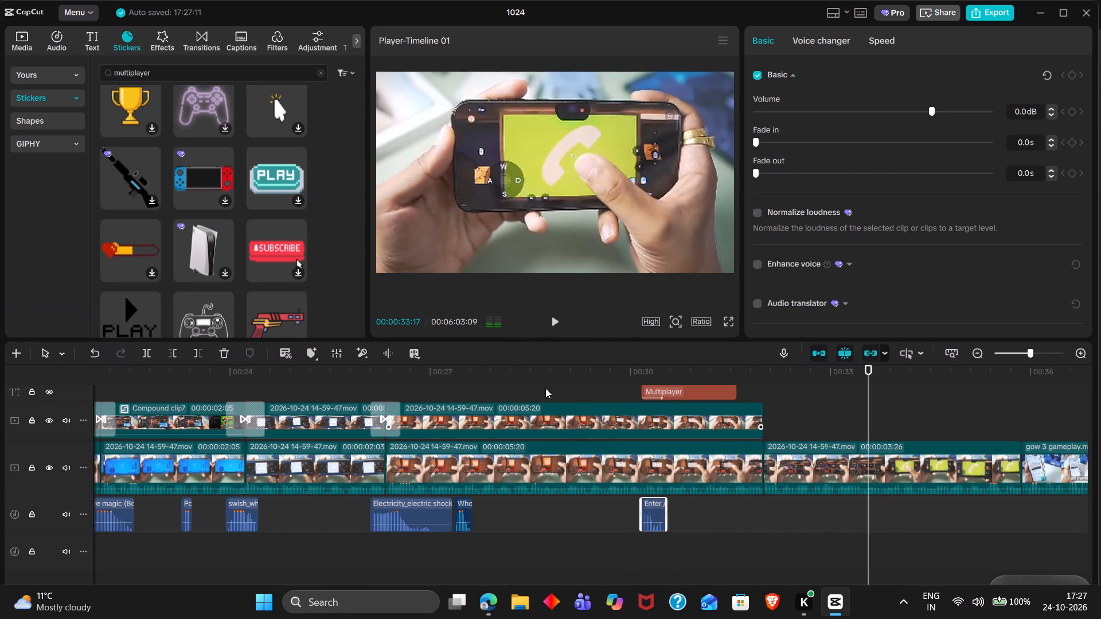
Replay the title section and trim the end of the Multiplayer title to 00:00:31:04.
click(545, 388)
drag(545, 388, 317, 385)
key(space)
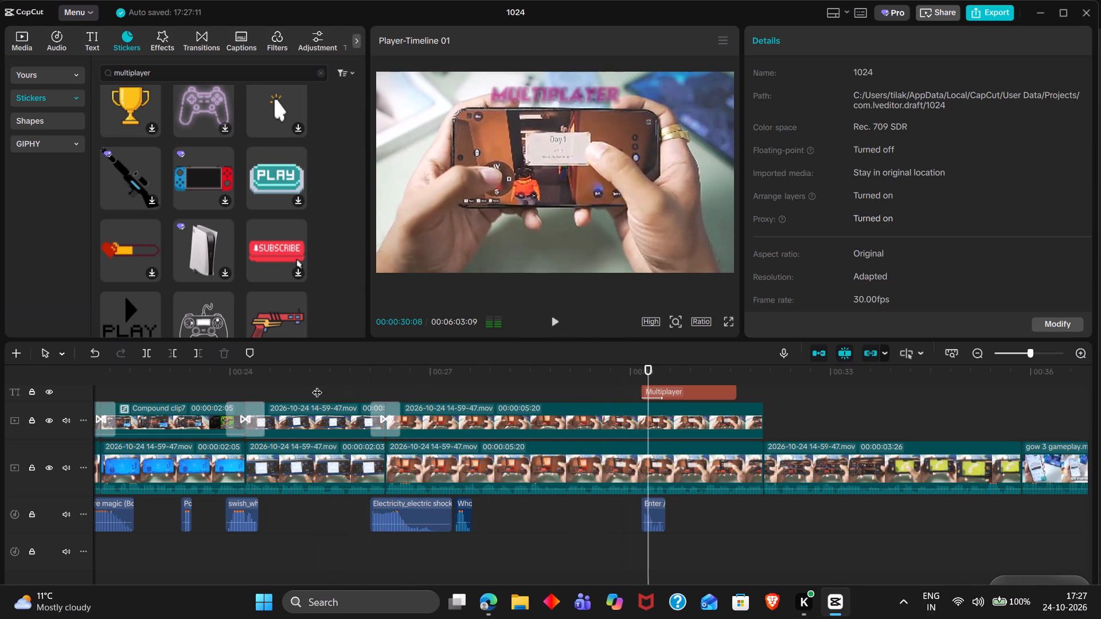
key(space)
key(space)
key(space)
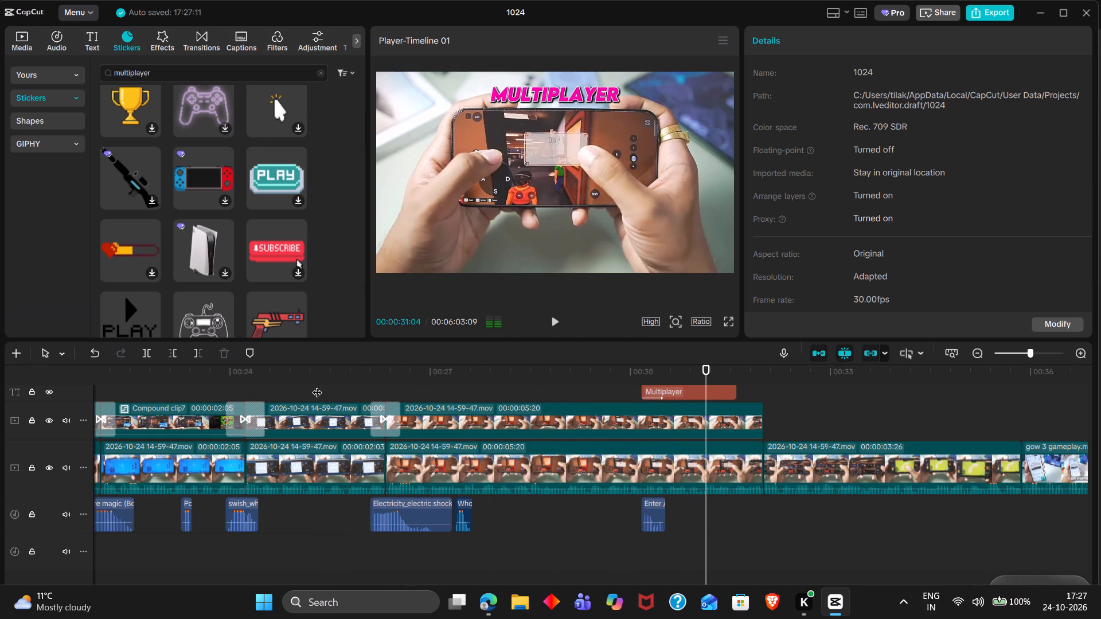
click(708, 392)
key(w)
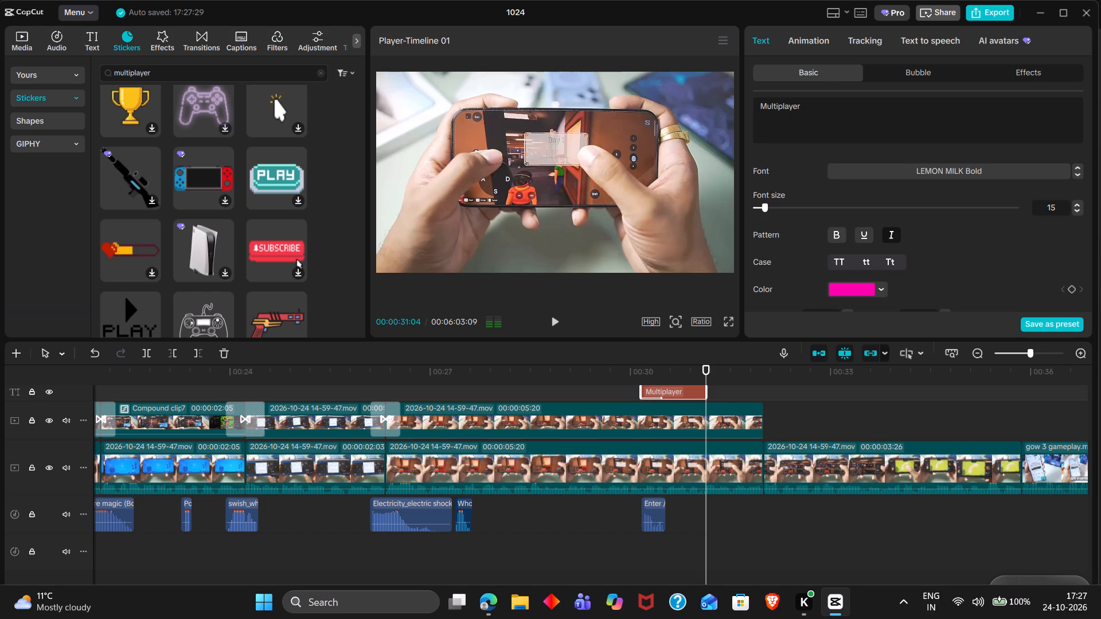
Apply the Fade Out animation to the end of the Multiplayer title with a duration of 0.2 s.
double_click(812, 59)
double_click(812, 48)
double_click(917, 69)
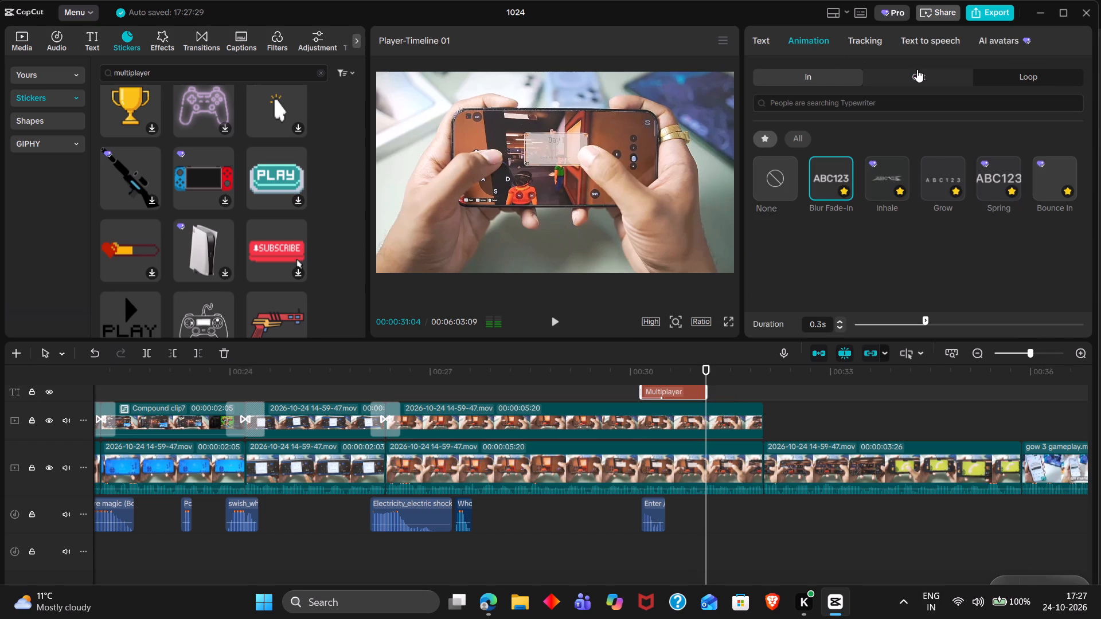
double_click(1039, 186)
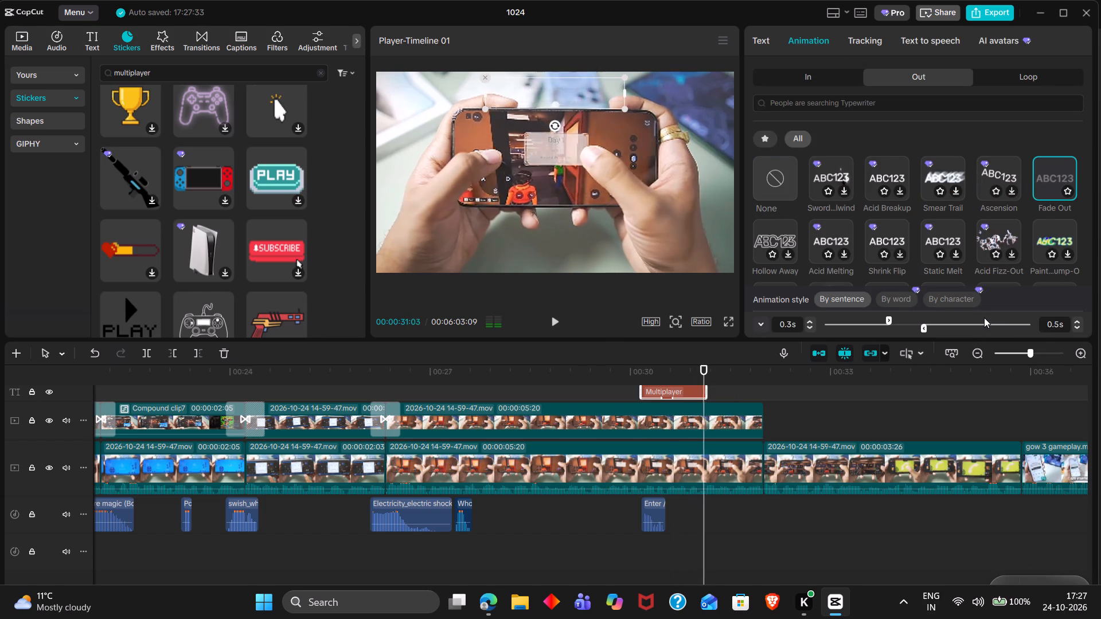
click(985, 319)
key(space)
key(space)
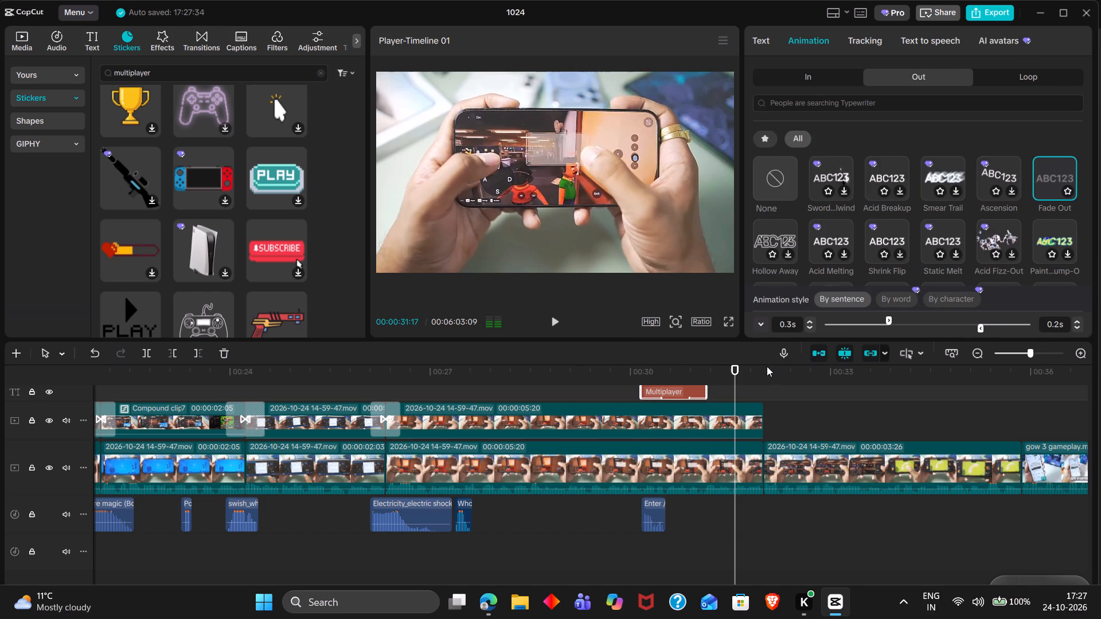
Move the playhead to 00:00:31:11 and search the sticker library for server.
drag(706, 374, 721, 374)
click(721, 374)
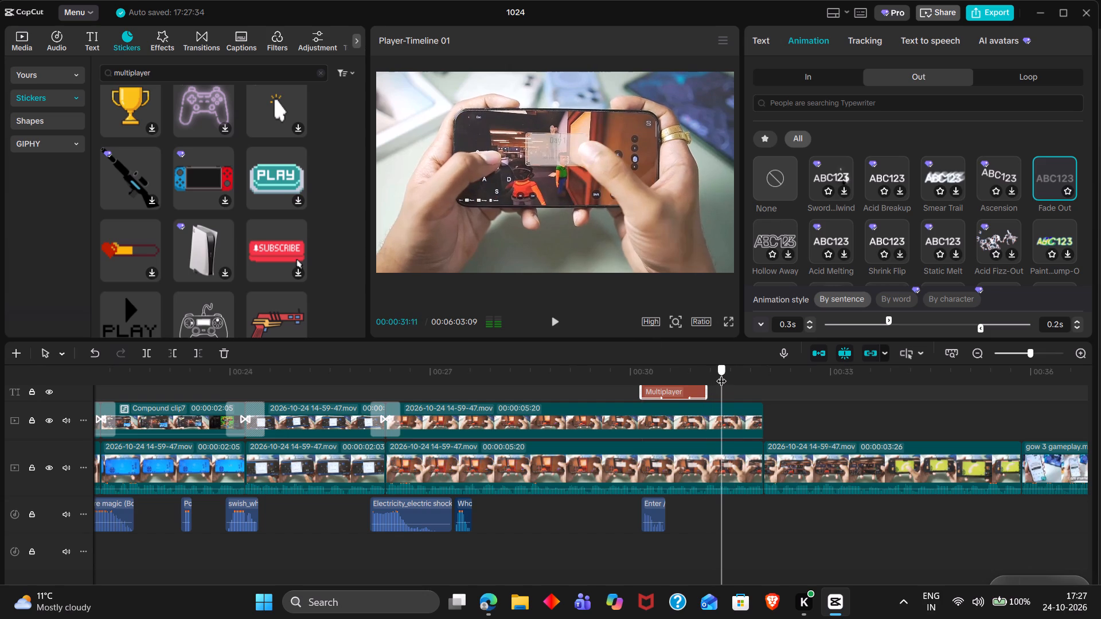
triple_click(192, 75)
text(server)
key(Return)
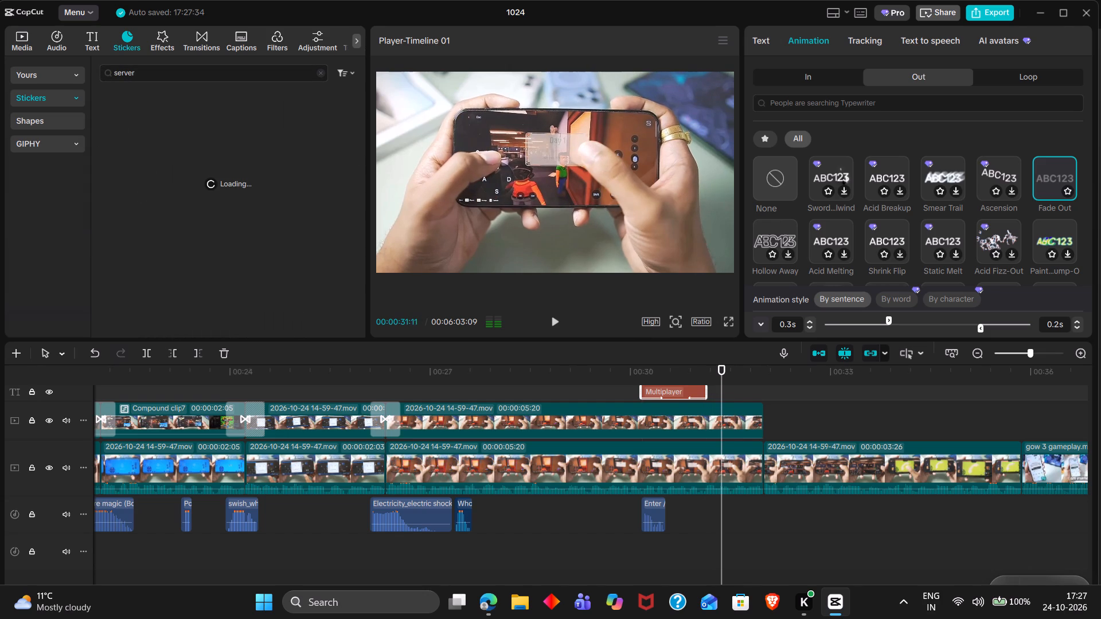
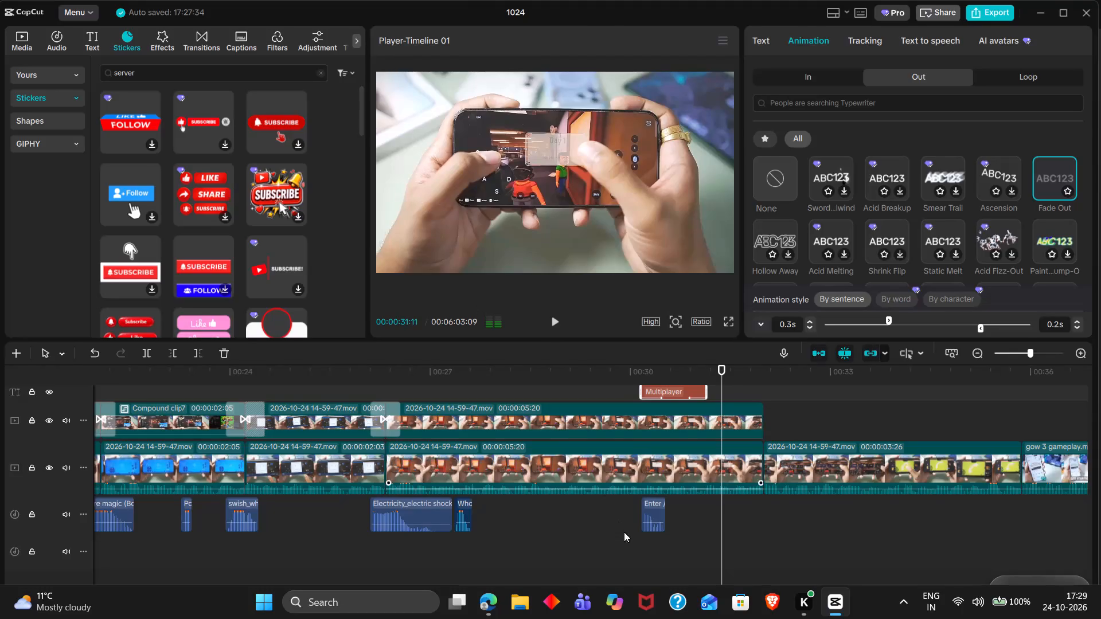
Play back the Multiplayer title section in short bursts and stop at 00:00:31:02.
double_click(626, 551)
key(space)
key(space)
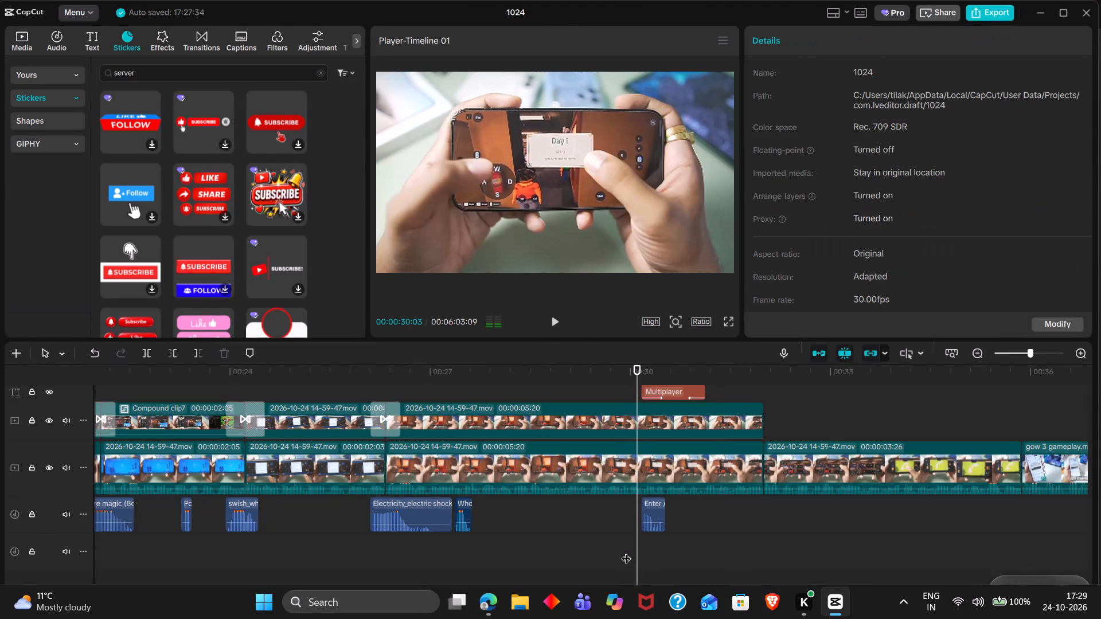
key(space)
key(space)
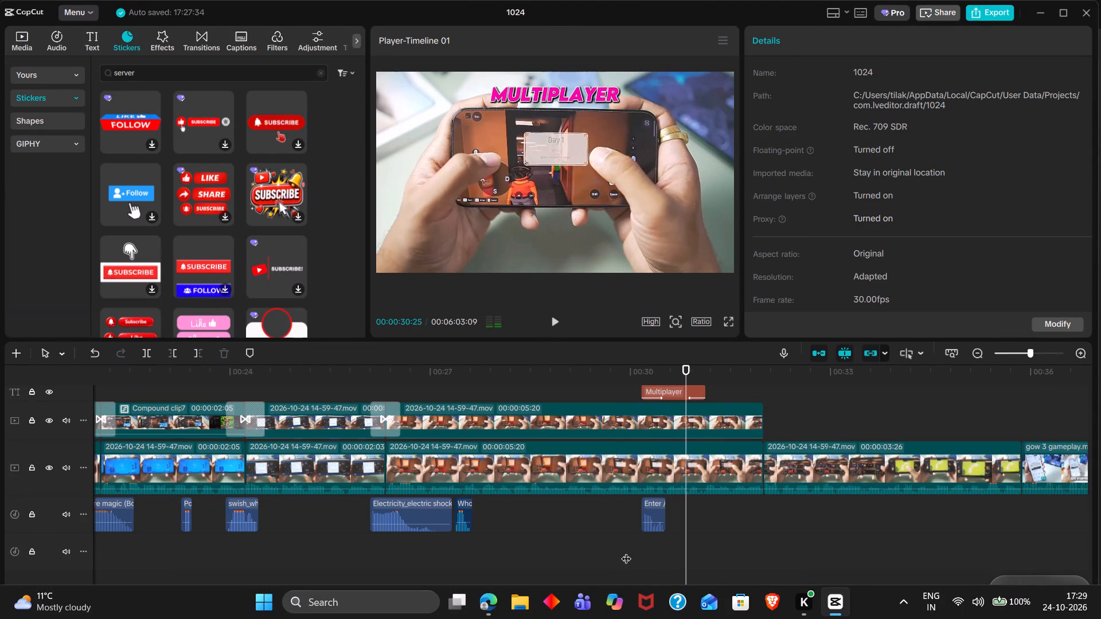
key(space)
key(space)
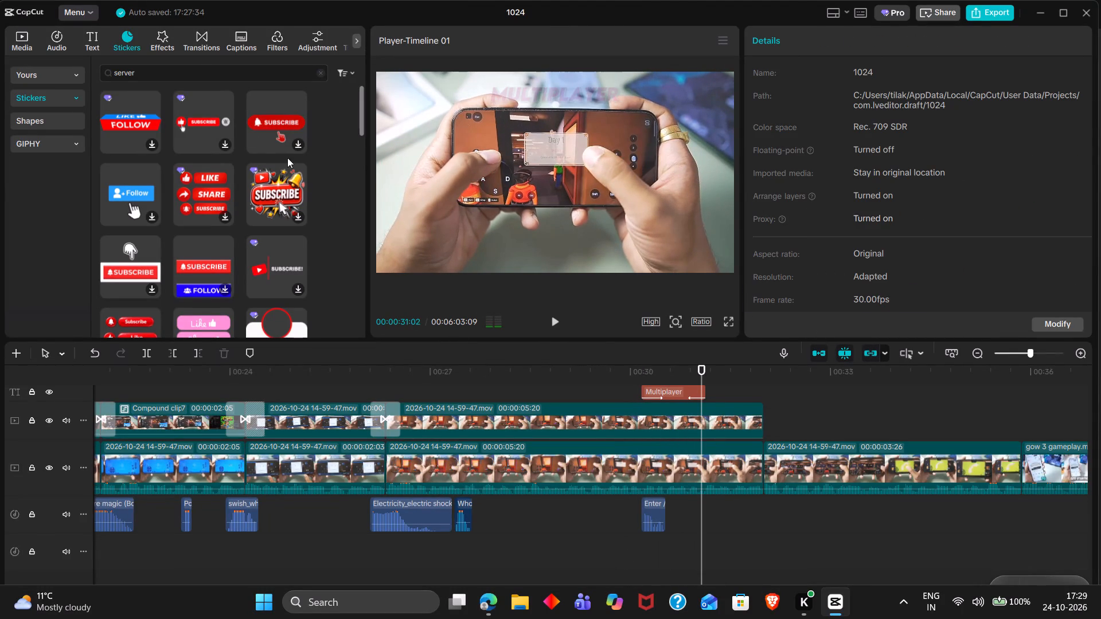
Look through the server results in the sticker library, and search the GIPHY GIFs for server.
double_click(178, 70)
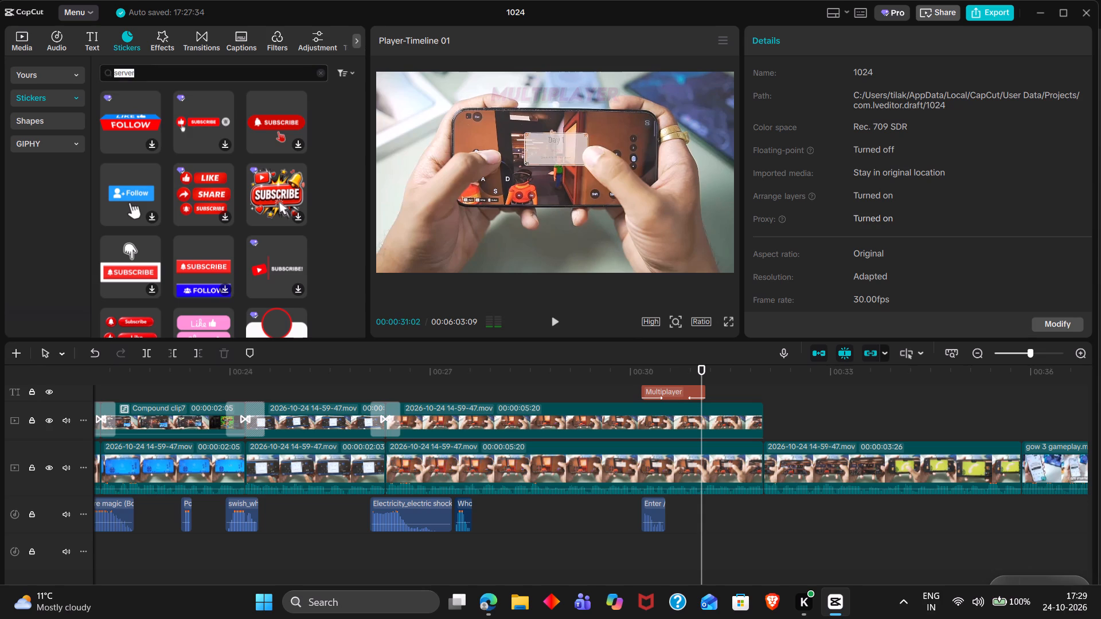
click(67, 209)
scroll(140, 200, up, 1)
scroll(140, 200, down, 1)
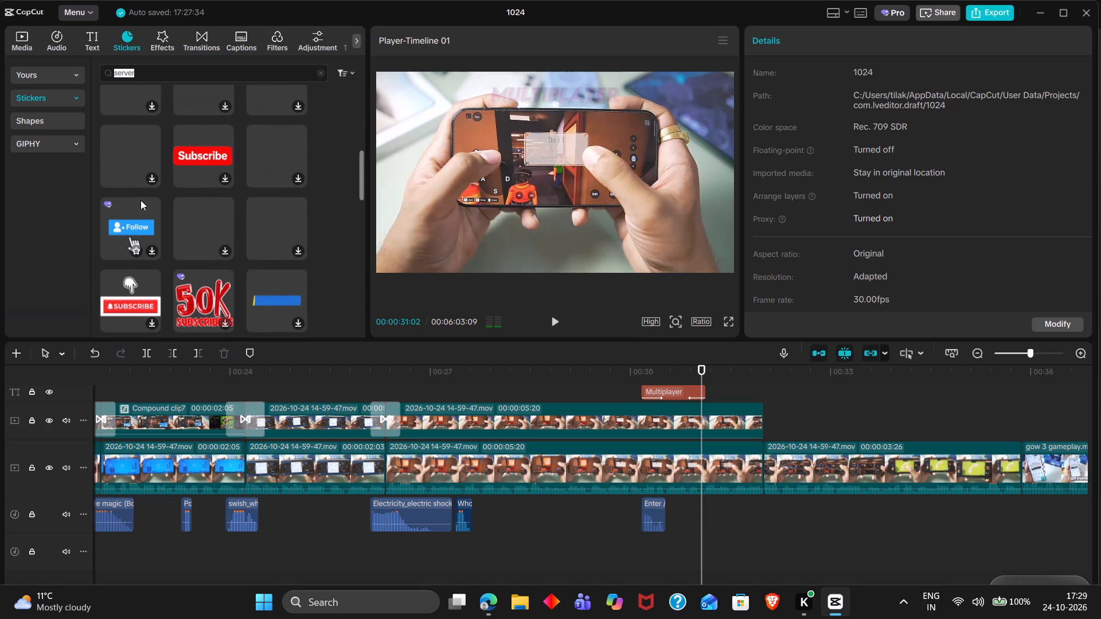
scroll(177, 232, up, 2)
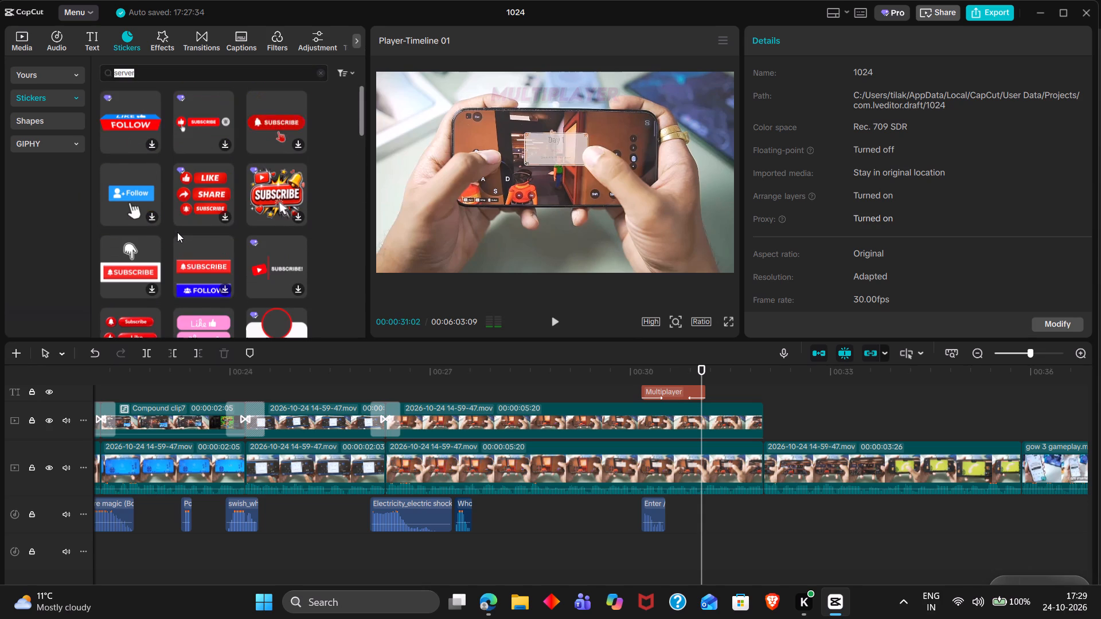
scroll(177, 232, up, 1)
triple_click(186, 74)
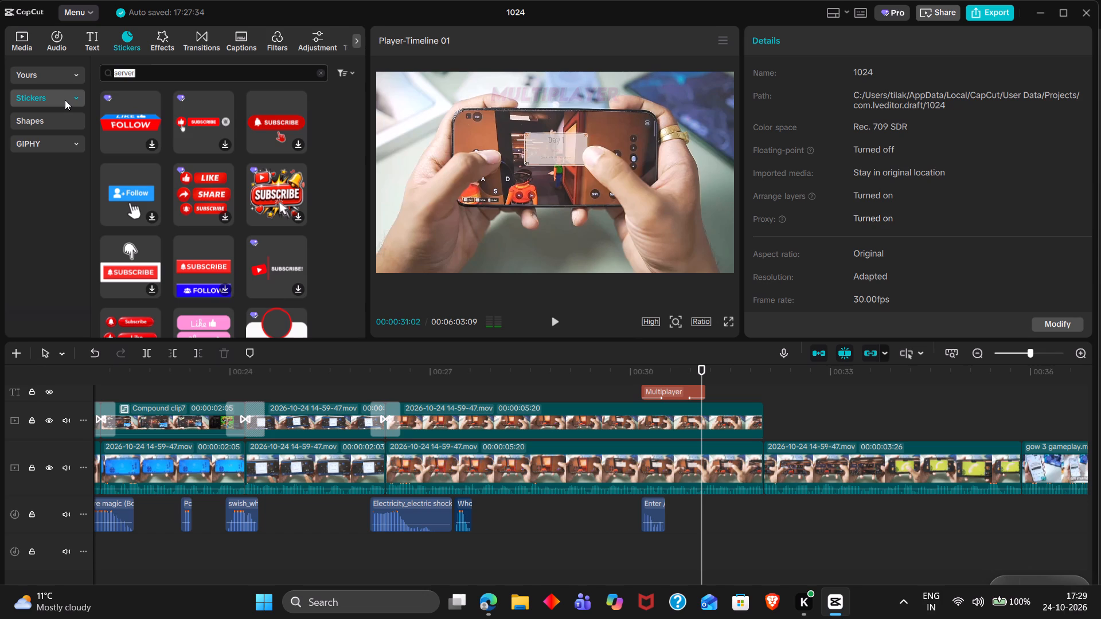
click(58, 149)
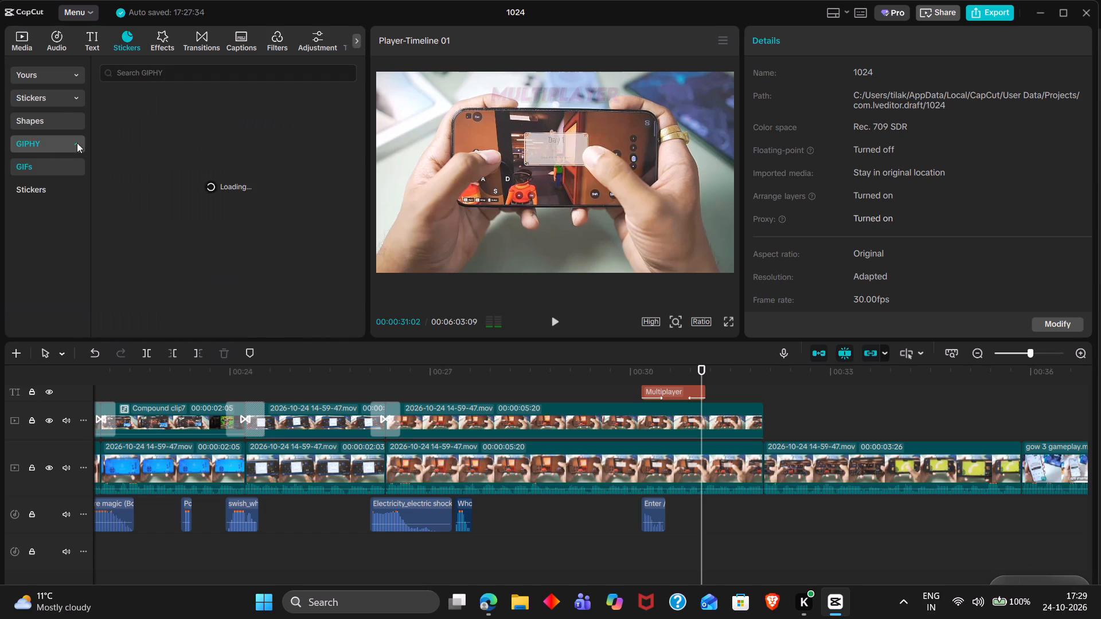
click(164, 73)
text(server)
key(Return)
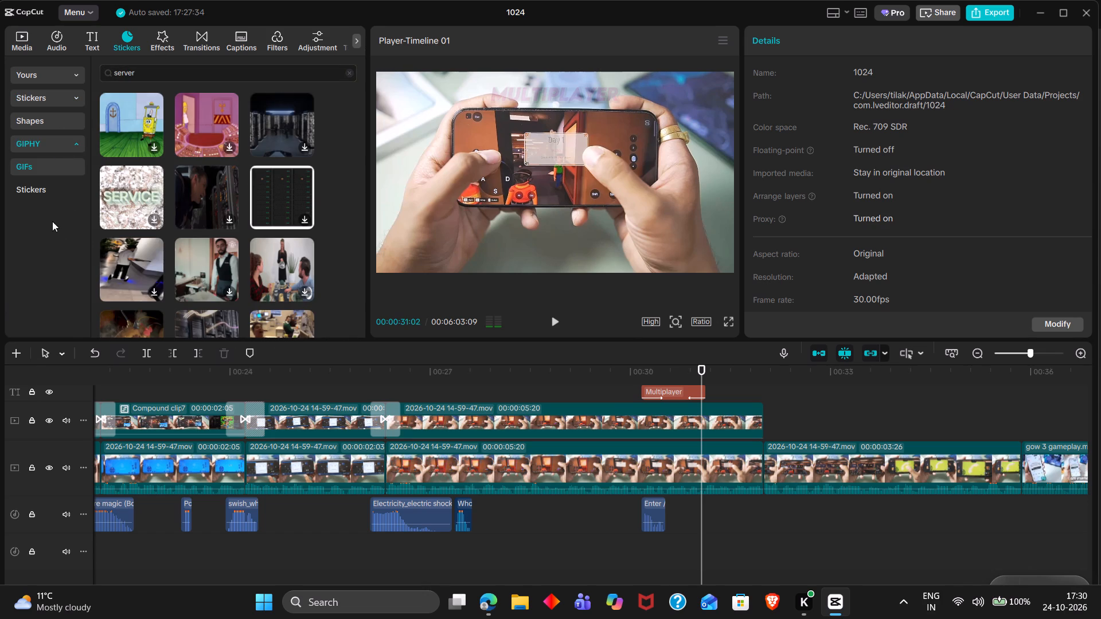
Search the GIPHY stickers for server and place the grey server rack with orange lights at 00:00:31:02 on the timeline.
click(39, 187)
click(175, 76)
text(server)
key(Return)
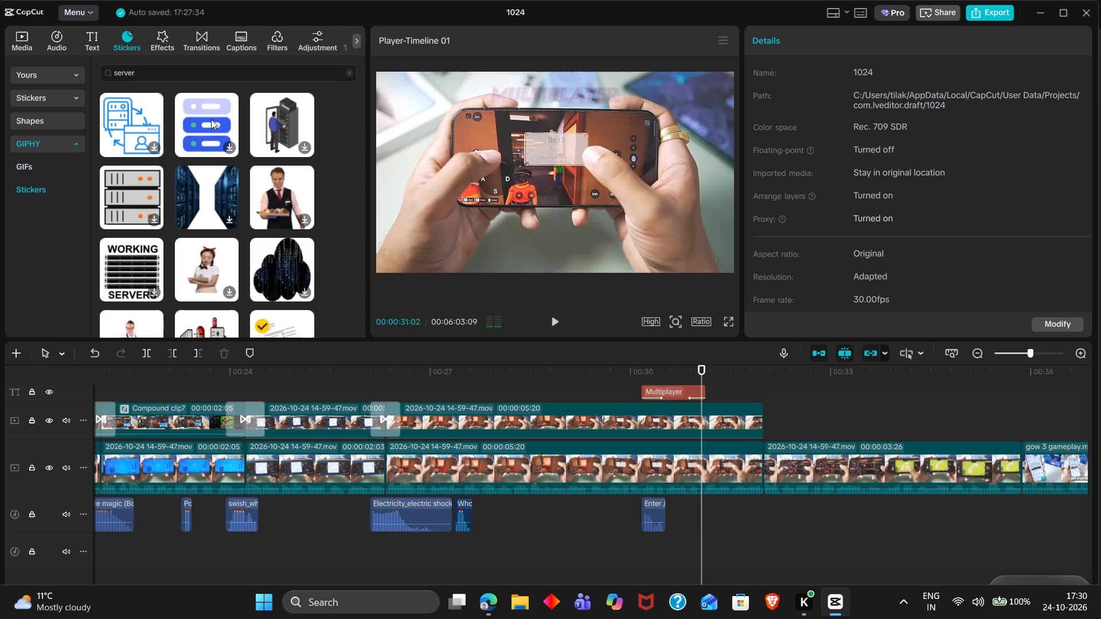
double_click(134, 198)
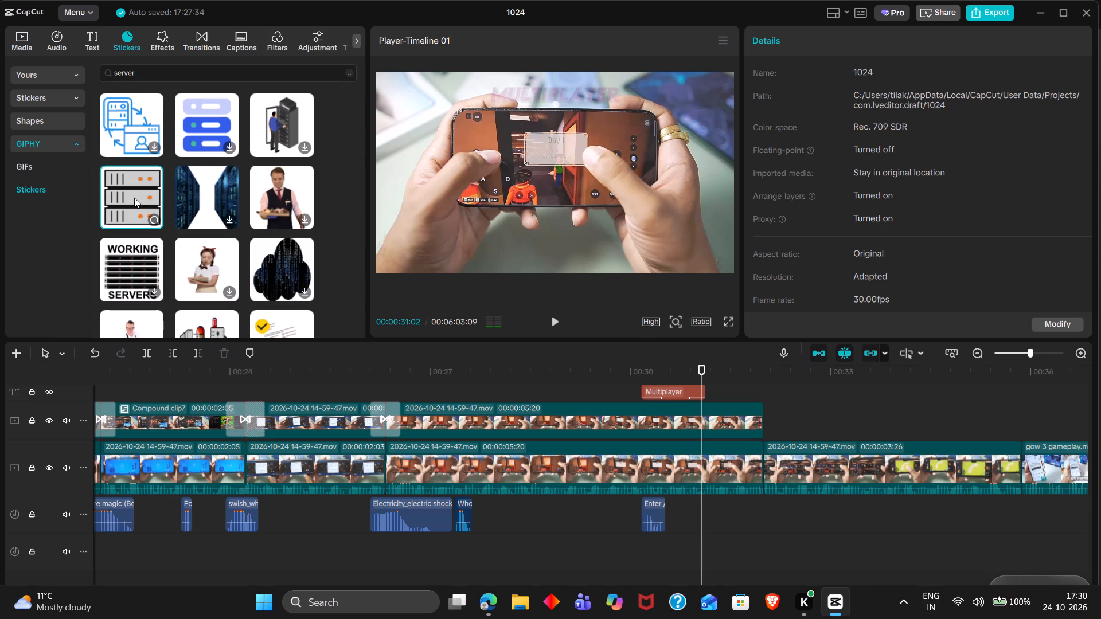
drag(134, 198, 490, 244)
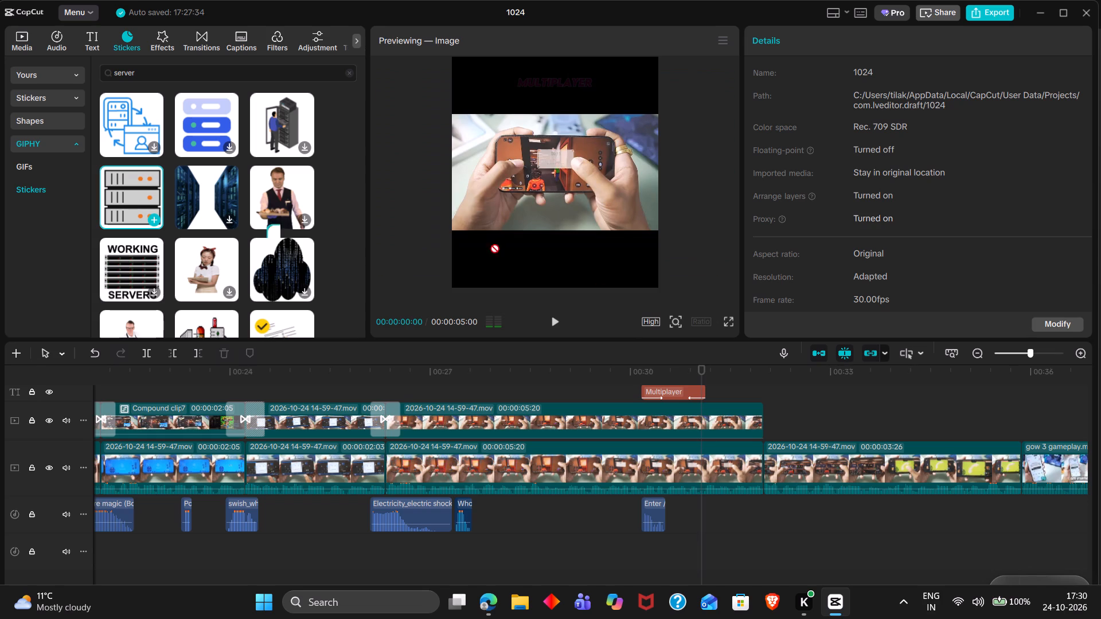
drag(490, 244, 699, 382)
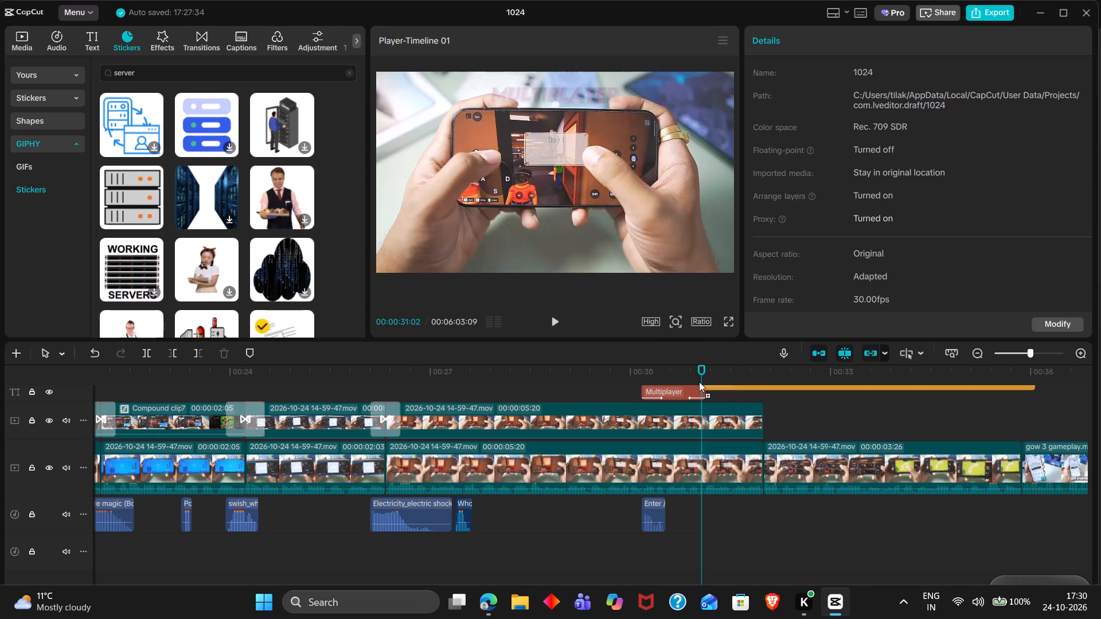
Replay the change from the Multiplayer title to the server sticker, stopping at 00:00:31:04.
scroll(716, 501, down, 2)
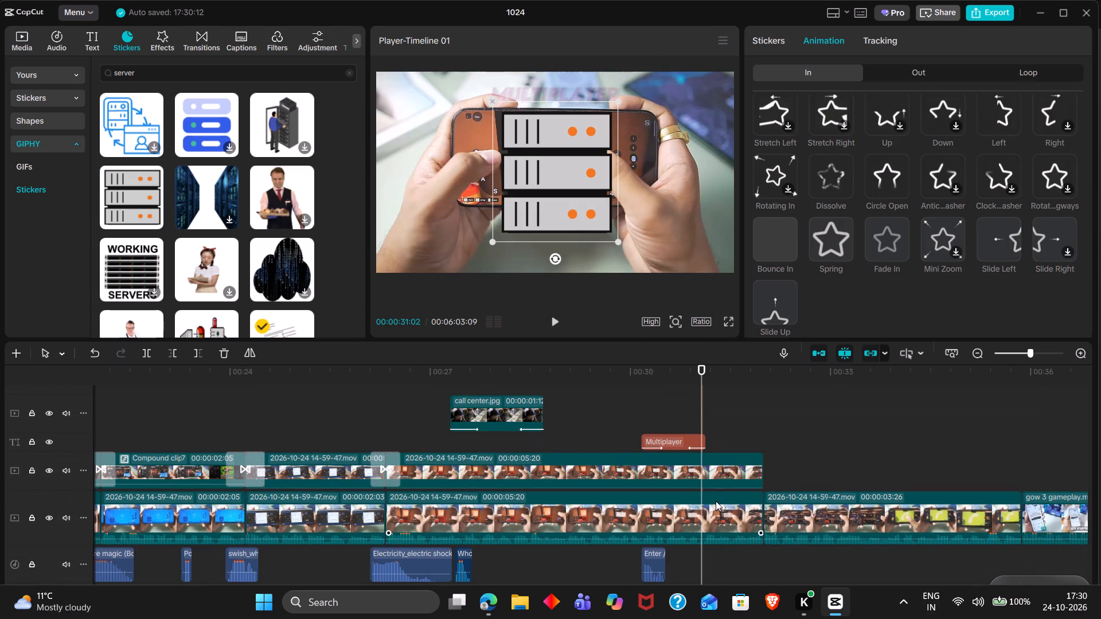
double_click(642, 429)
key(space)
key(space)
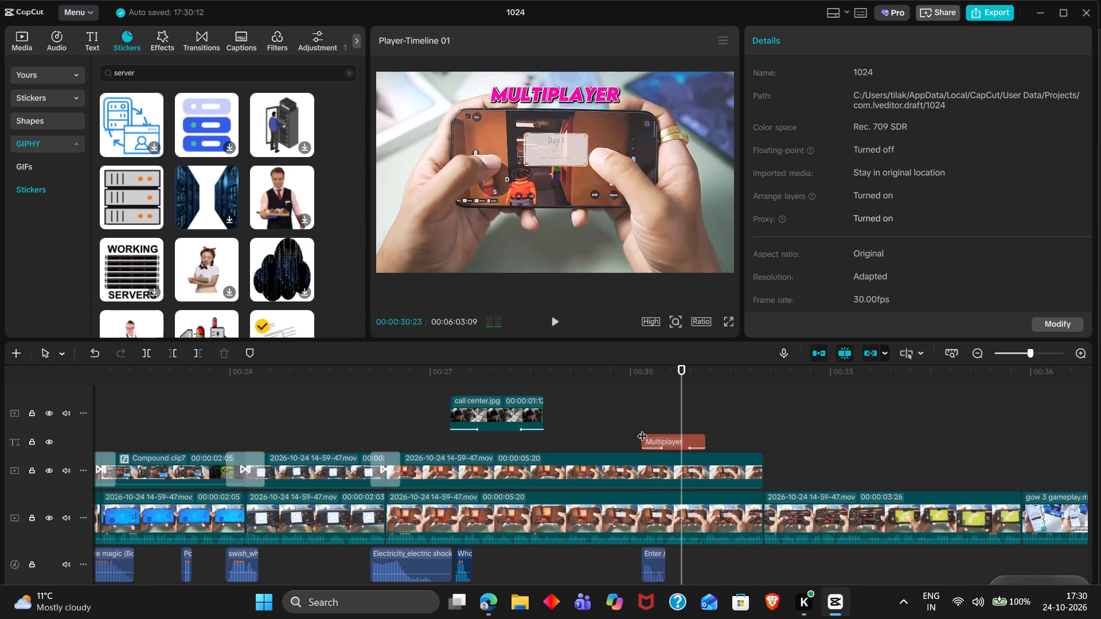
double_click(614, 411)
key(space)
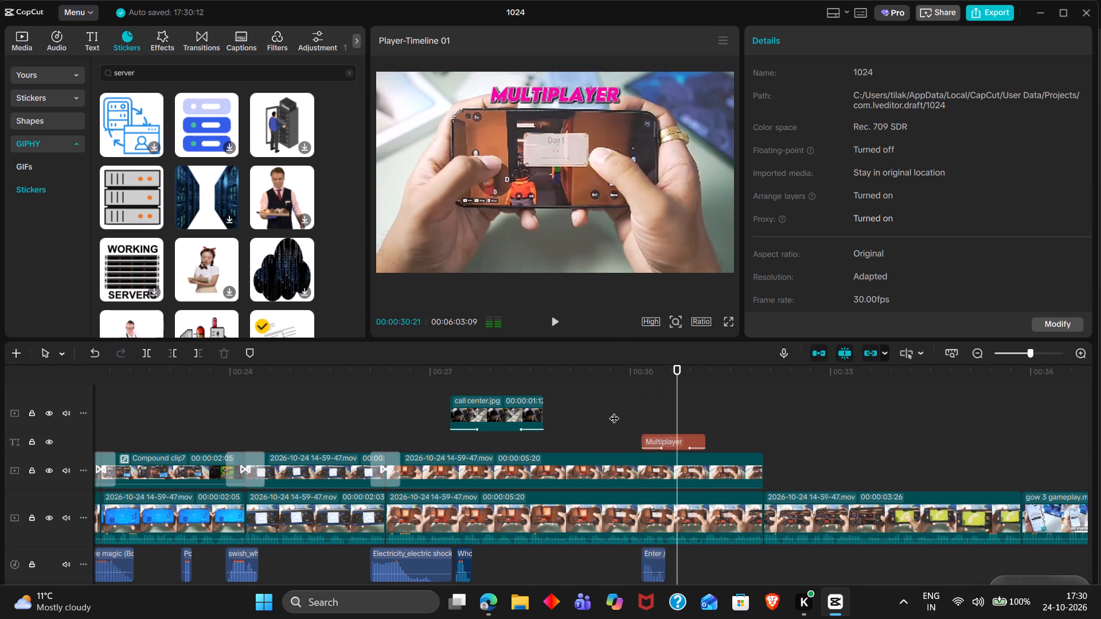
key(space)
key(space)
key(space)
Move the server sticker on its track so it starts at 00:00:31:04, where the Multiplayer title ends.
scroll(614, 411, up, 1)
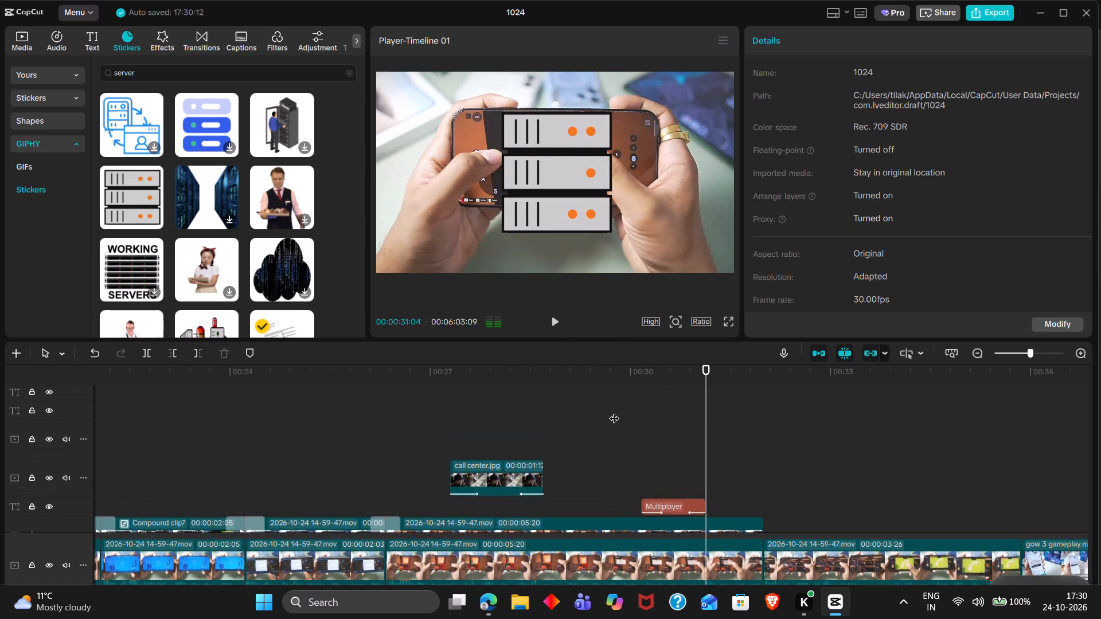
scroll(614, 411, up, 1)
drag(760, 399, 787, 492)
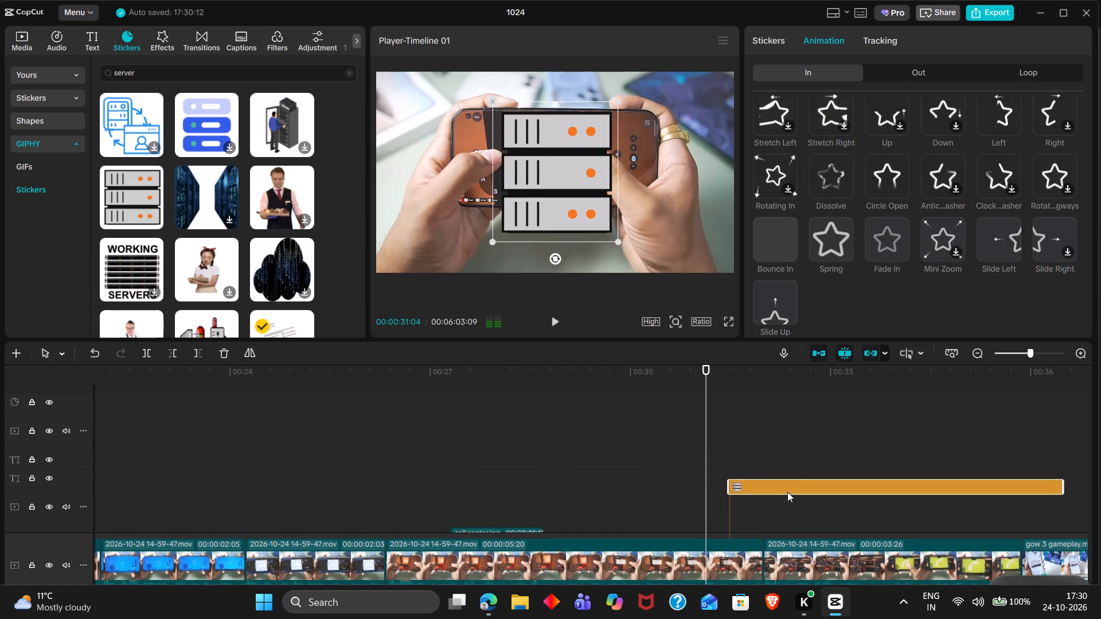
drag(787, 492, 770, 505)
scroll(770, 505, down, 2)
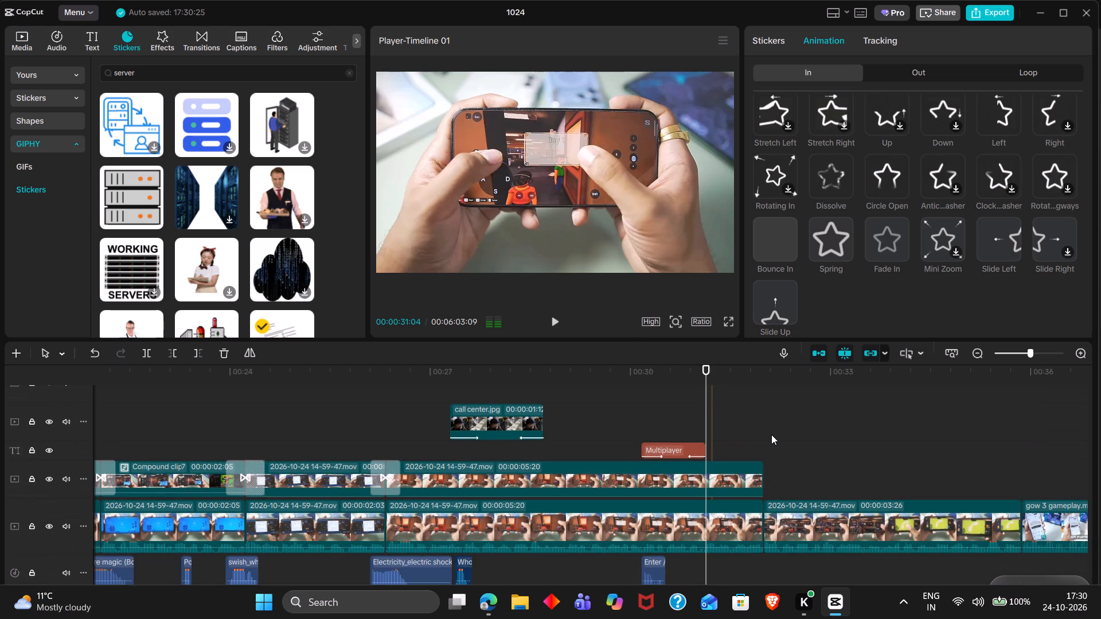
scroll(771, 434, up, 1)
drag(742, 393, 735, 398)
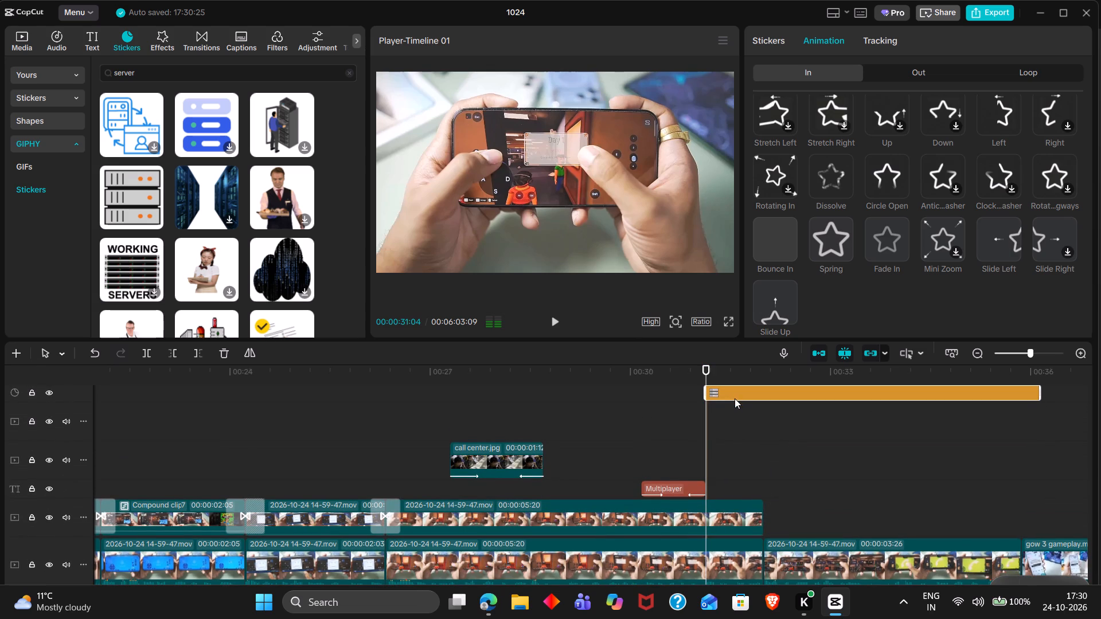
Apply the Fade In animation to the server sticker with a duration of 0.3 s.
double_click(784, 40)
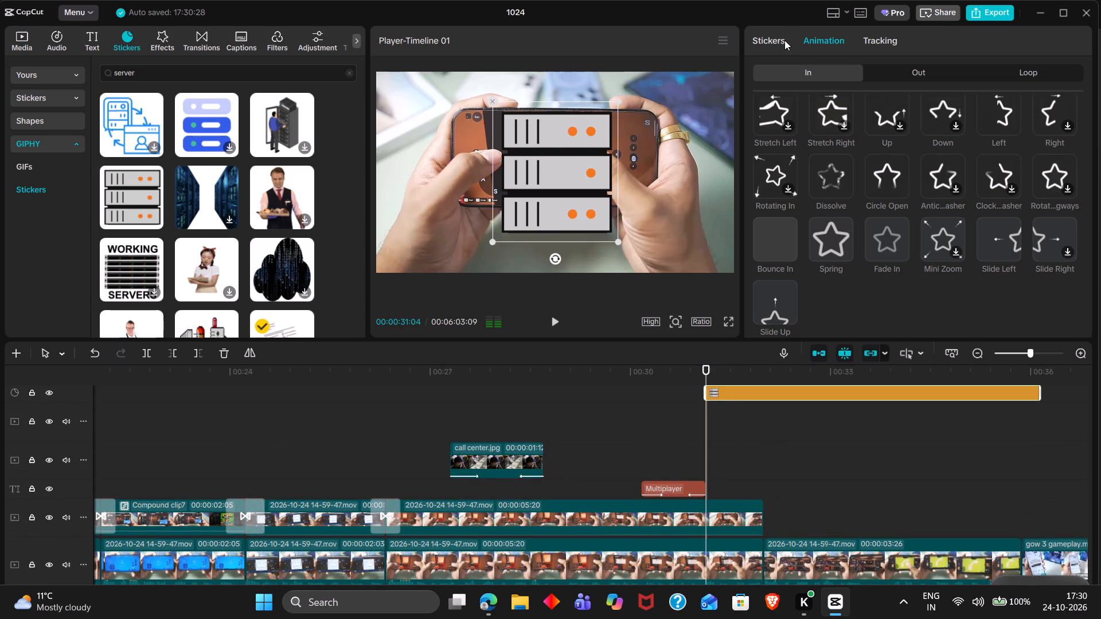
double_click(826, 43)
double_click(879, 241)
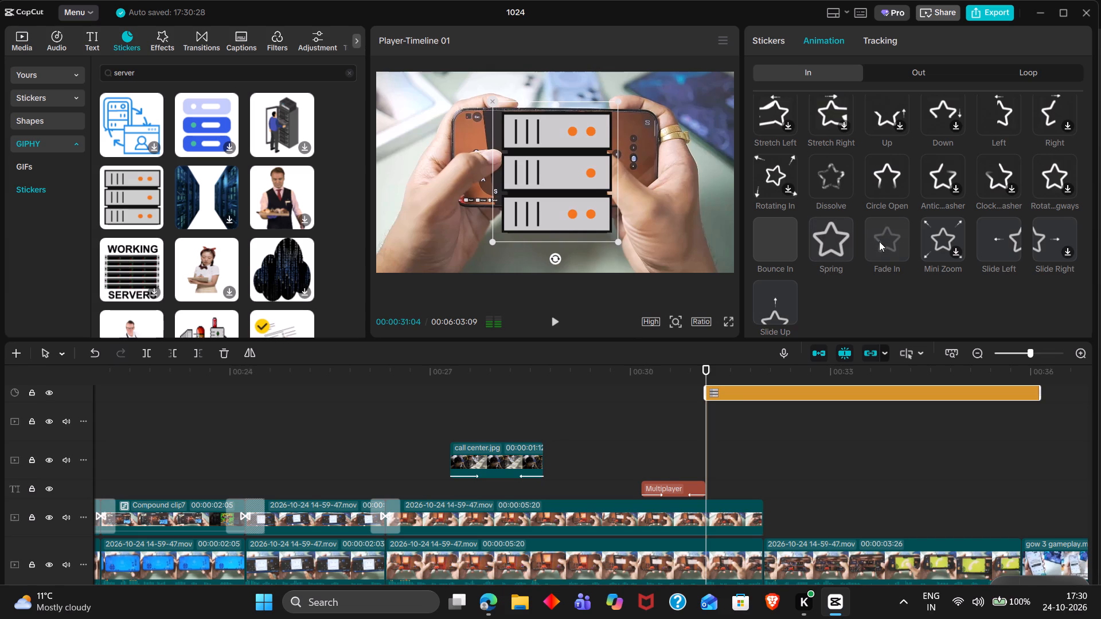
click(869, 324)
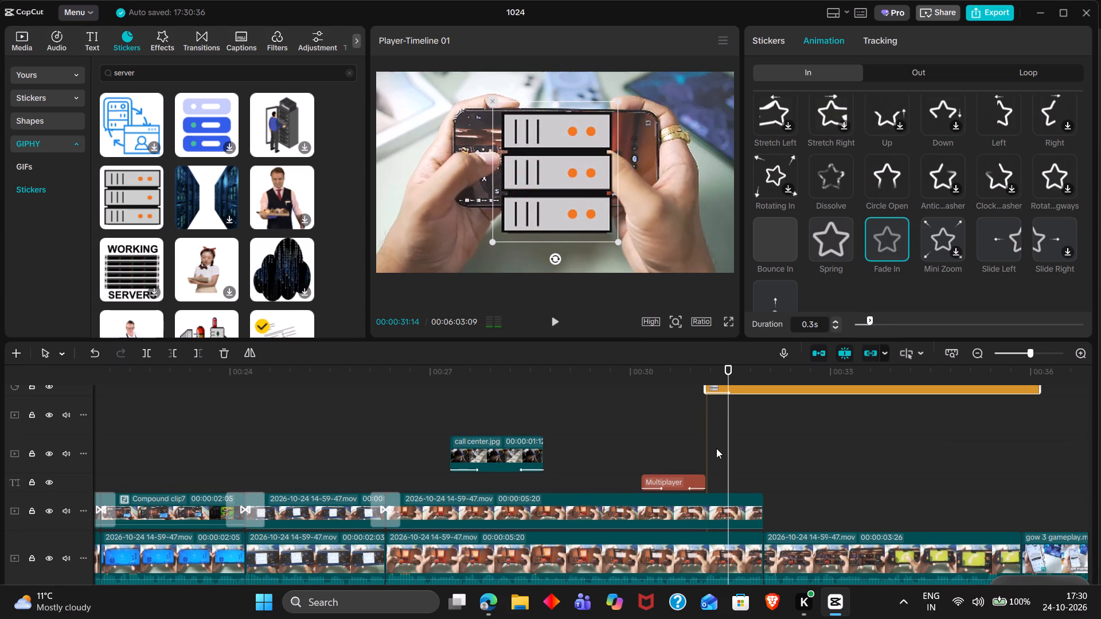
Add a blend keyframe to the upper gameplay clip at 00:00:31:04 and lower its opacity to 33% at 00:00:31:07.
double_click(706, 379)
click(710, 523)
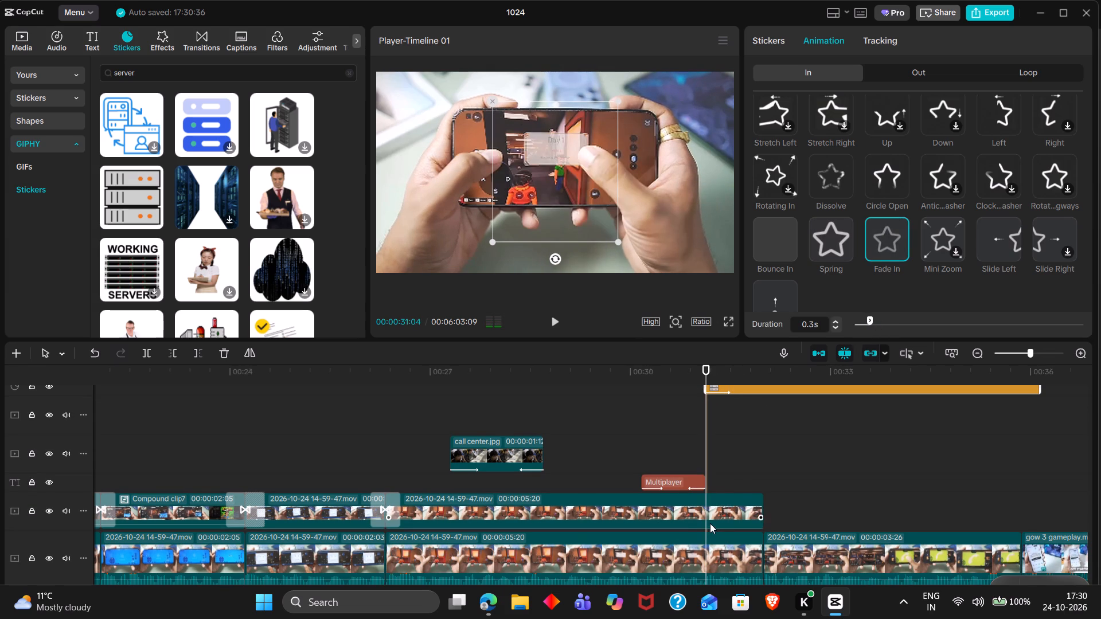
click(1073, 295)
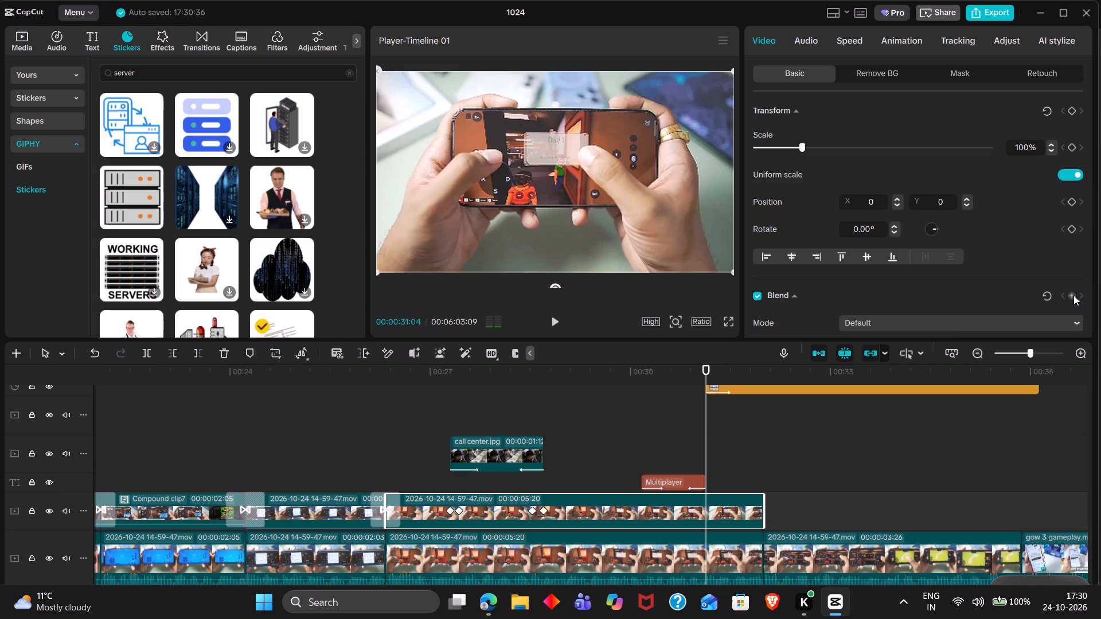
triple_click(715, 375)
click(715, 375)
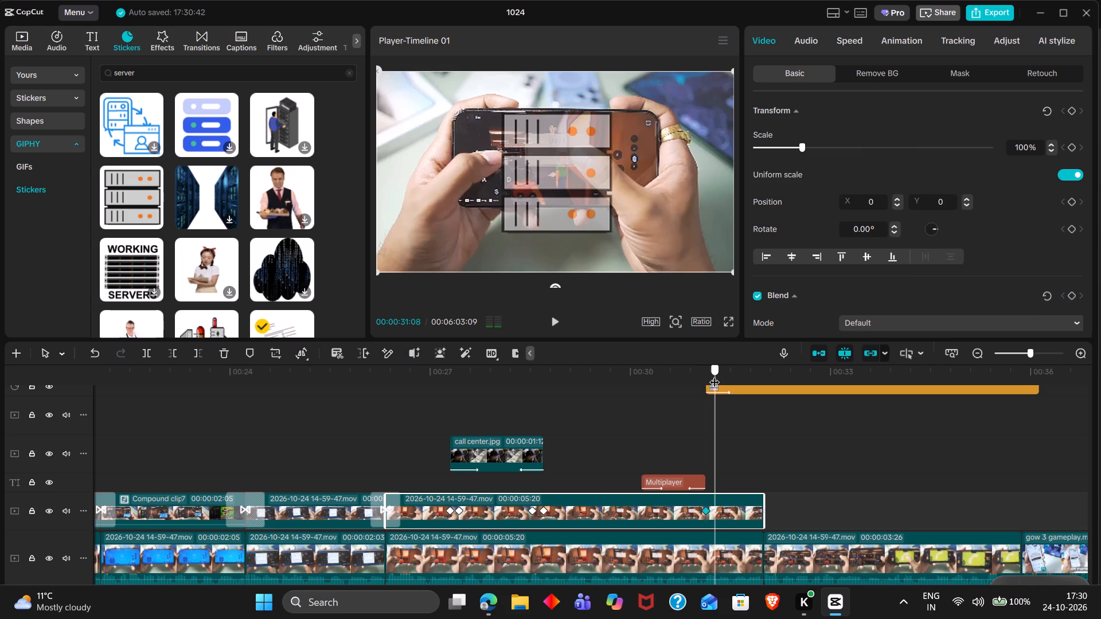
scroll(836, 275, down, 1)
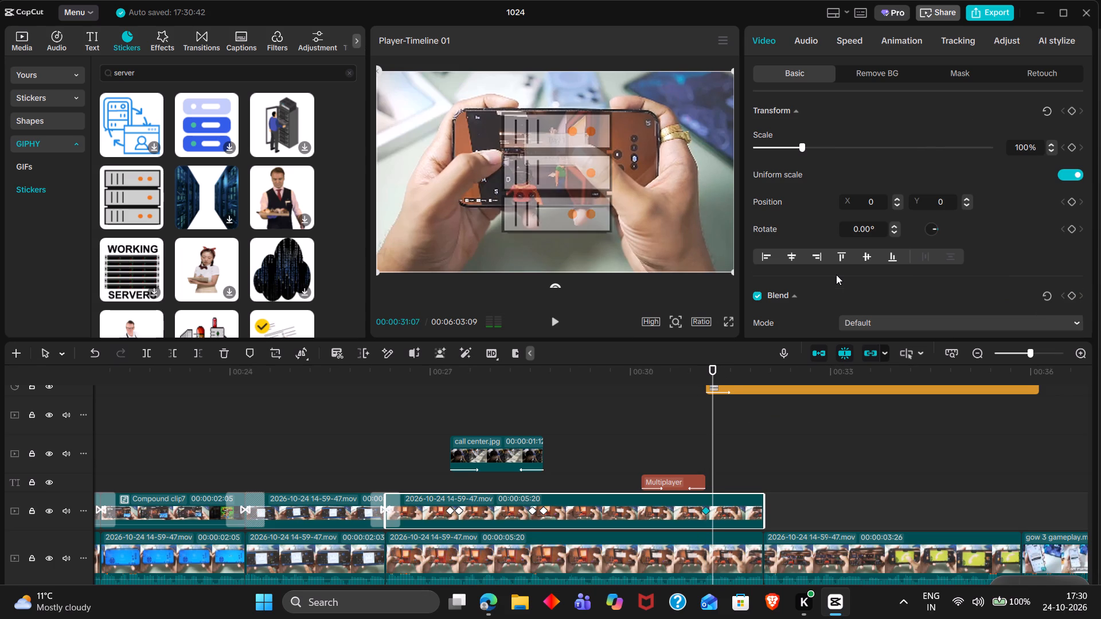
scroll(836, 275, down, 1)
click(861, 234)
drag(861, 234, 833, 233)
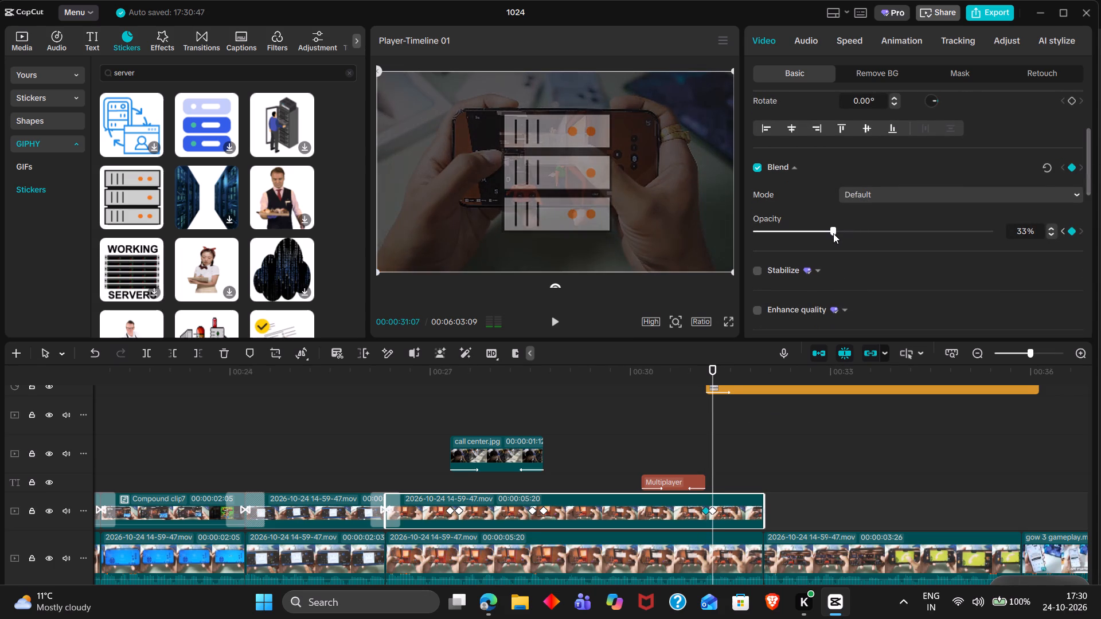
Set the server sticker's Fade In duration to 0.2 s and check the fade between 00:00:31:04 and 00:00:31:07.
click(770, 389)
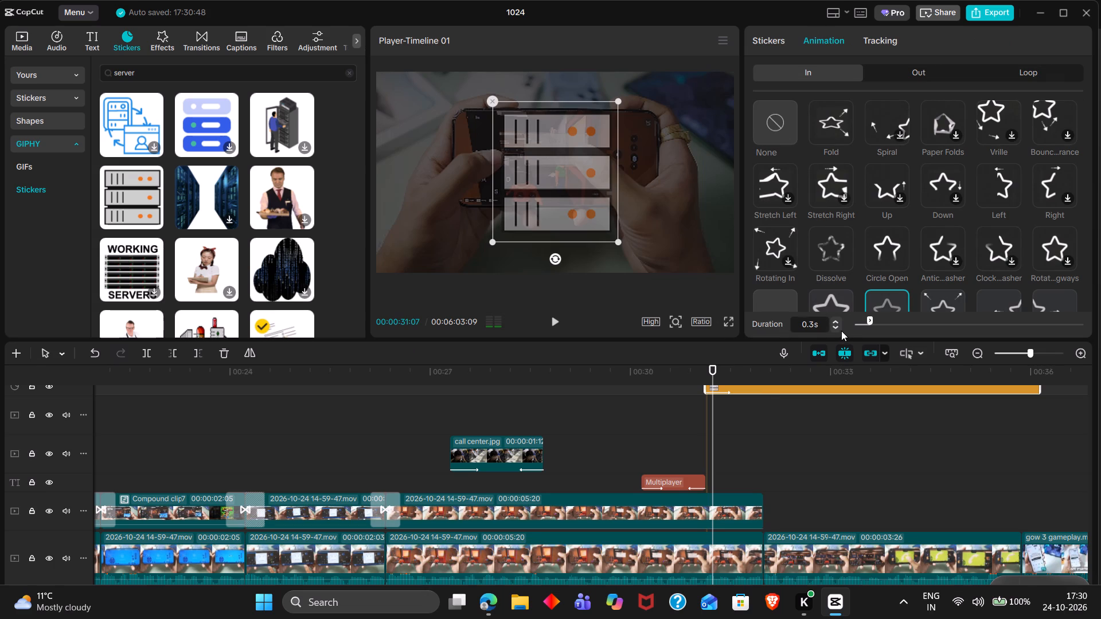
click(839, 328)
click(704, 377)
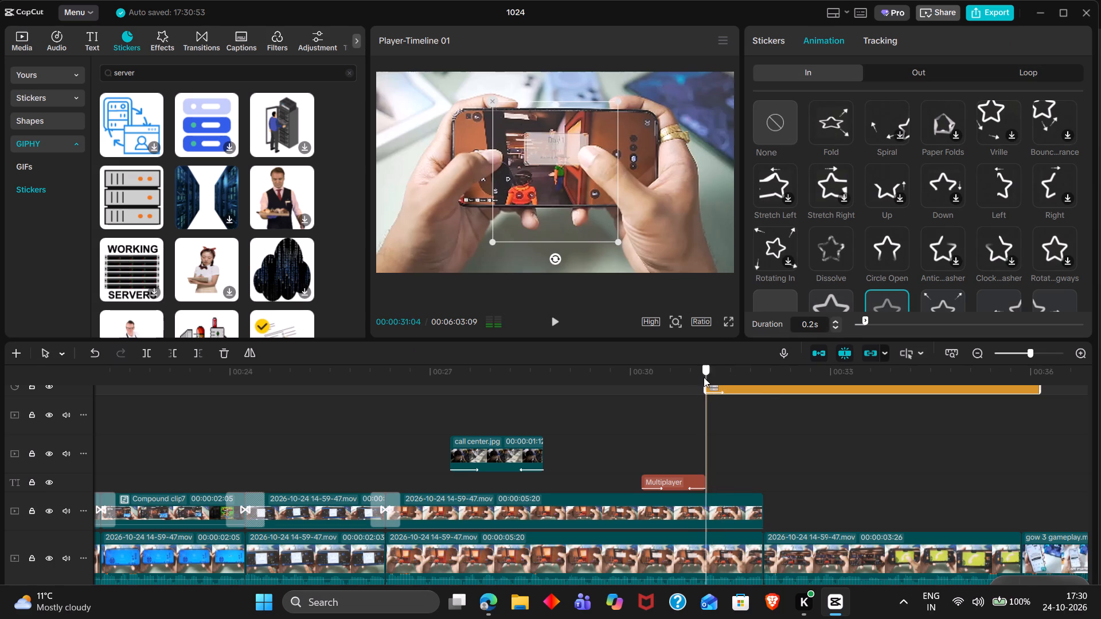
drag(704, 377, 709, 375)
drag(709, 375, 712, 373)
drag(712, 373, 713, 370)
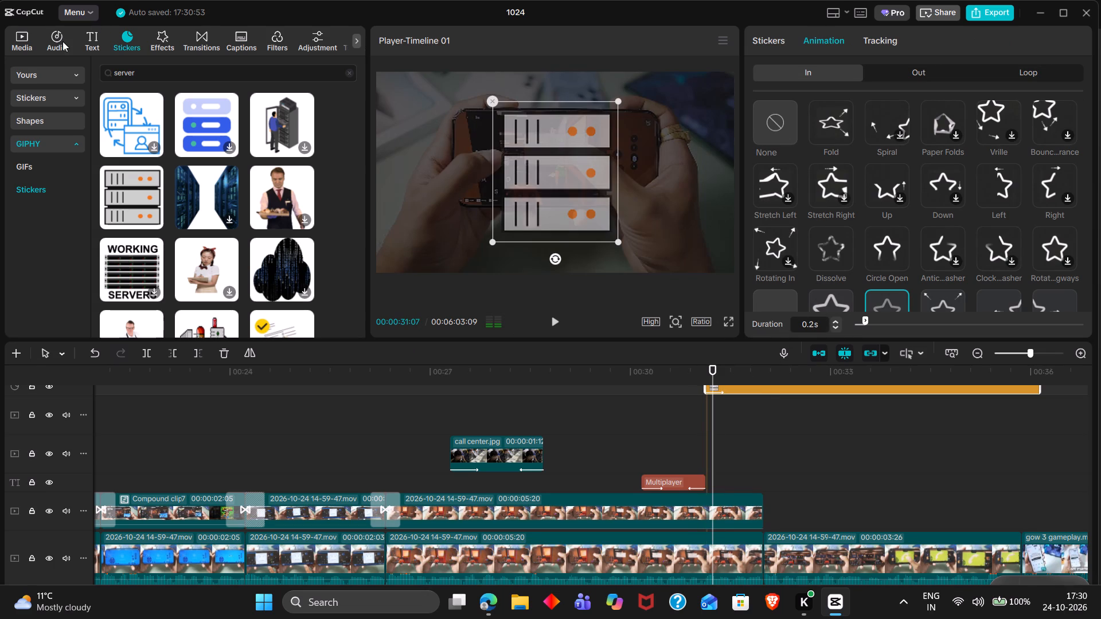
Add the "pop! (tapping the mouth with a hand)" sound effect to the existing effects track near the server sticker's start and play it back.
double_click(63, 41)
click(146, 70)
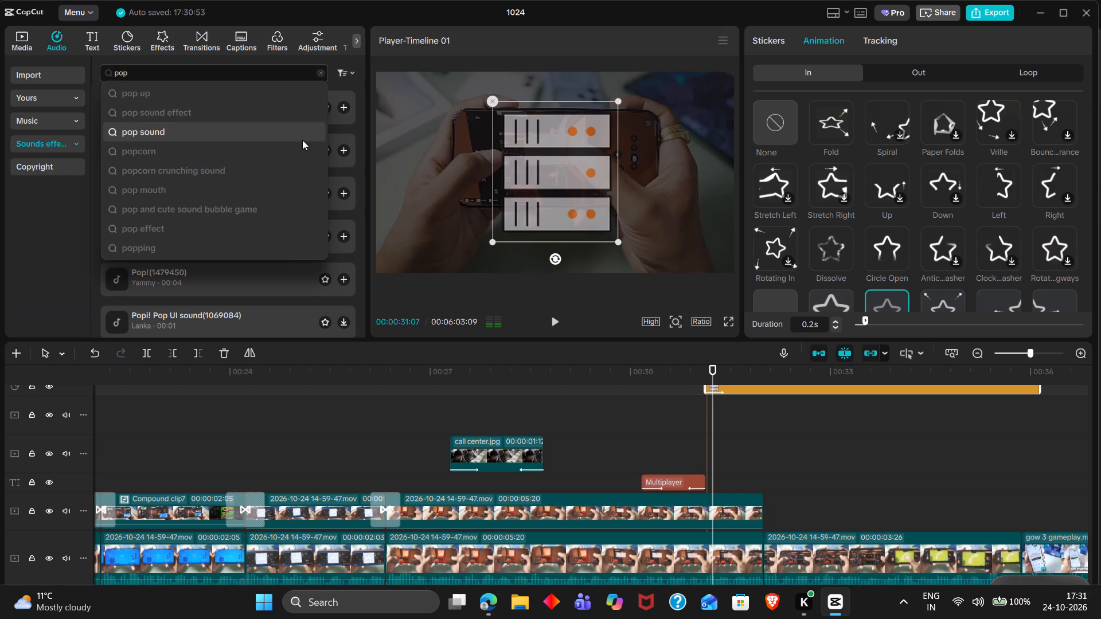
click(335, 100)
drag(245, 100, 717, 426)
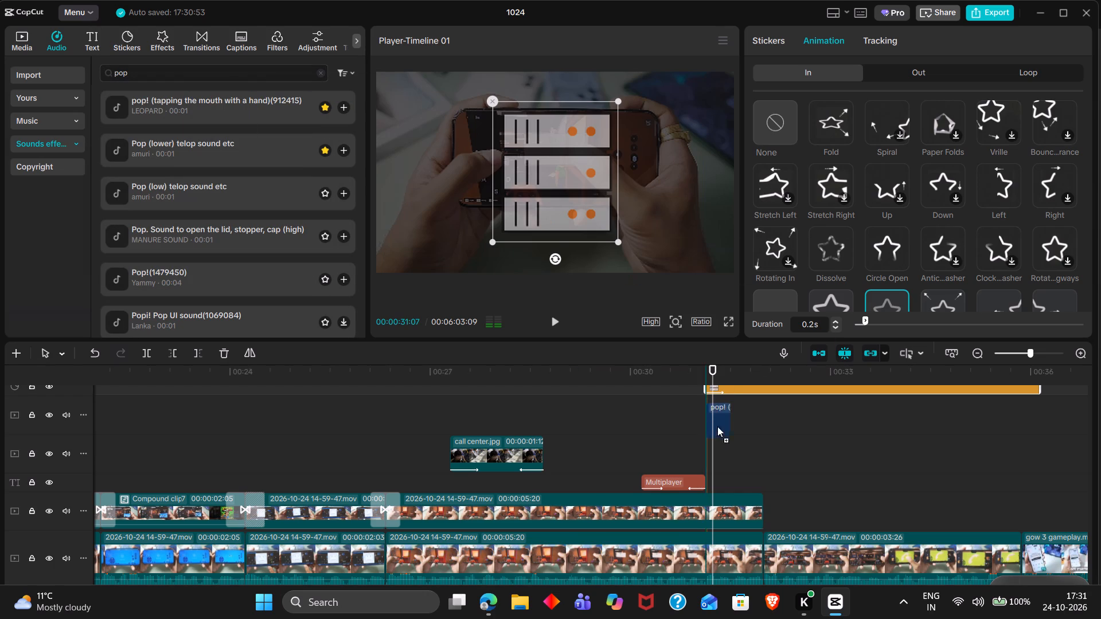
drag(717, 426, 706, 430)
scroll(706, 430, down, 2)
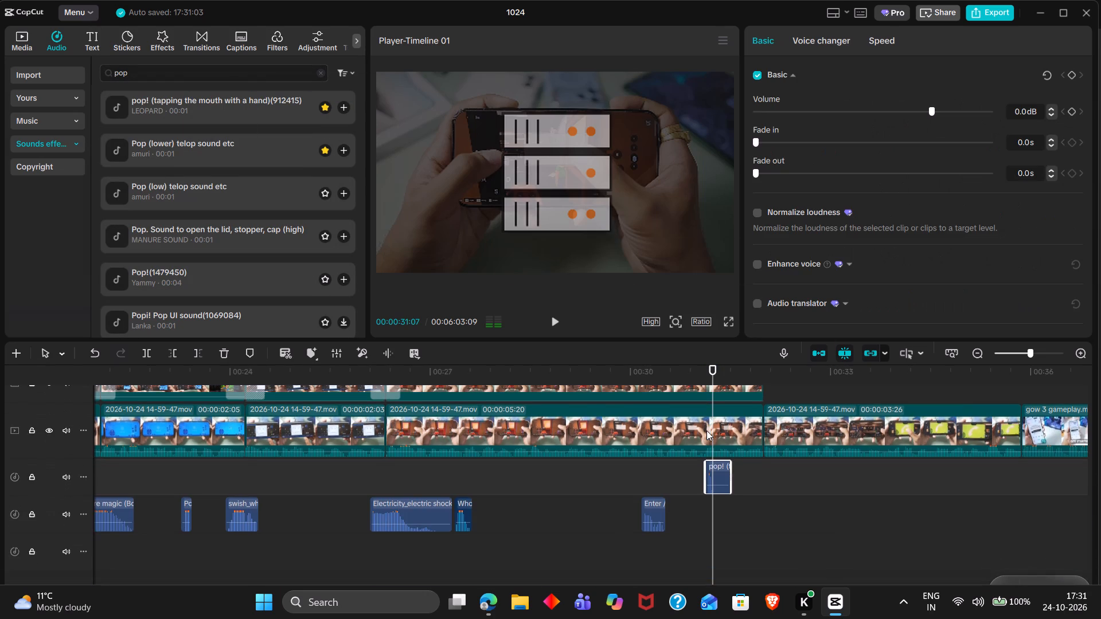
drag(716, 474, 719, 507)
key(space)
key(space)
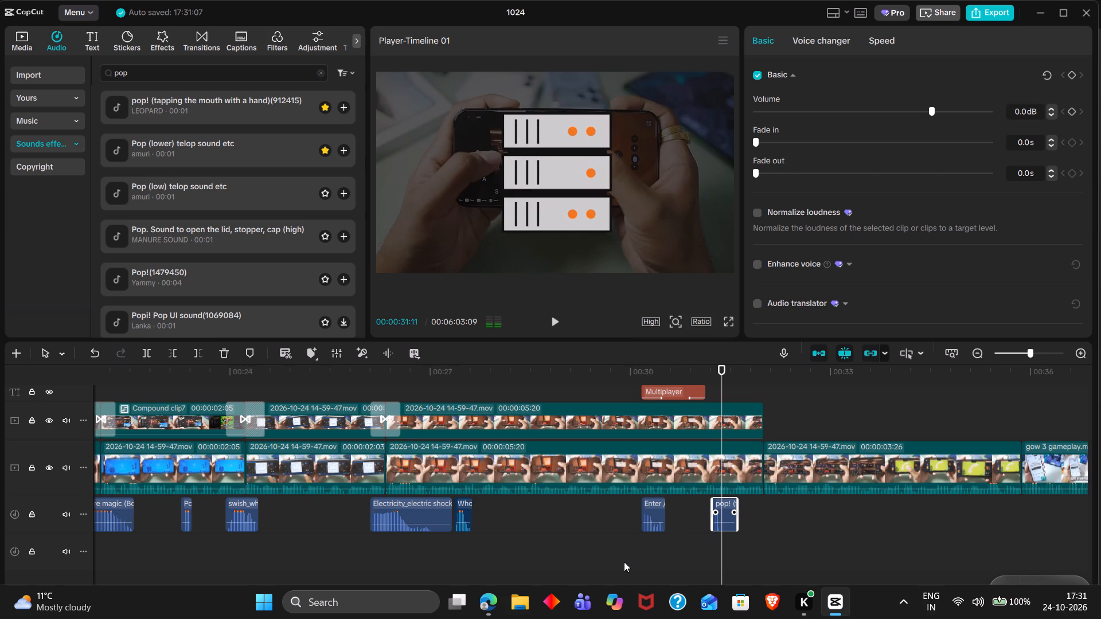
double_click(624, 562)
key(space)
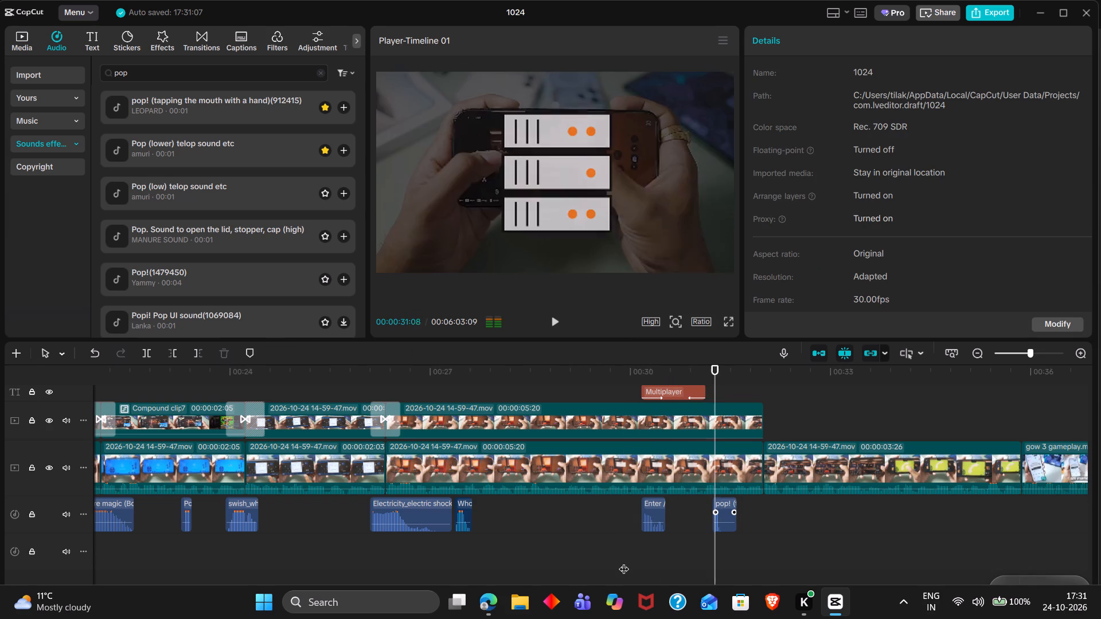
key(space)
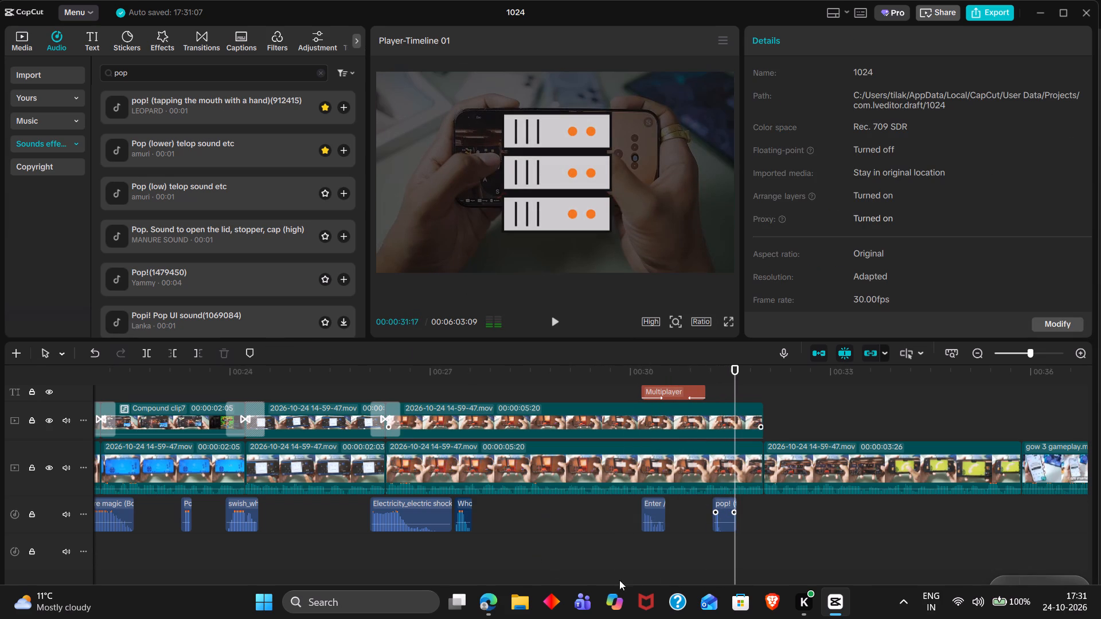
Duplicate the Multiplayer title at 00:00:31:17 on its track and change the copy's text to "Servers".
scroll(731, 486, up, 1)
click(685, 459)
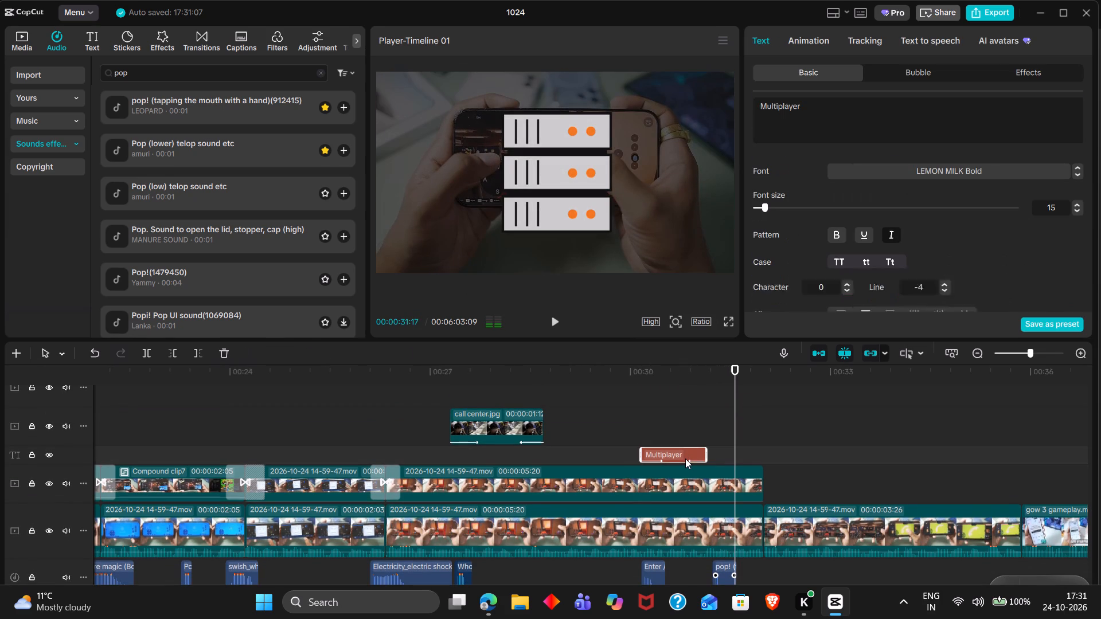
key(ctrl+c)
key(ctrl+v)
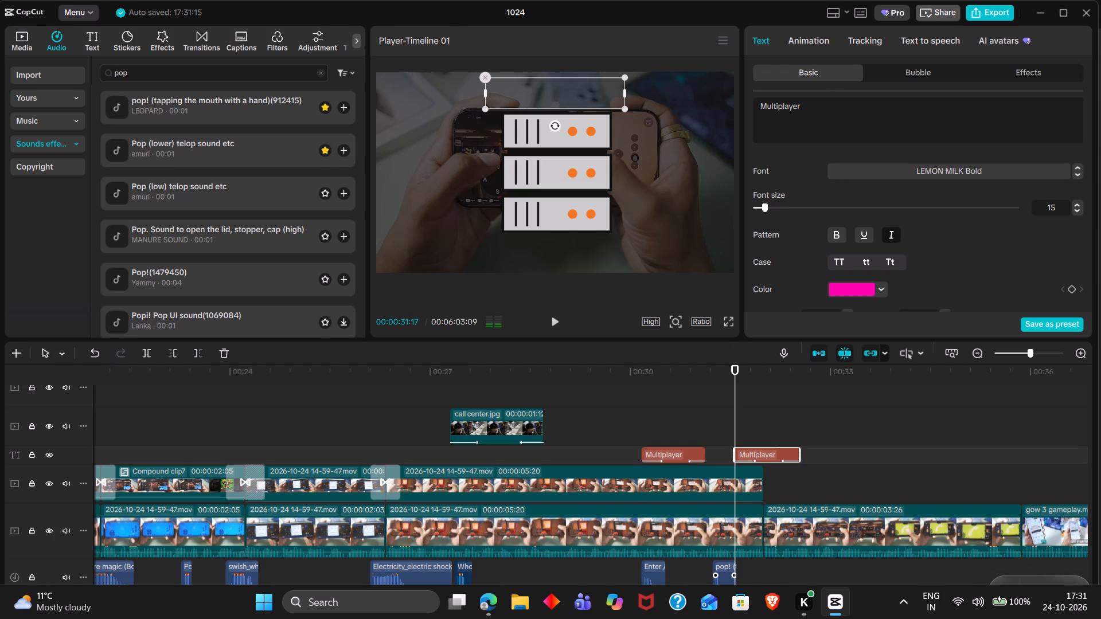
double_click(821, 110)
text(Servers)
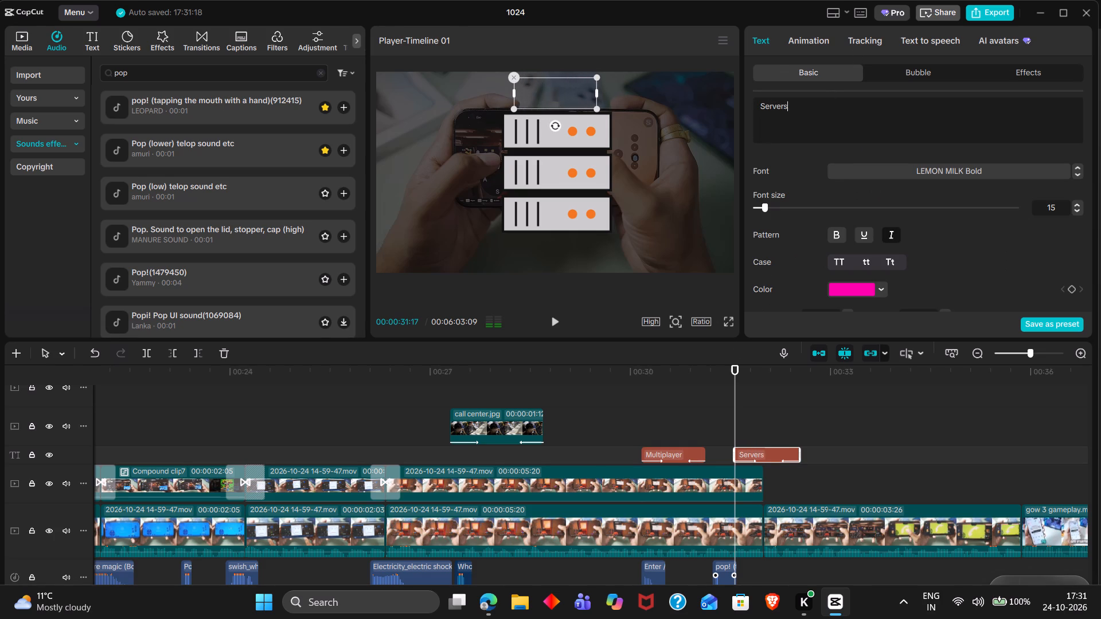
Paste a copy of the Multiplayer title's Enter sound effect at 00:00:31:17, beneath the Servers title.
scroll(754, 429, down, 1)
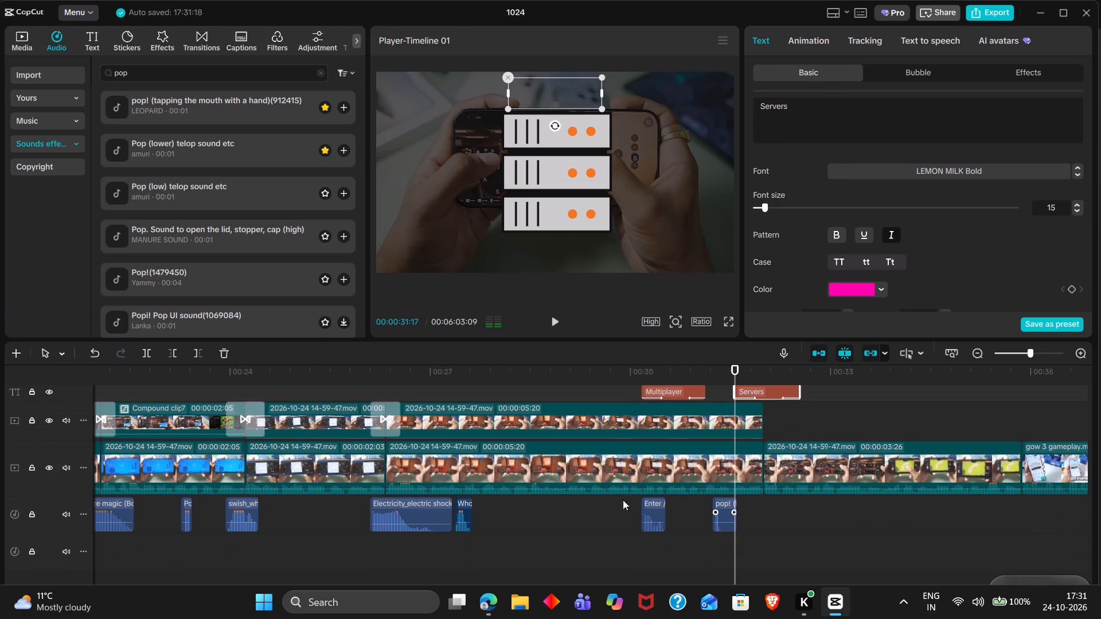
click(647, 508)
key(ctrl+c)
key(ctrl+v)
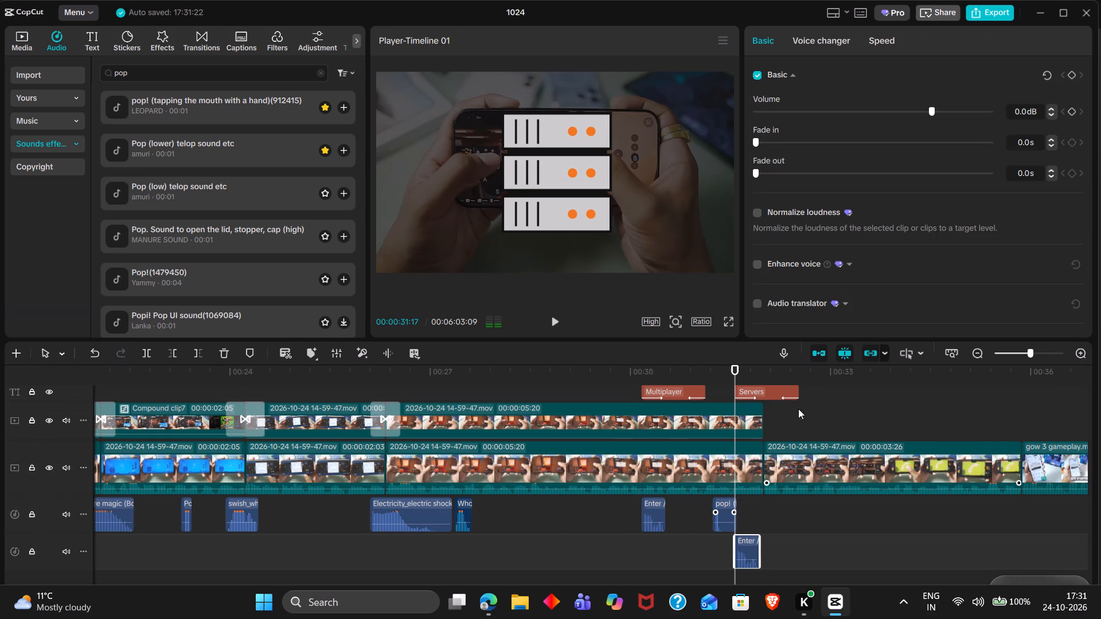
Move the Servers title and its Enter sound effect to start at 00:00:31:11, and play back the section.
drag(755, 394, 748, 394)
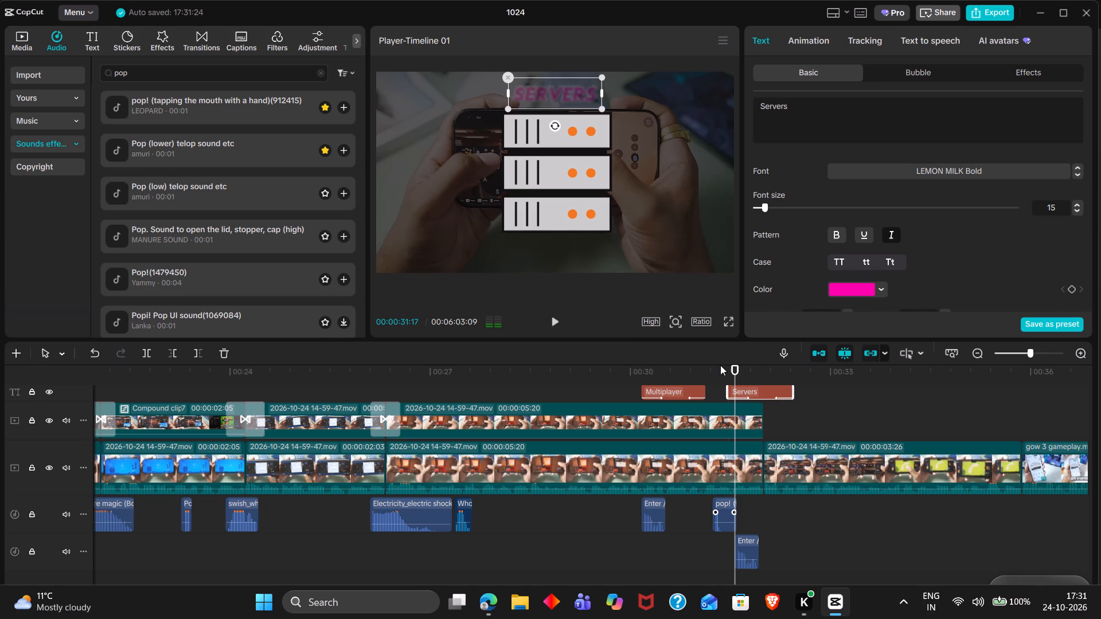
double_click(722, 369)
drag(739, 387, 733, 389)
drag(747, 551, 739, 550)
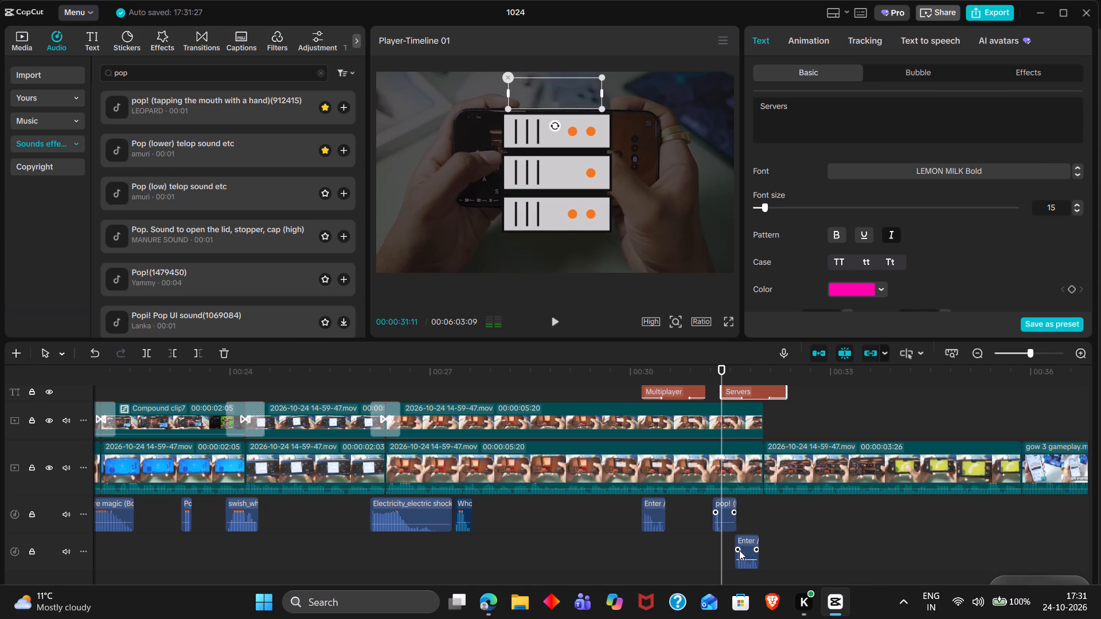
drag(739, 550, 737, 550)
double_click(620, 539)
key(space)
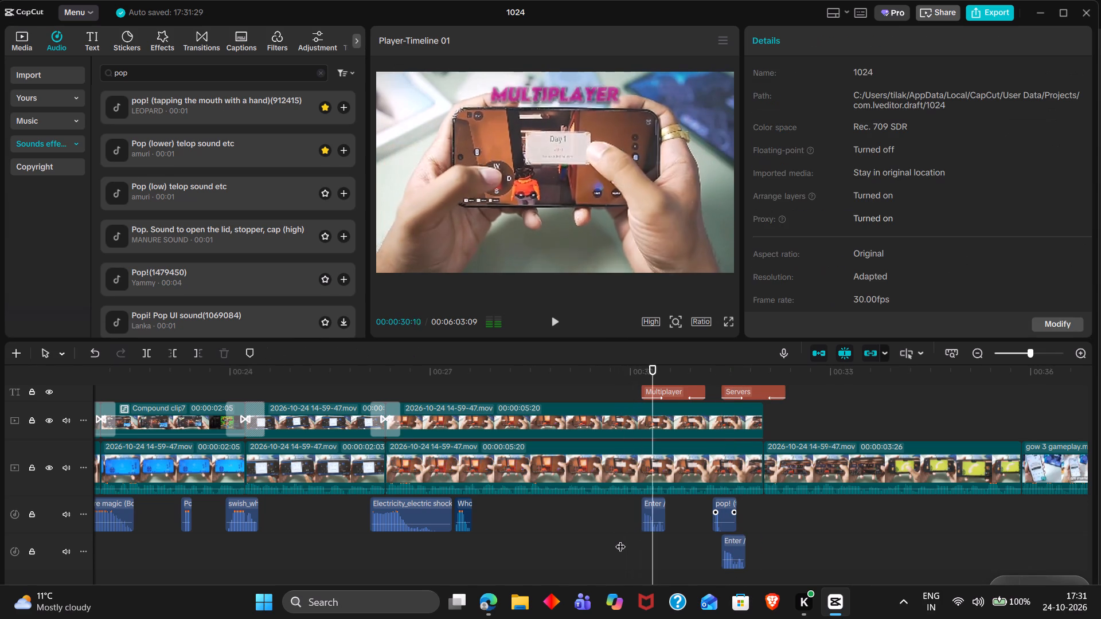
key(space)
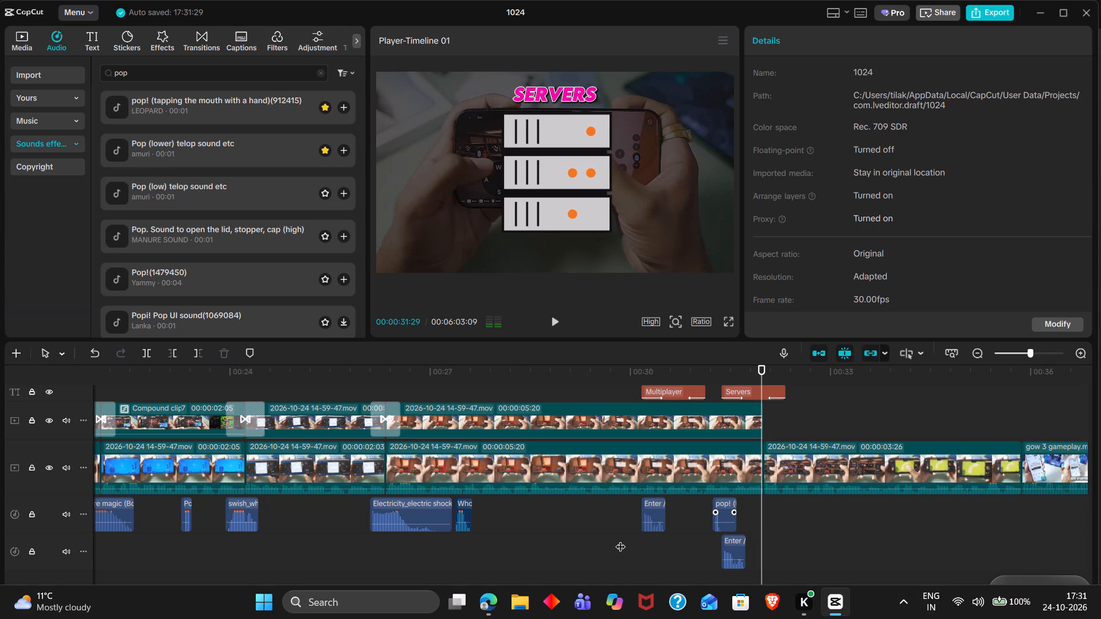
Remove the Servers title's Out animation and trim the title's end to 00:00:32:00.
click(764, 374)
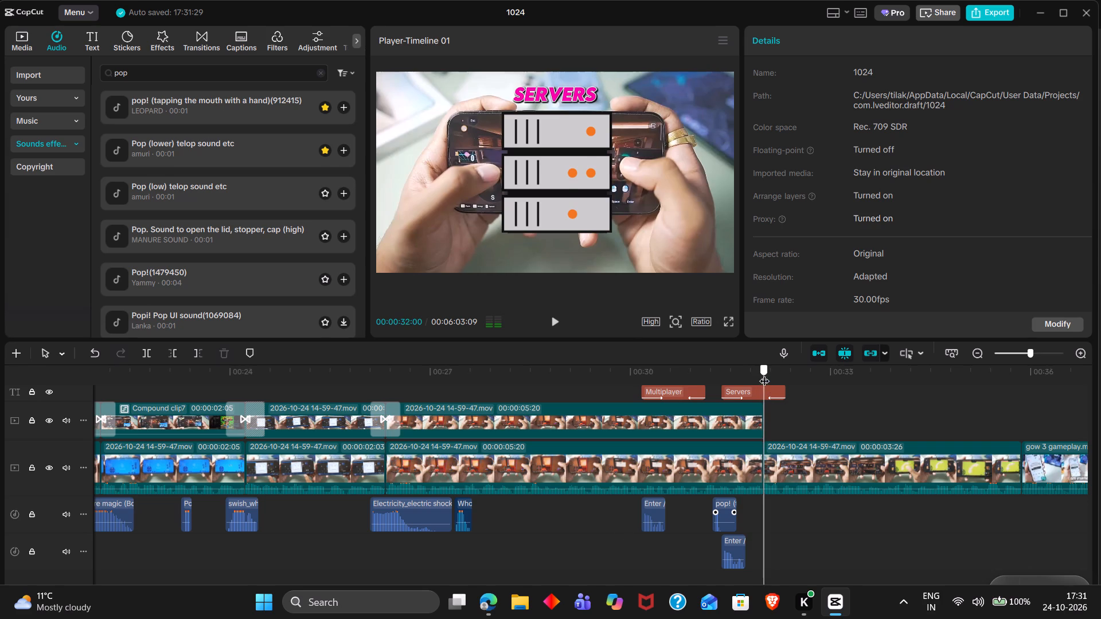
click(767, 387)
click(811, 36)
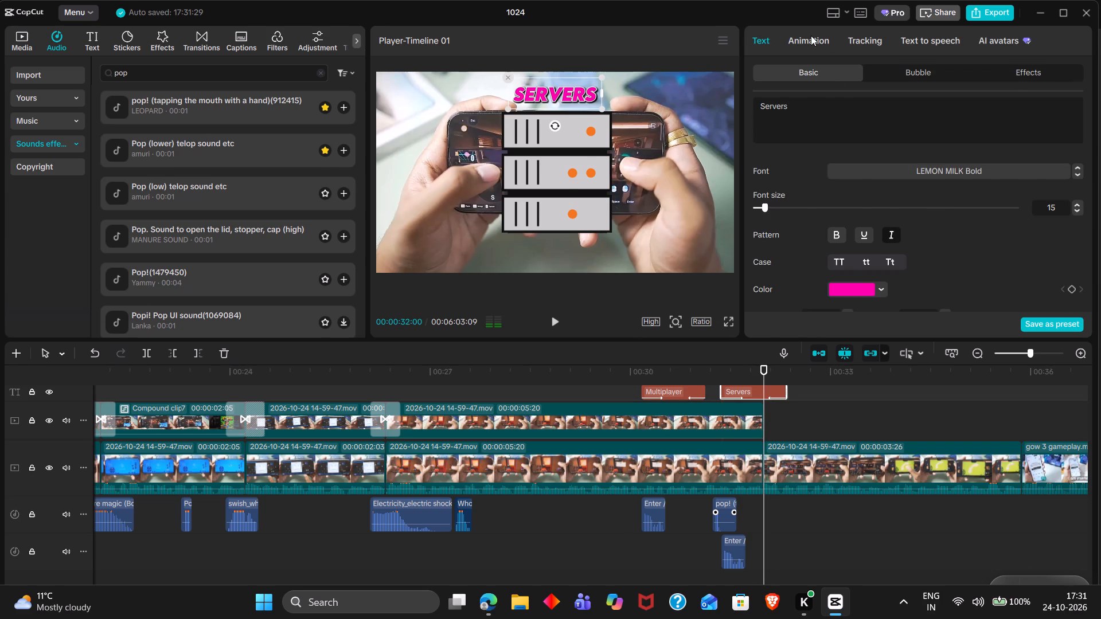
double_click(762, 172)
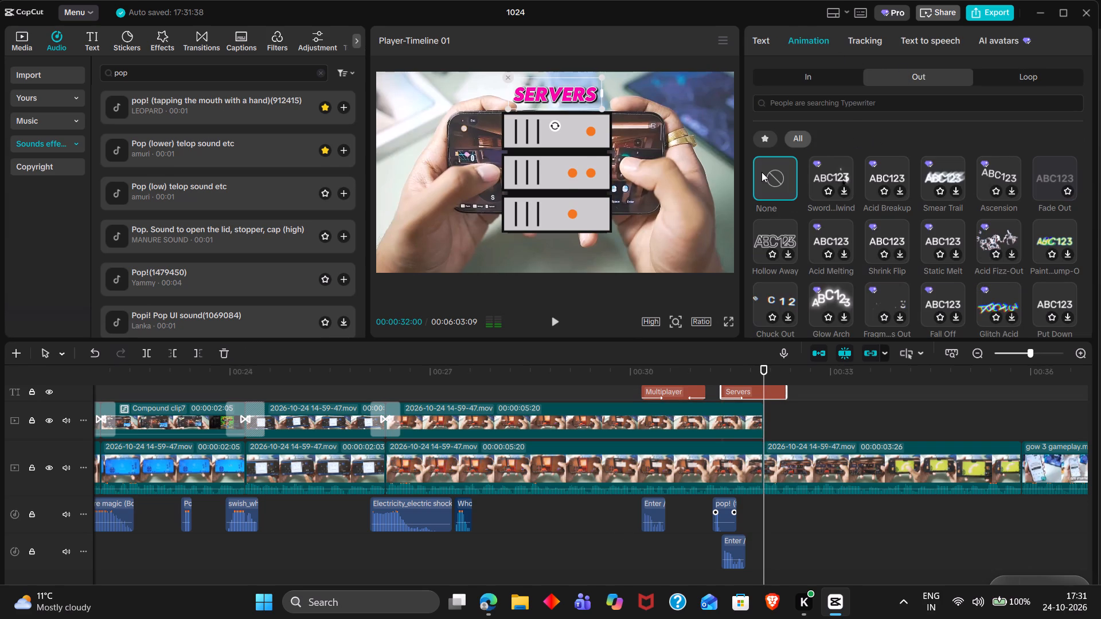
key(w)
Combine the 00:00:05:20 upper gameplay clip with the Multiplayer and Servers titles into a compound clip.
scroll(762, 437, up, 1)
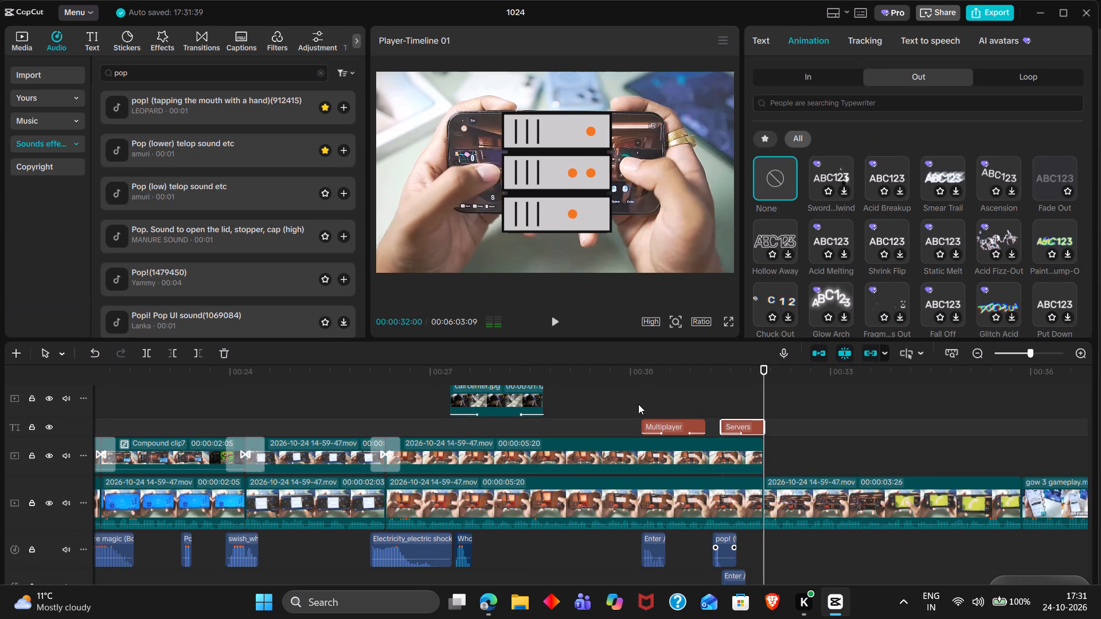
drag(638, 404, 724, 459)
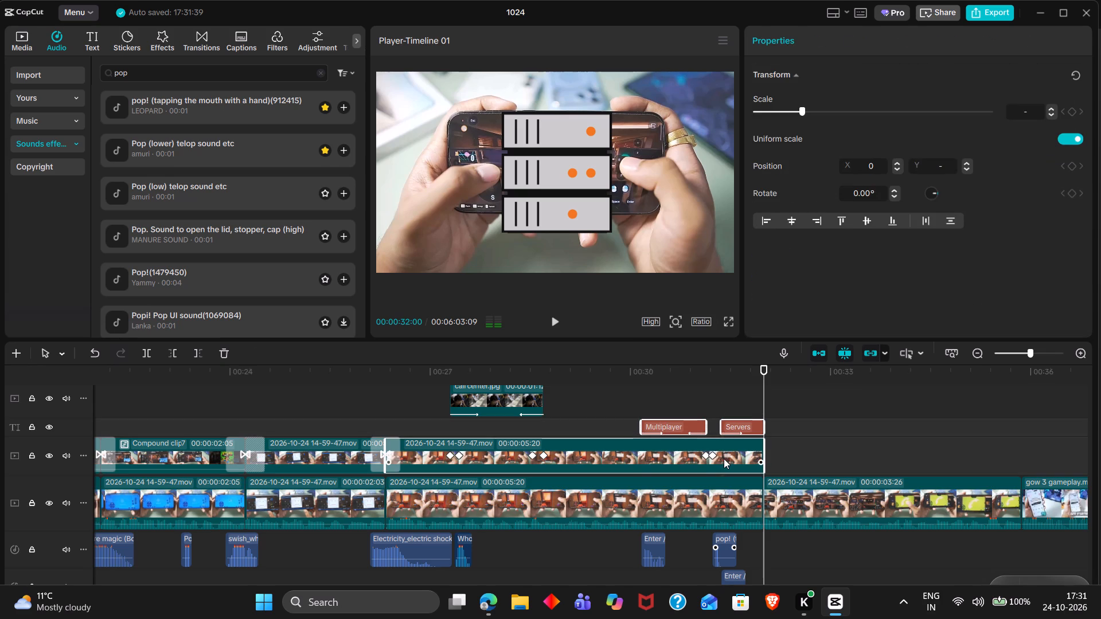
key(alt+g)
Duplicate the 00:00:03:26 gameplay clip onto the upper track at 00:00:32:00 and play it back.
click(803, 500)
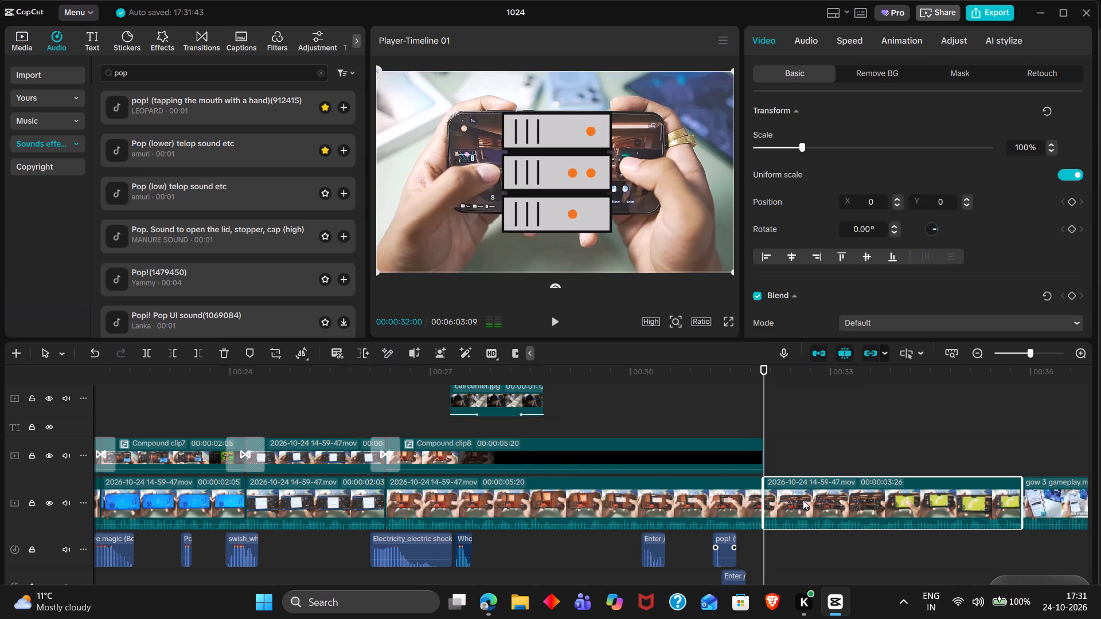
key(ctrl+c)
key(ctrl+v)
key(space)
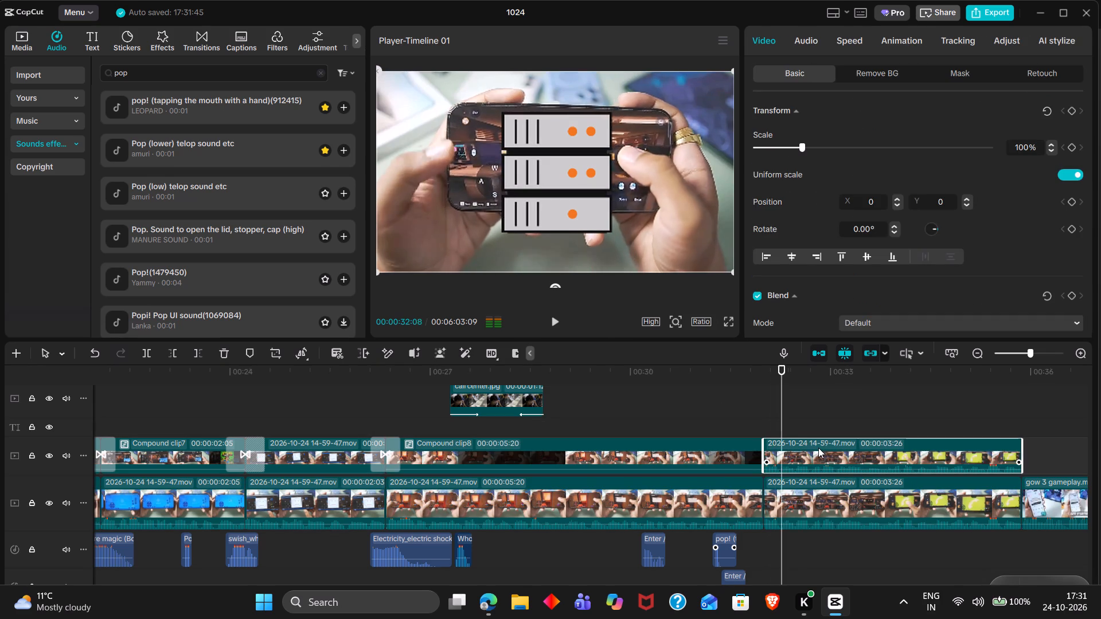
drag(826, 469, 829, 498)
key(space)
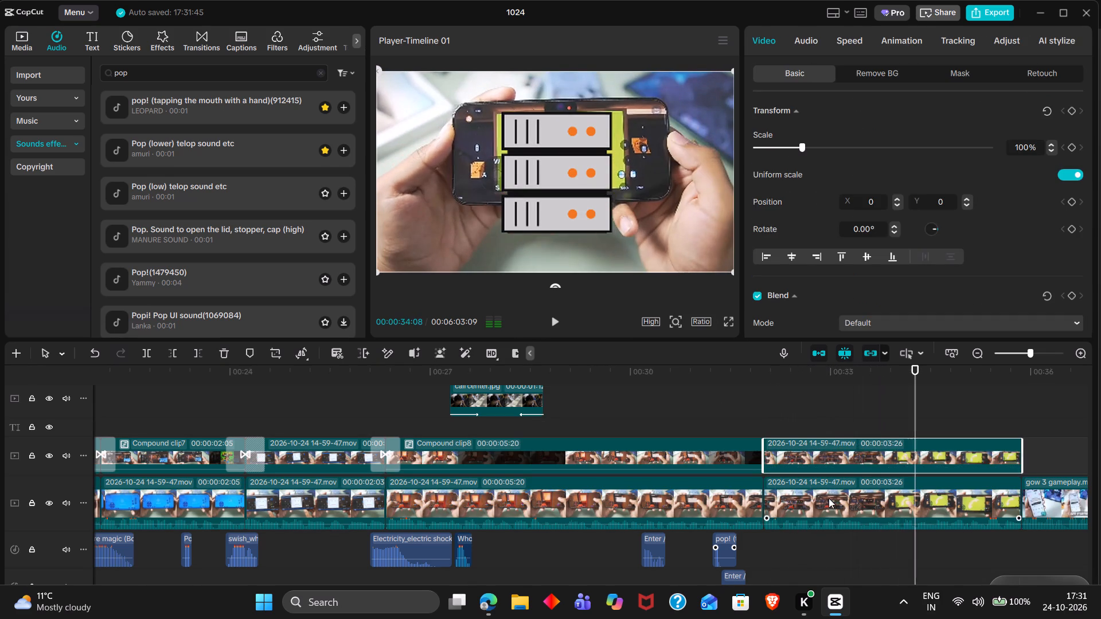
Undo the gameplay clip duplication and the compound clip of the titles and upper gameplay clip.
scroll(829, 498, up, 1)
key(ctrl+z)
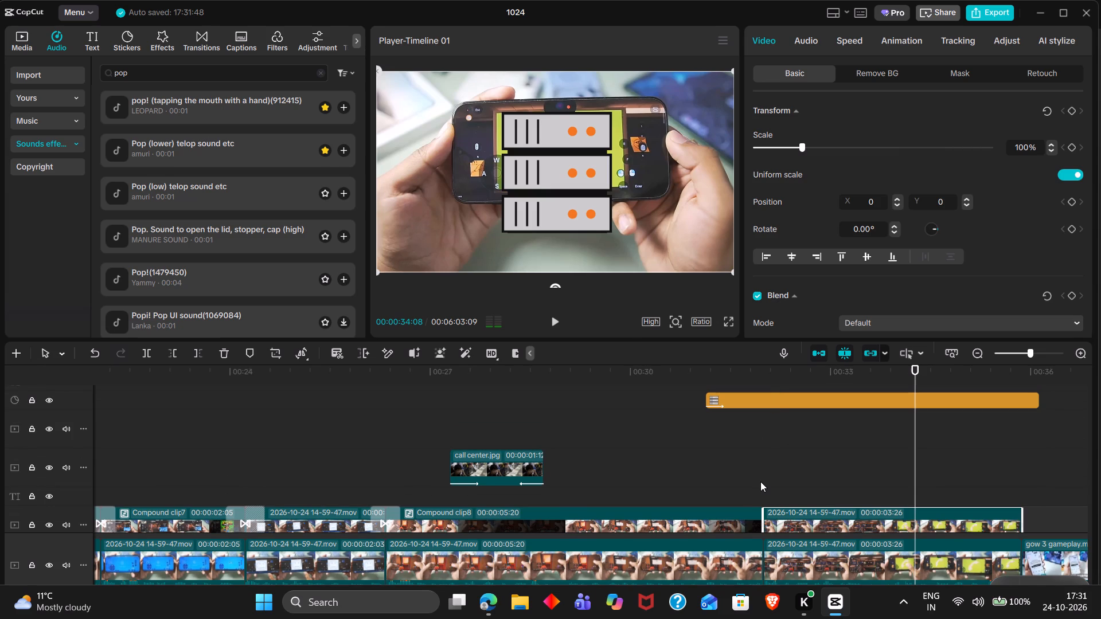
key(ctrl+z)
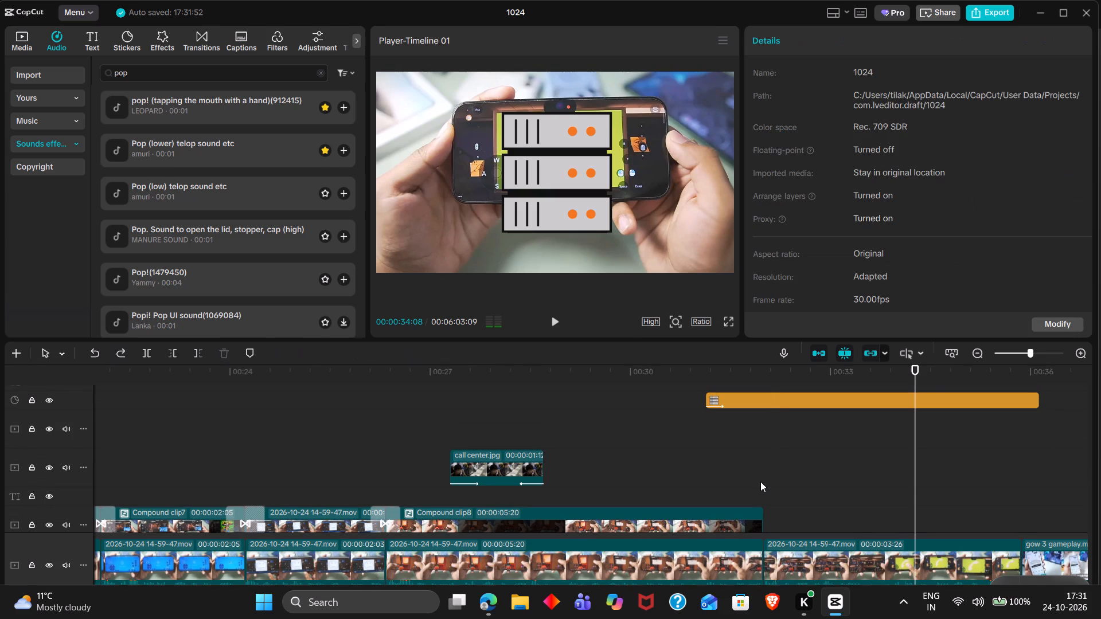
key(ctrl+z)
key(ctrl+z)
Trim the server sticker's end to 00:00:32:00, where the upper gameplay clip ends.
scroll(760, 481, down, 1)
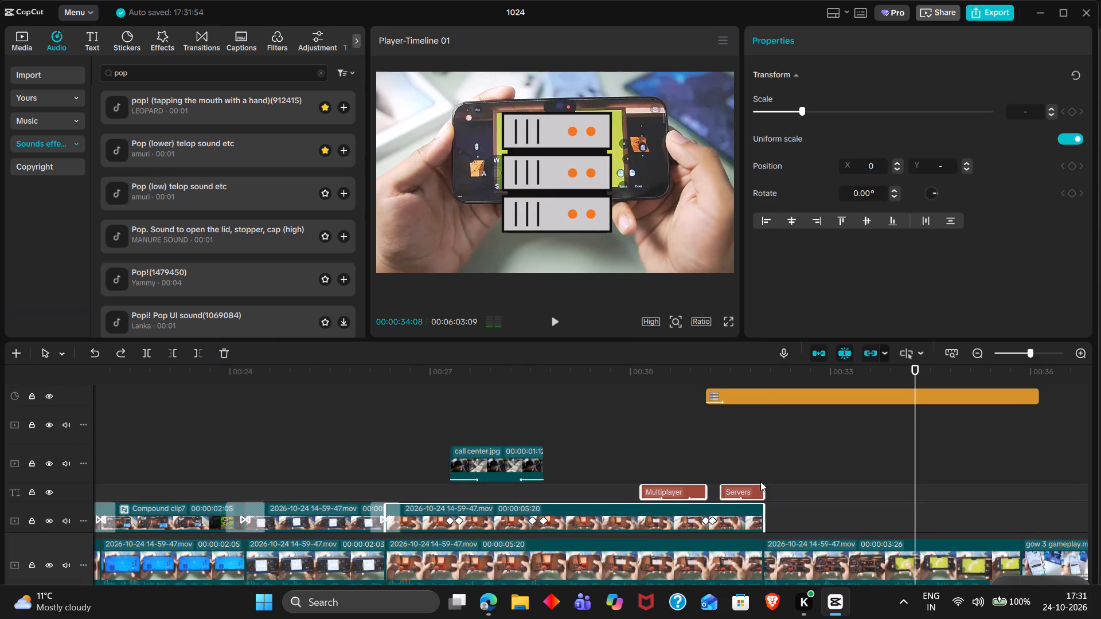
scroll(760, 481, down, 1)
double_click(770, 374)
drag(770, 374, 764, 373)
click(766, 386)
key(w)
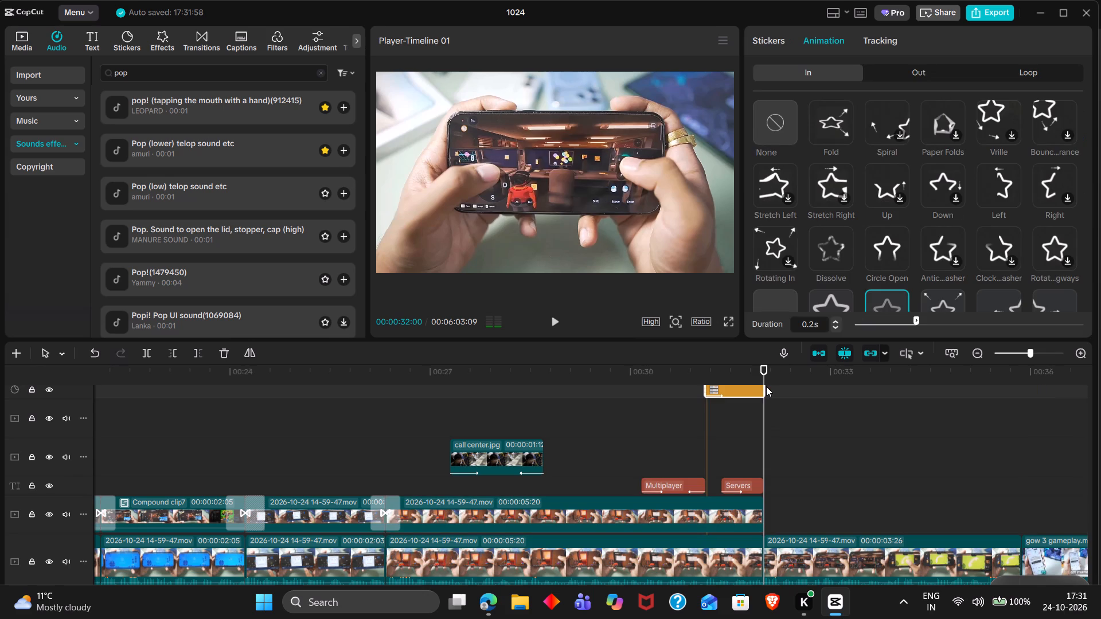
Combine the 00:00:05:20 upper gameplay clip, call center image, Multiplayer and Servers titles, and server sticker into a compound clip.
drag(494, 389, 501, 390)
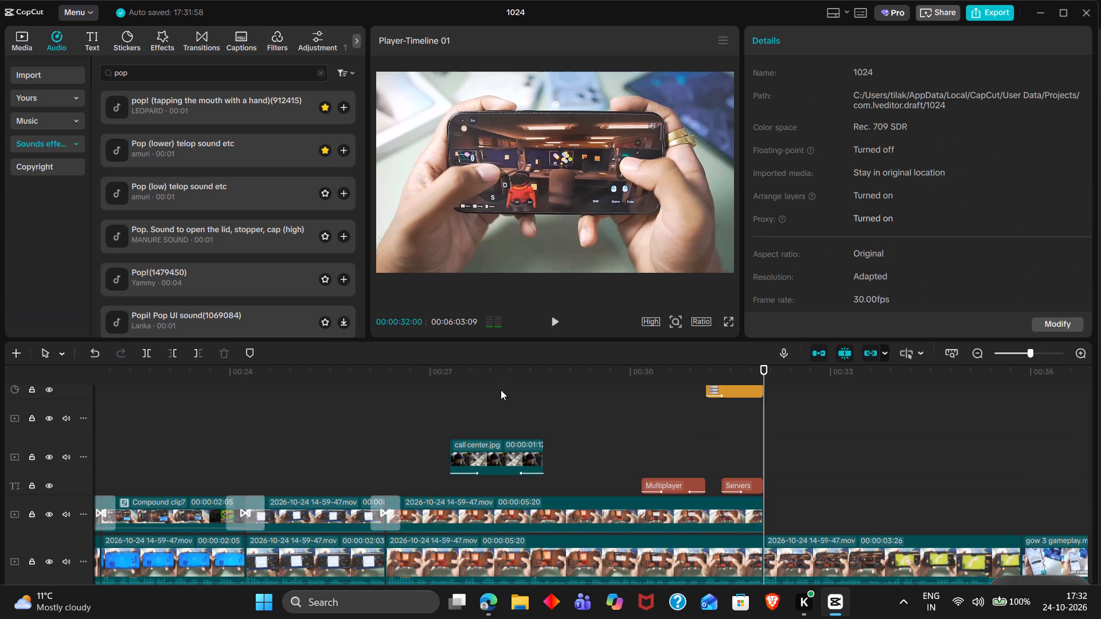
drag(501, 390, 728, 518)
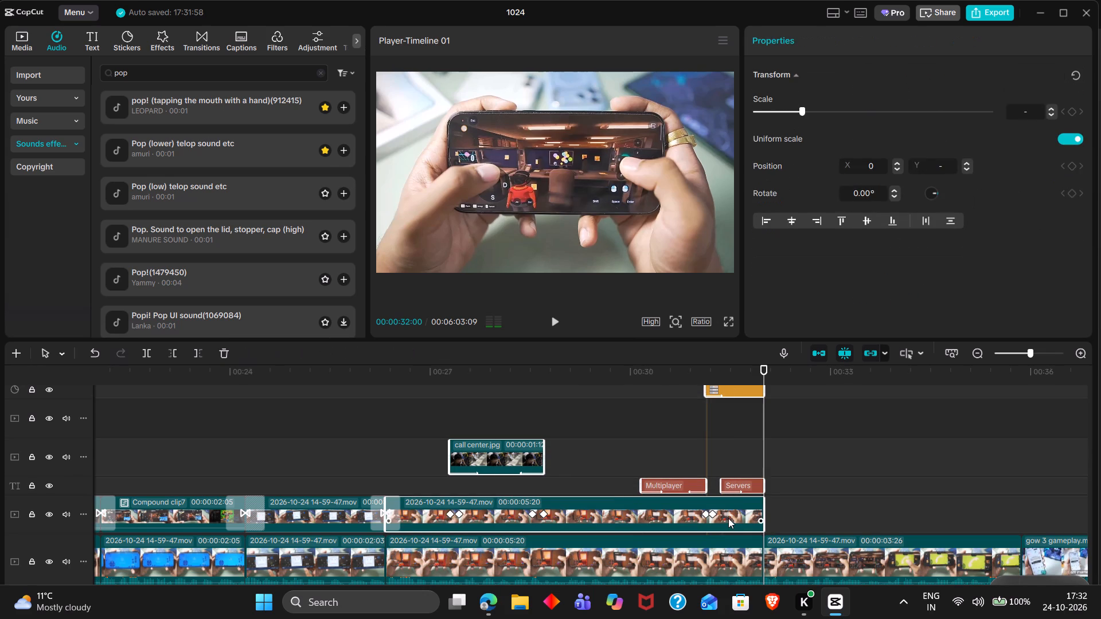
key(alt+g)
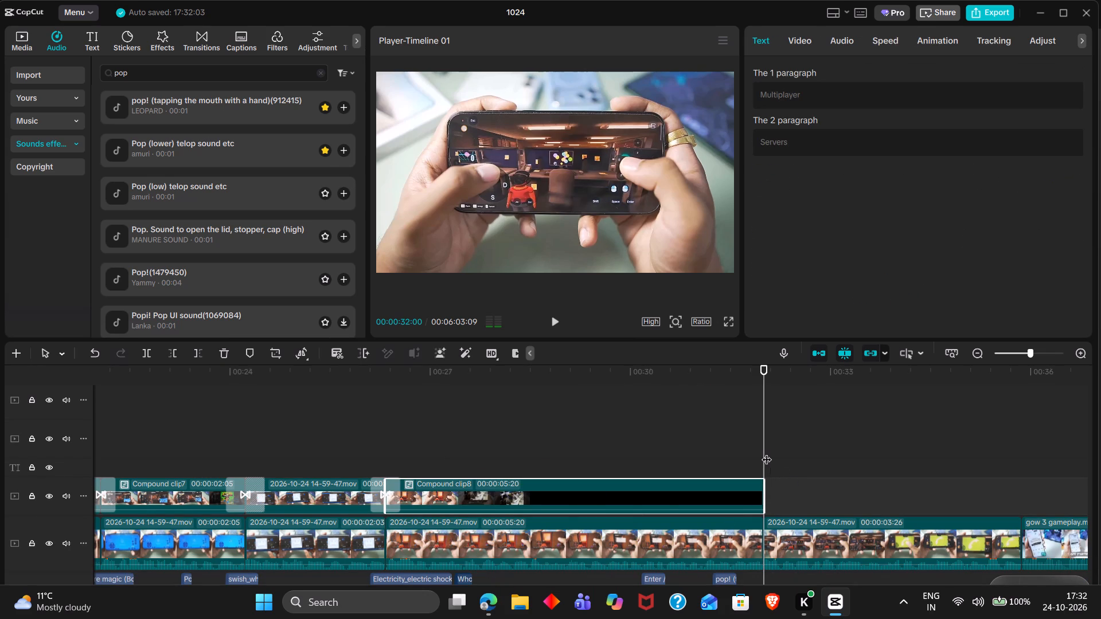
Duplicate the 00:00:03:26 gameplay clip onto the upper track at 00:00:32:00 and play back across the cut from the compound clip.
click(790, 523)
key(ctrl+c)
key(ctrl+v)
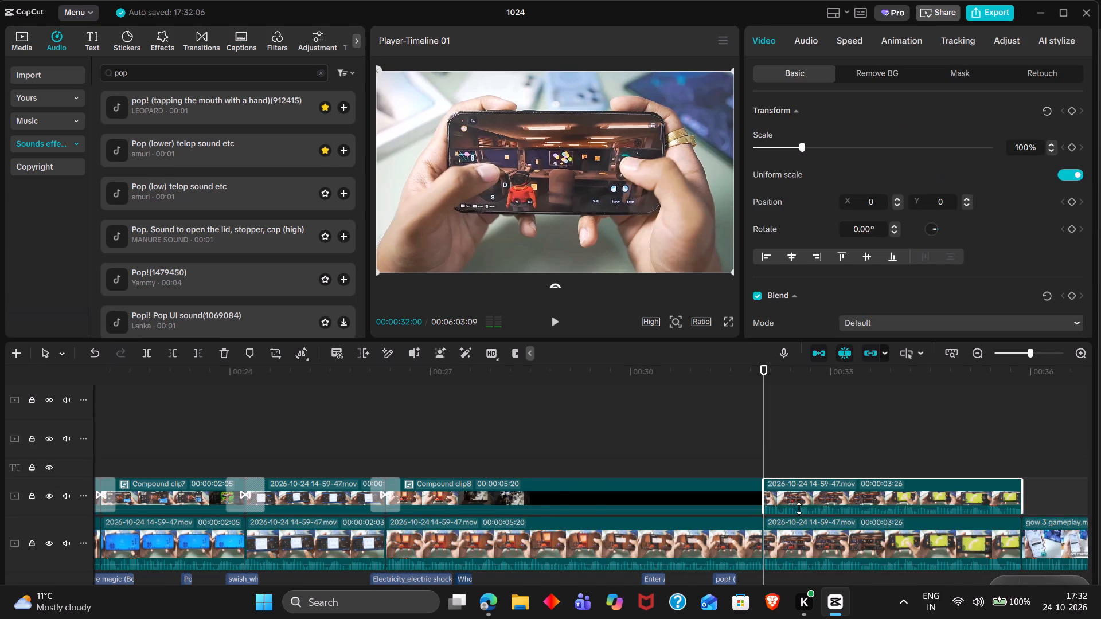
drag(803, 510, 807, 530)
double_click(653, 435)
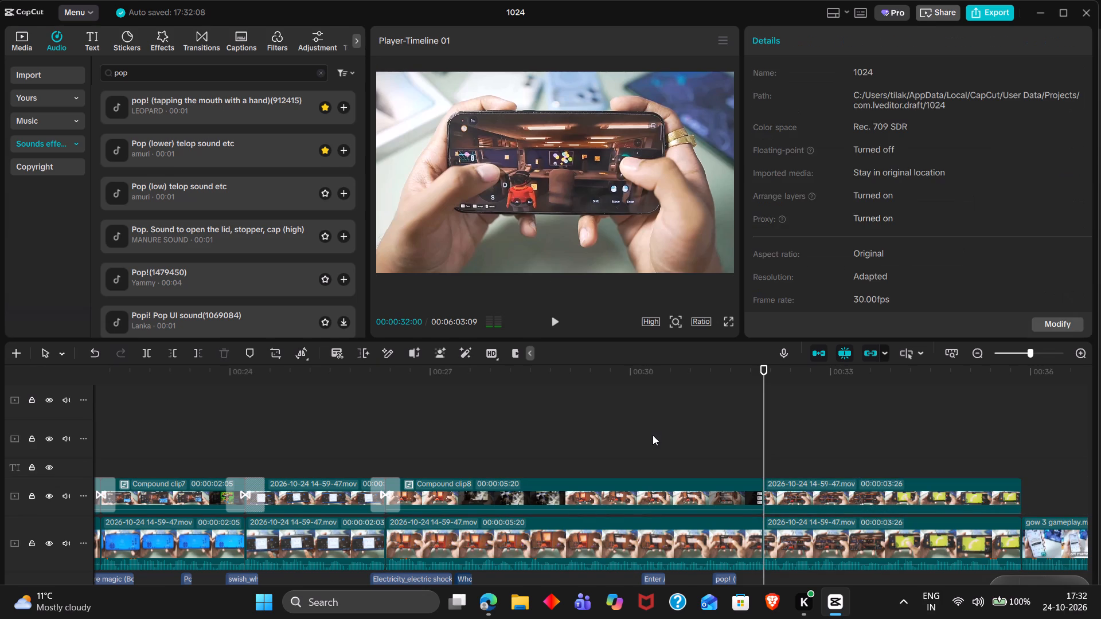
key(space)
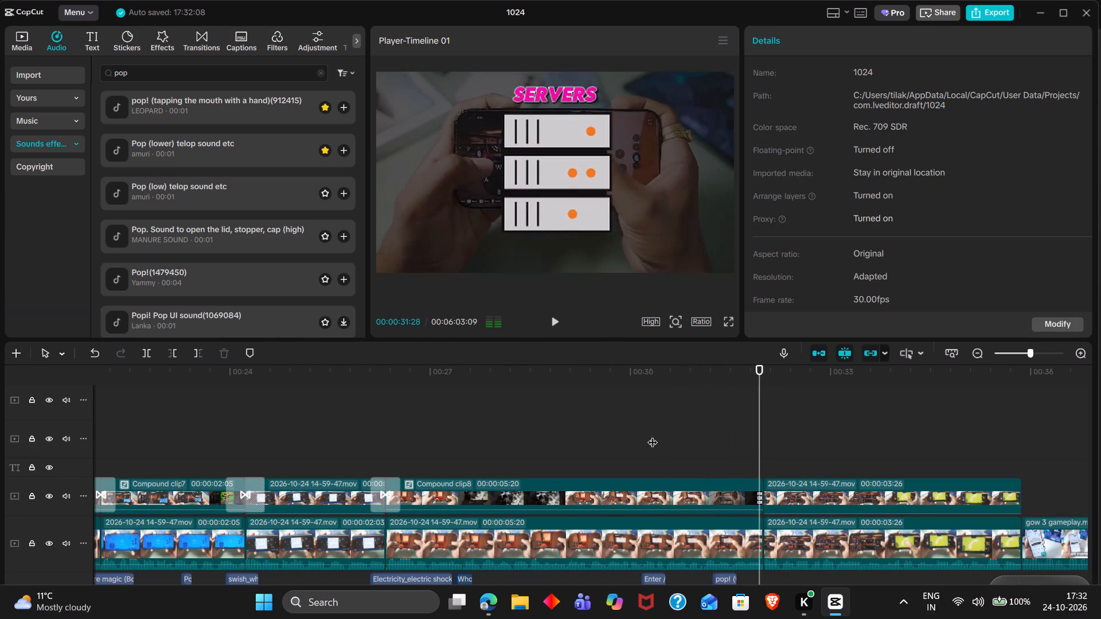
double_click(653, 435)
drag(653, 435, 628, 433)
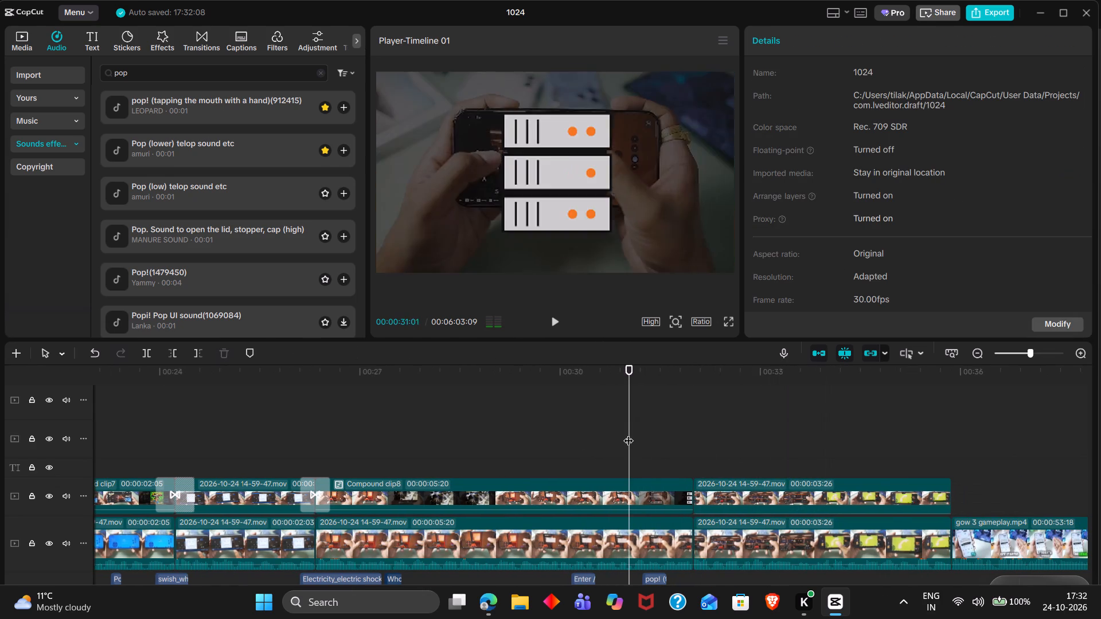
key(space)
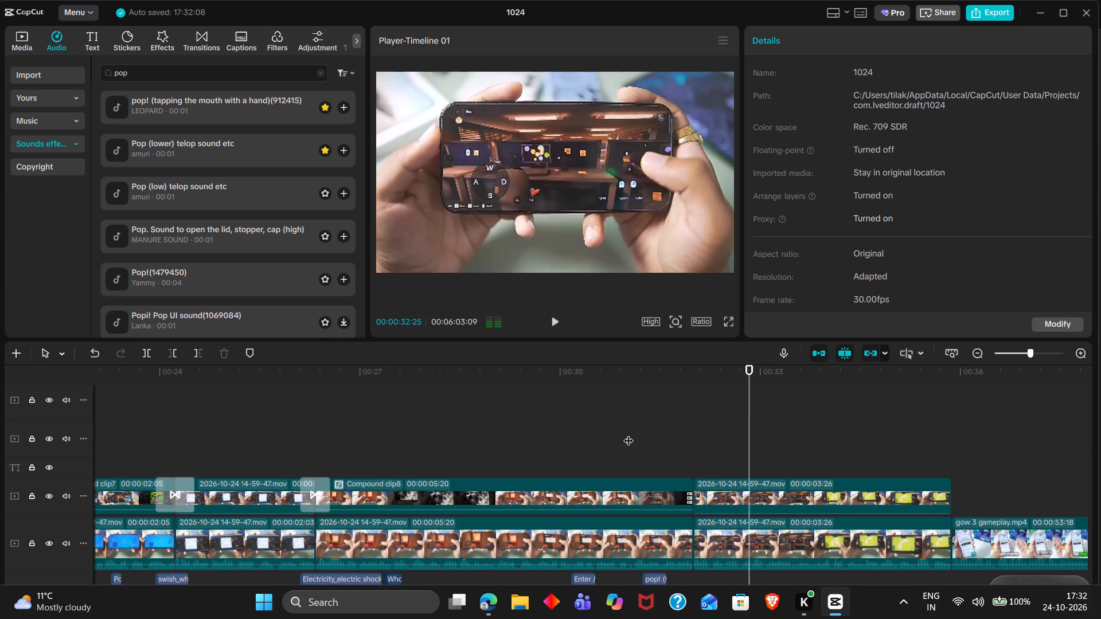
Preview the duplicated 00:00:03:26 gameplay clip to its end and delete it from the upper track.
scroll(628, 433, left, 1)
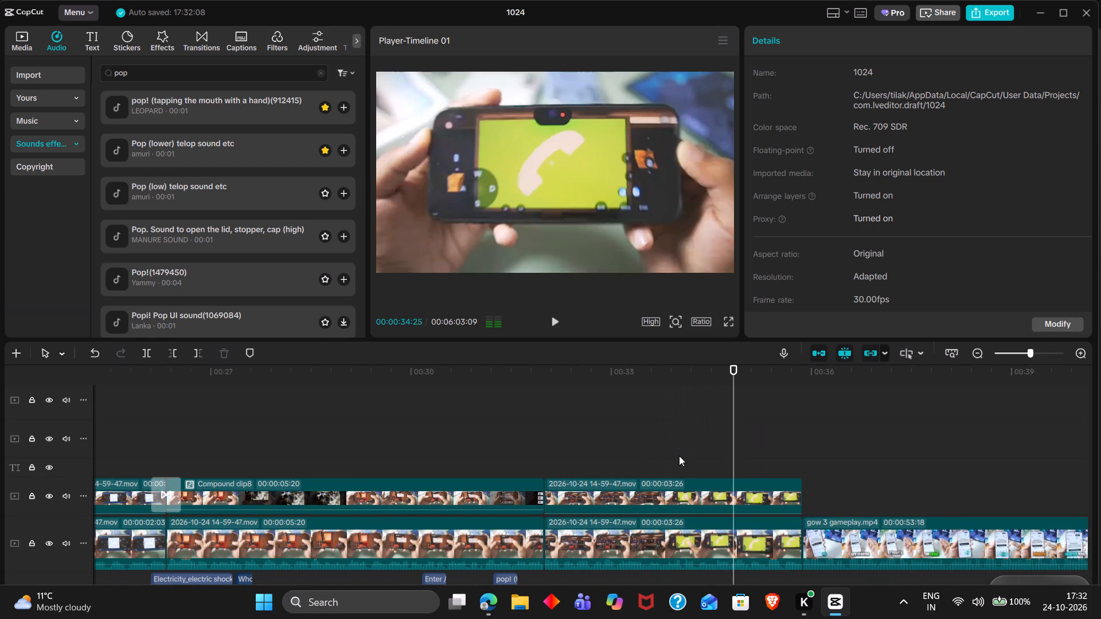
key(space)
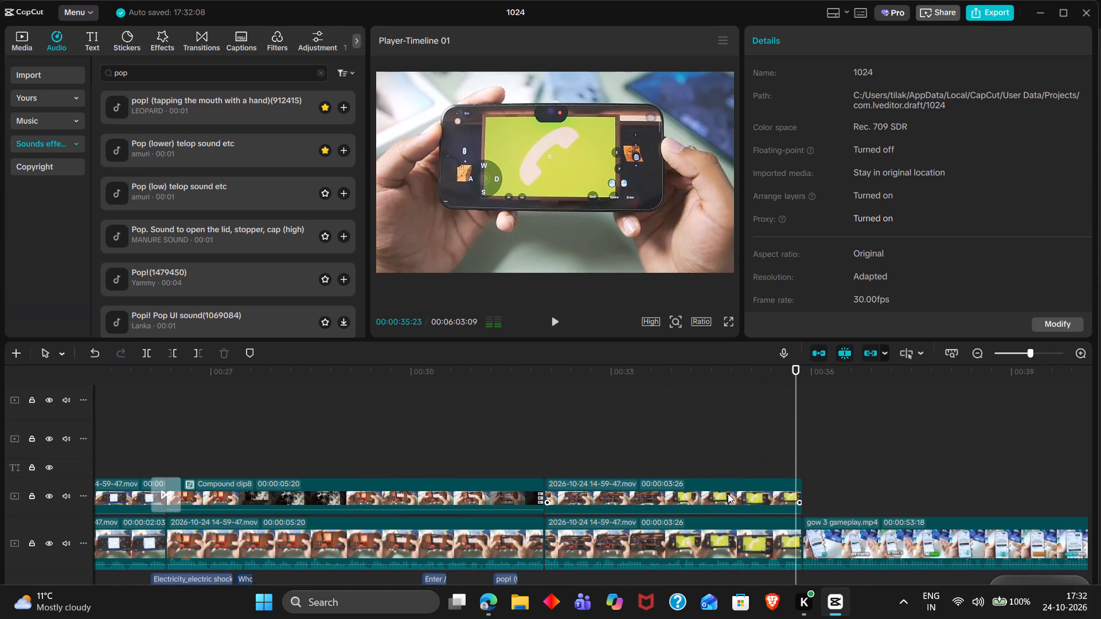
click(728, 493)
key(BackSpace)
Look through the main-track footage up to about 00:02:45 for a gameplay shot to use on the upper track.
scroll(728, 493, left, 5)
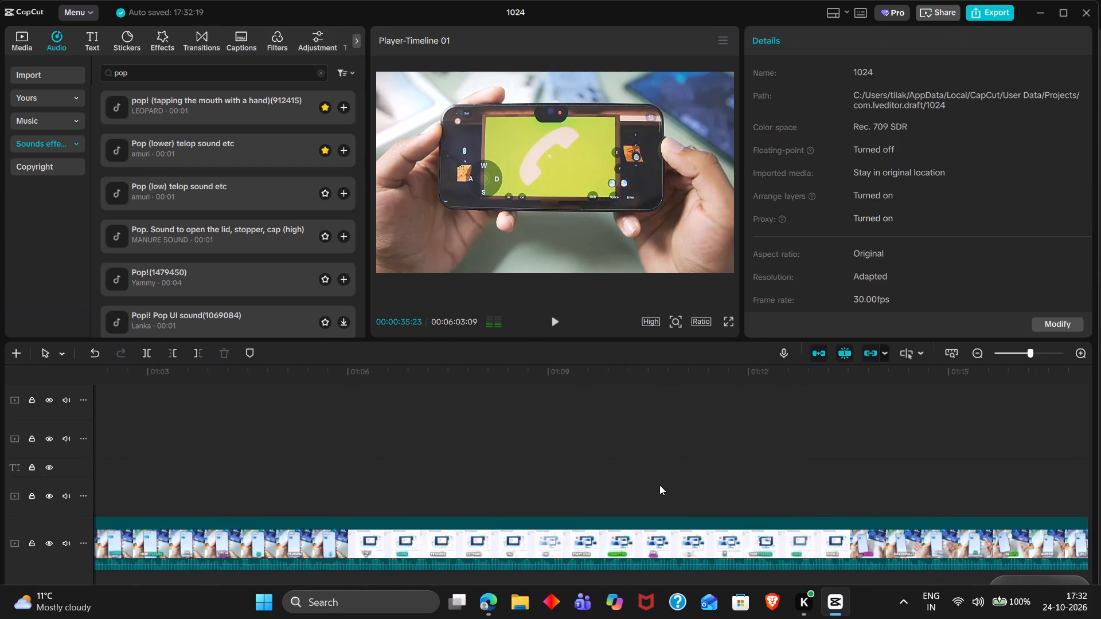
double_click(643, 482)
scroll(643, 482, left, 5)
double_click(643, 482)
scroll(643, 482, left, 1)
right_click(643, 482)
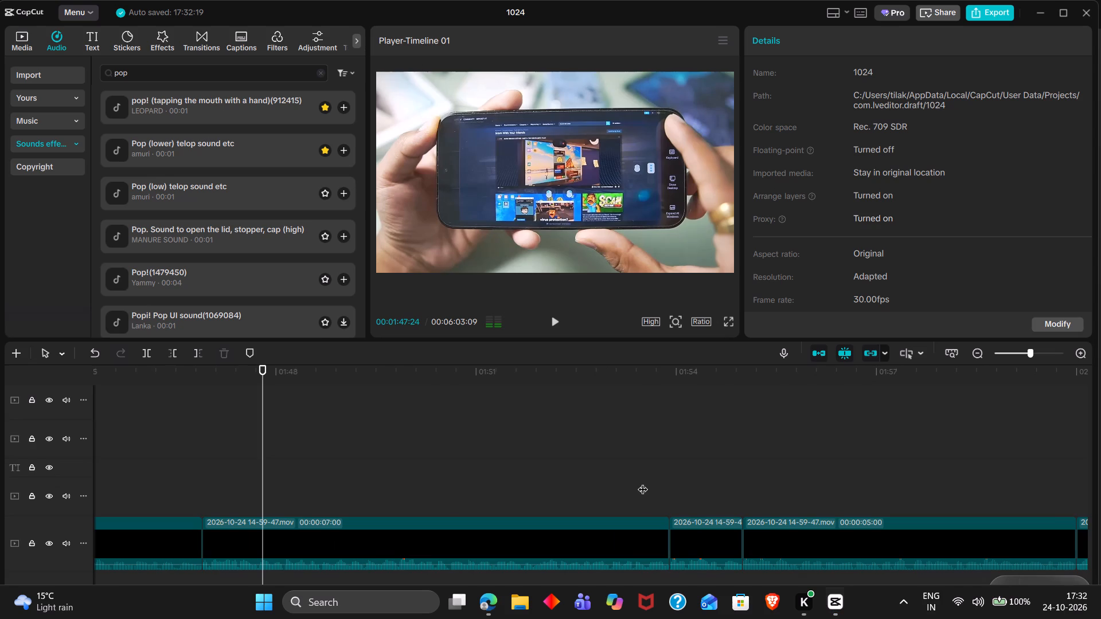
double_click(643, 482)
click(706, 430)
scroll(706, 430, left, 5)
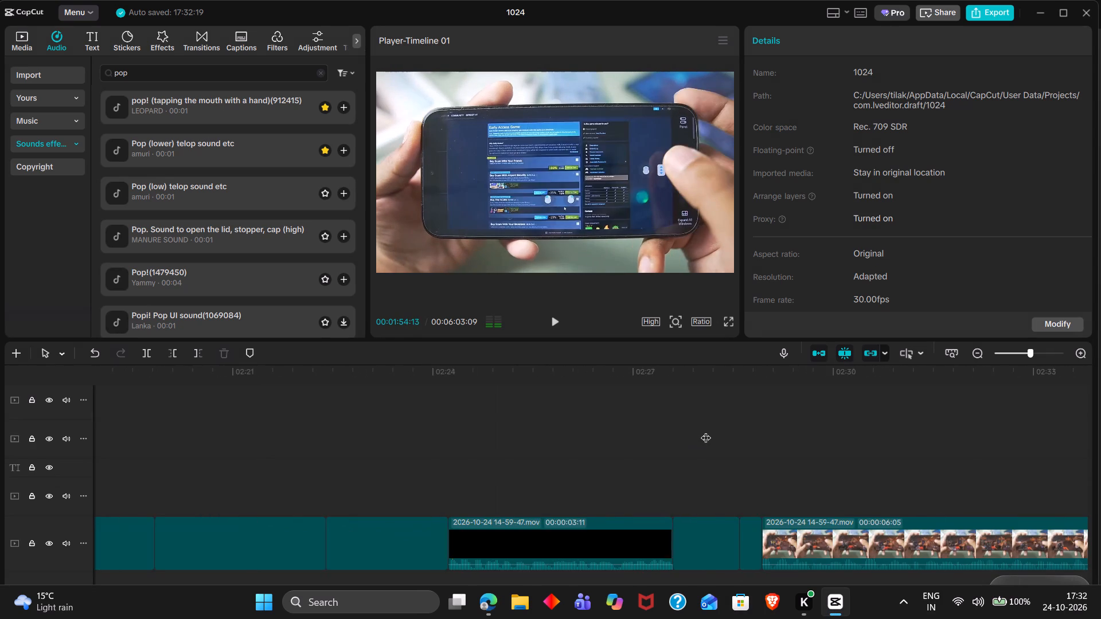
double_click(706, 430)
scroll(706, 430, left, 2)
double_click(706, 430)
scroll(706, 430, left, 1)
drag(706, 430, 685, 431)
scroll(685, 431, right, 1)
click(502, 456)
drag(502, 456, 698, 477)
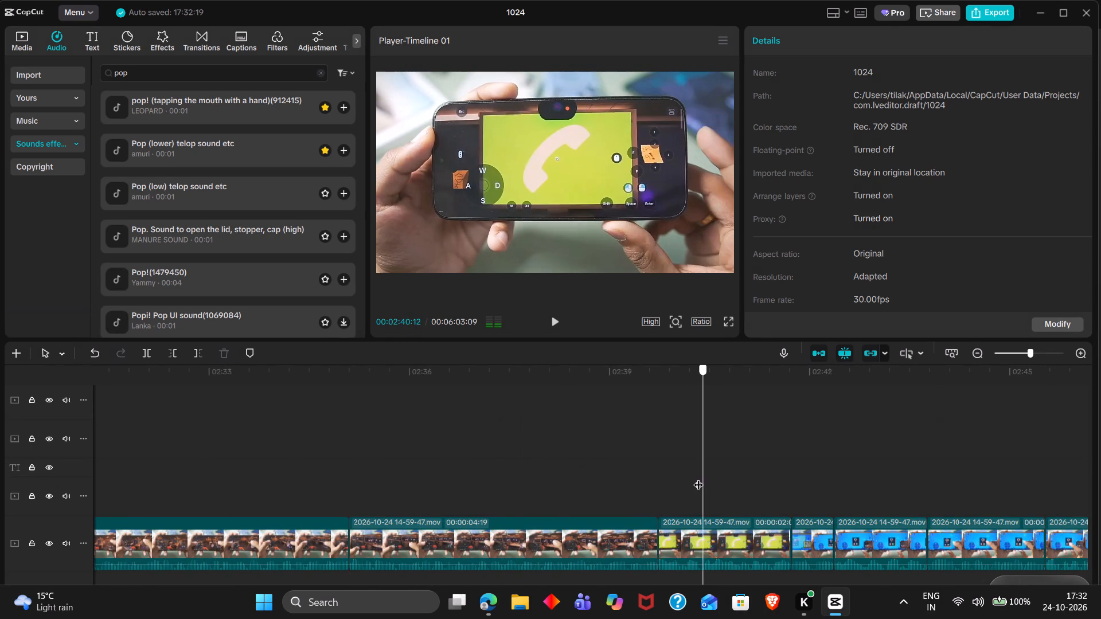
drag(698, 477, 698, 477)
key(space)
scroll(741, 493, left, 1)
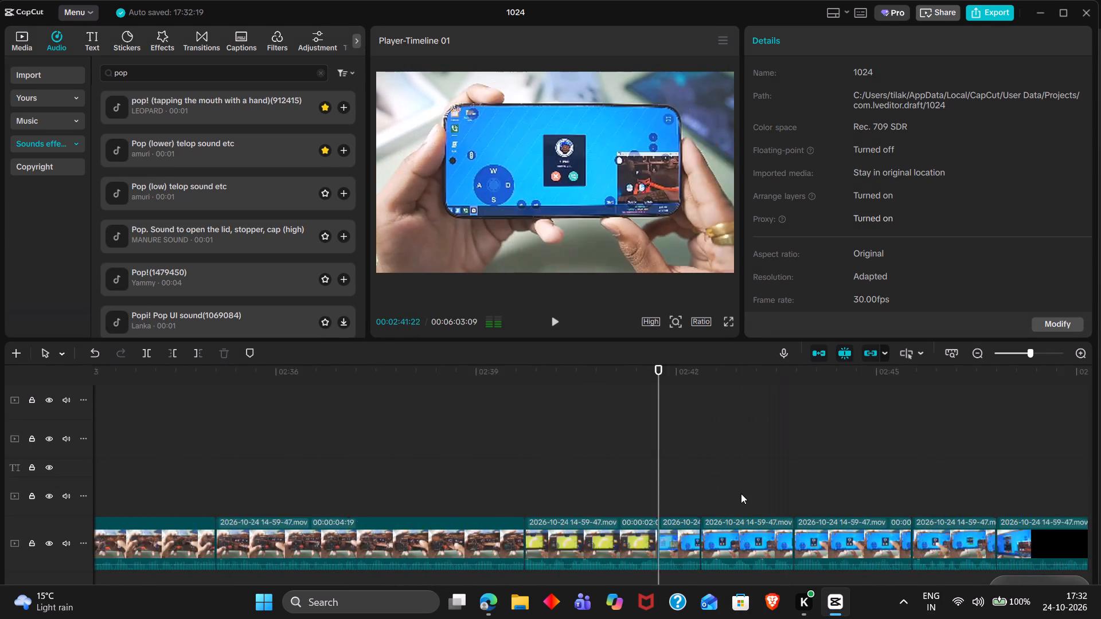
scroll(741, 493, left, 1)
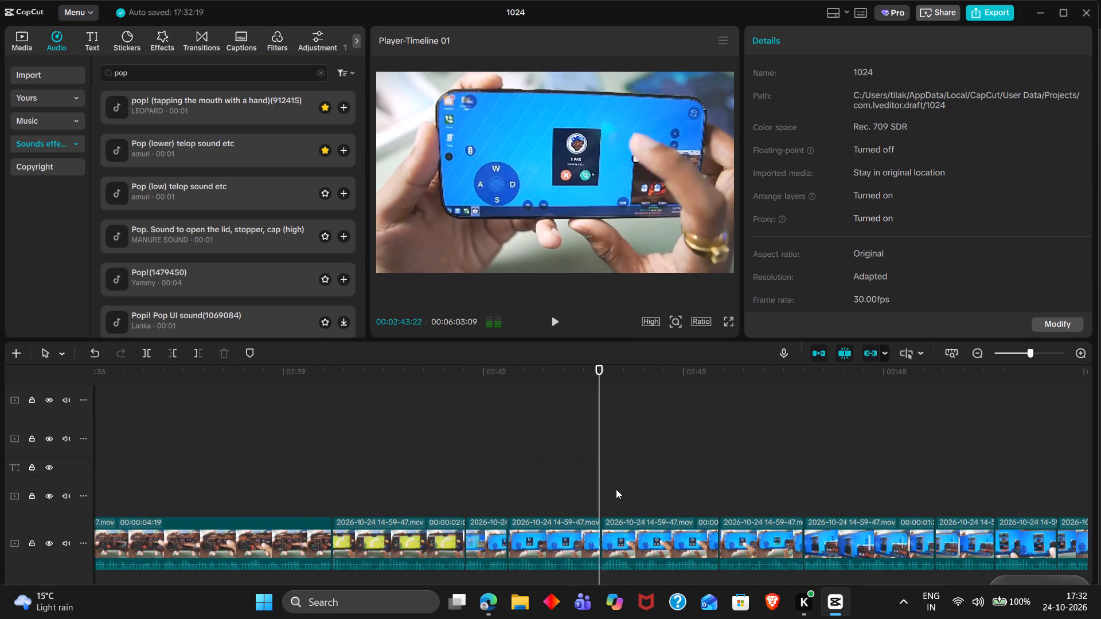
key(space)
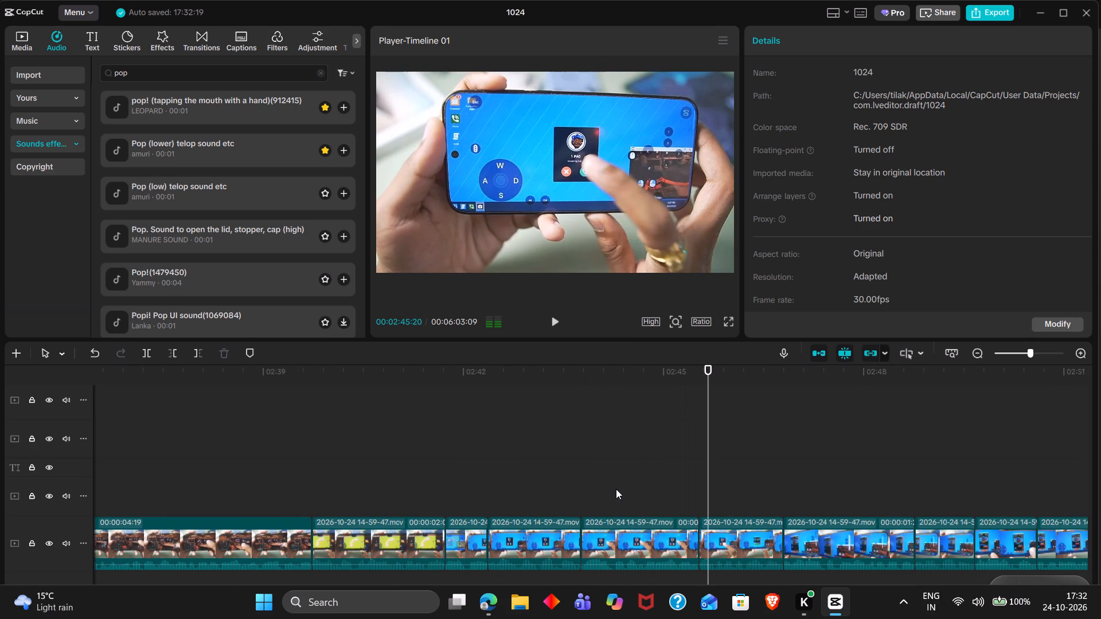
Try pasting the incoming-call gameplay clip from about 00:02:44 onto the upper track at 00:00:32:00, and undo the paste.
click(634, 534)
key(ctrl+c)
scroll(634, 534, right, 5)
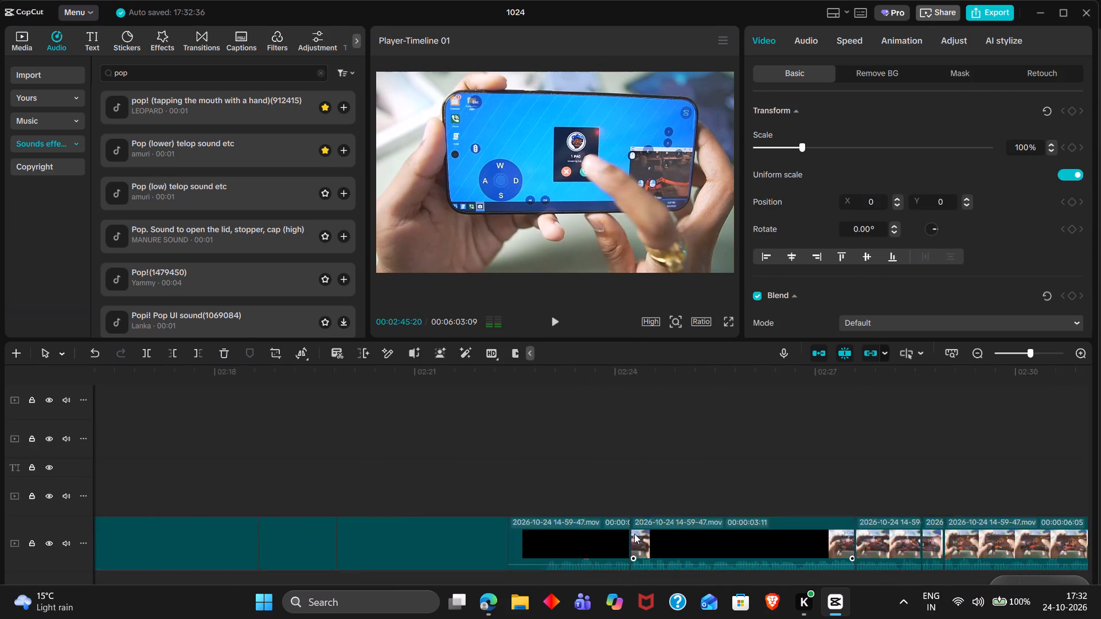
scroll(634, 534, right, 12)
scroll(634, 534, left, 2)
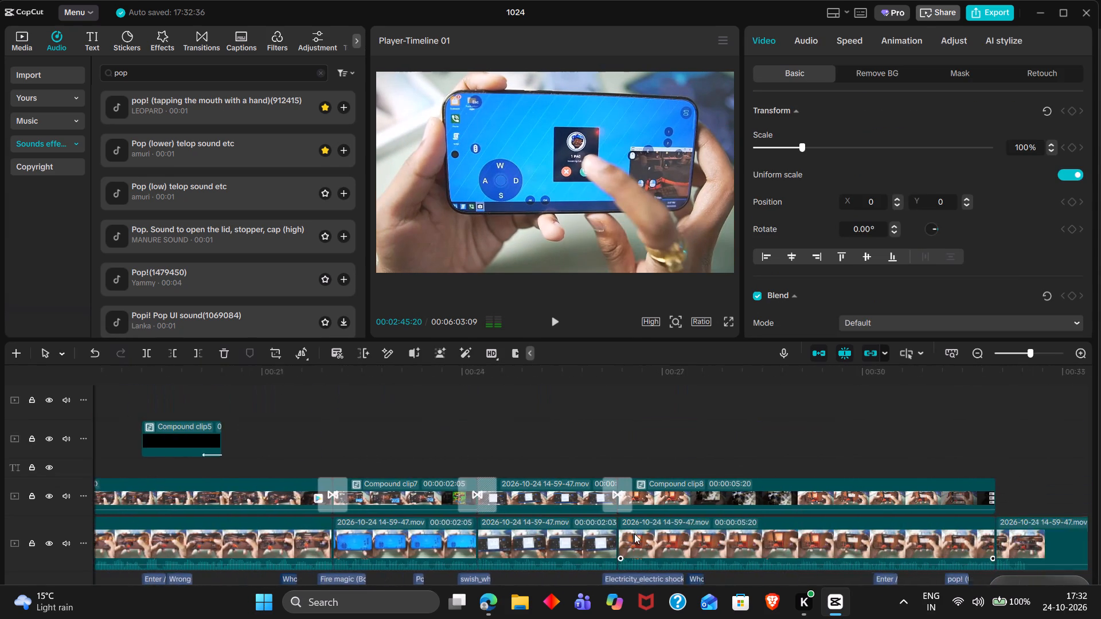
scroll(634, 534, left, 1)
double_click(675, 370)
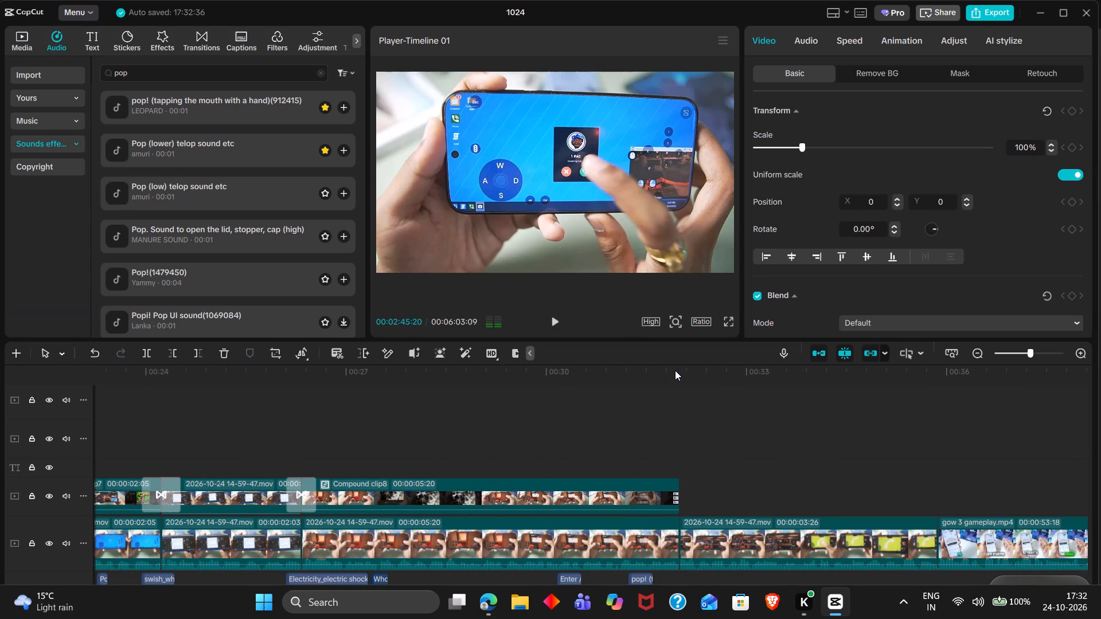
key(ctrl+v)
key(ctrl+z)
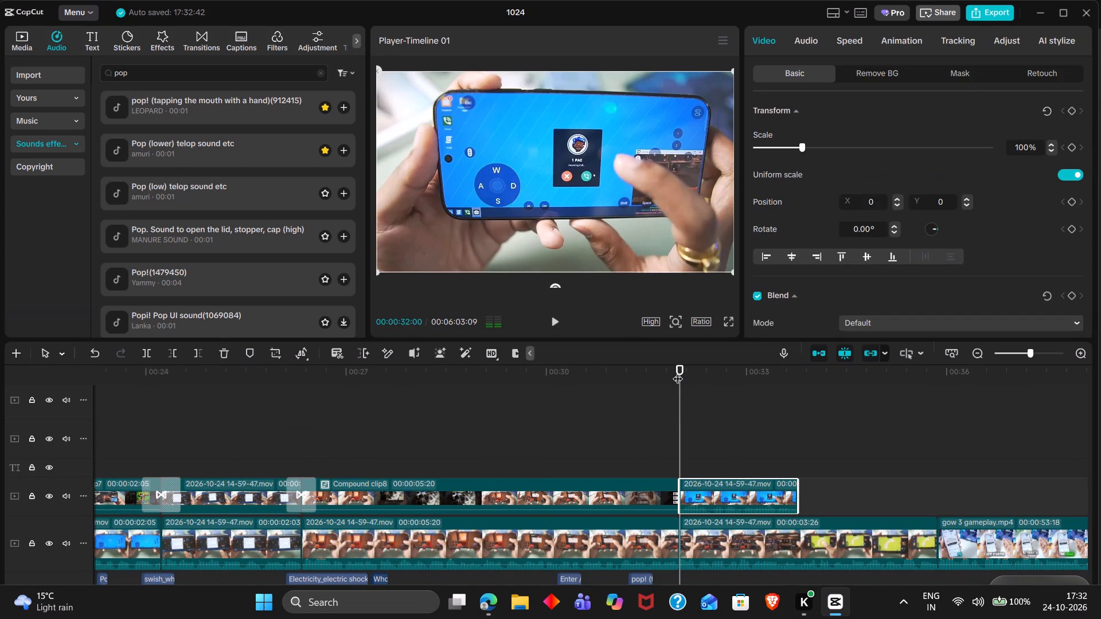
Look through the main-track footage from about 00:03:09 to the end of the timeline for another gameplay shot.
scroll(772, 533, left, 19)
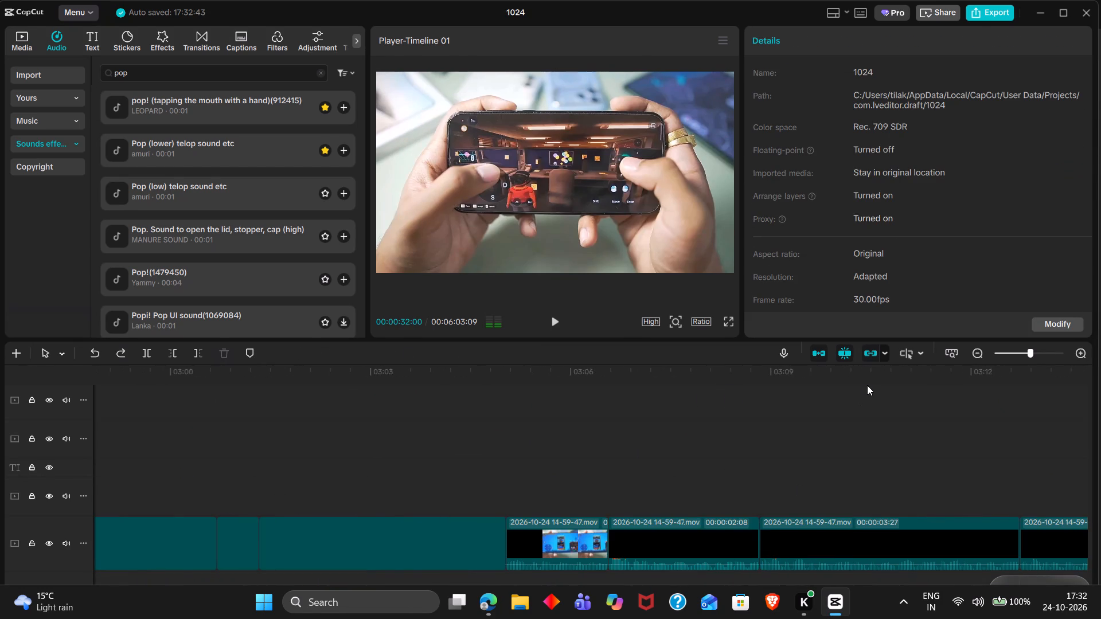
double_click(867, 385)
drag(867, 385, 826, 389)
click(826, 389)
scroll(826, 389, left, 1)
key(space)
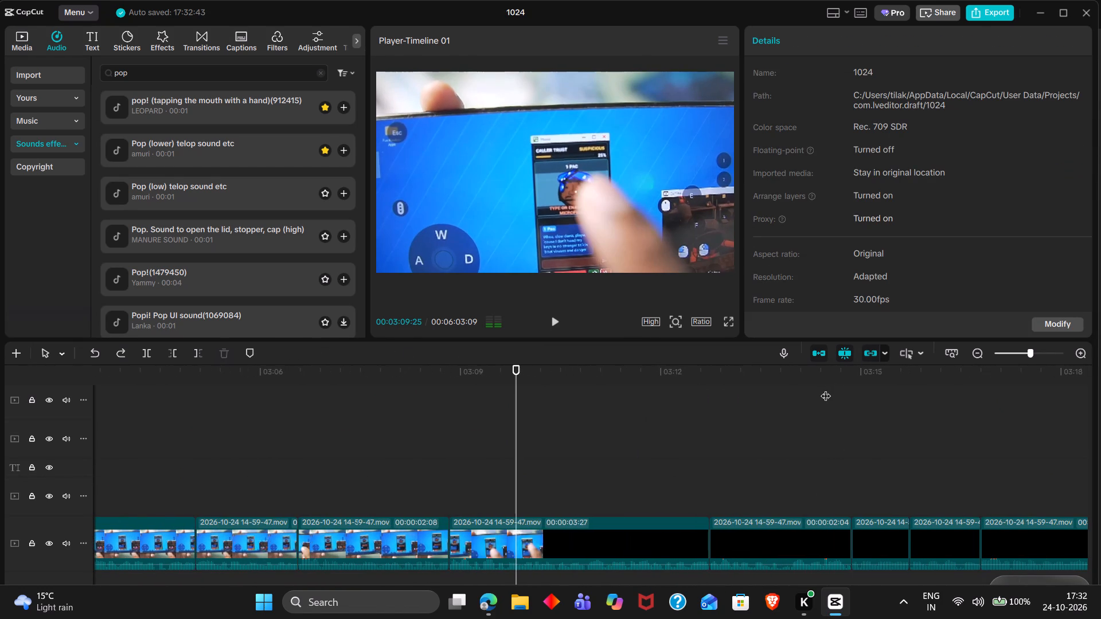
double_click(948, 419)
scroll(948, 419, left, 2)
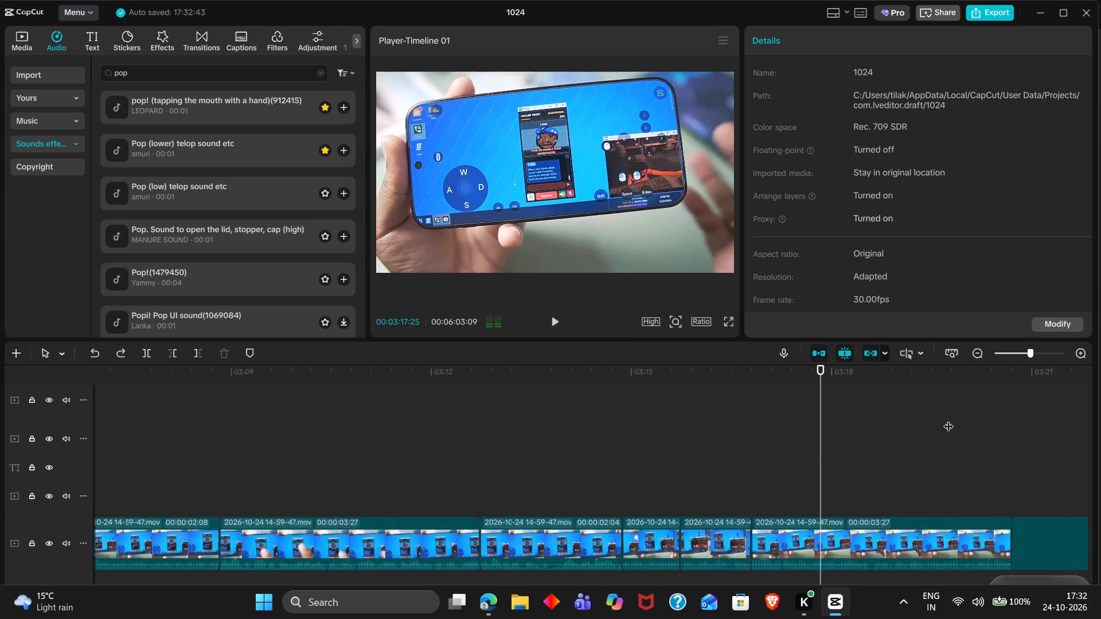
scroll(948, 419, left, 1)
double_click(948, 419)
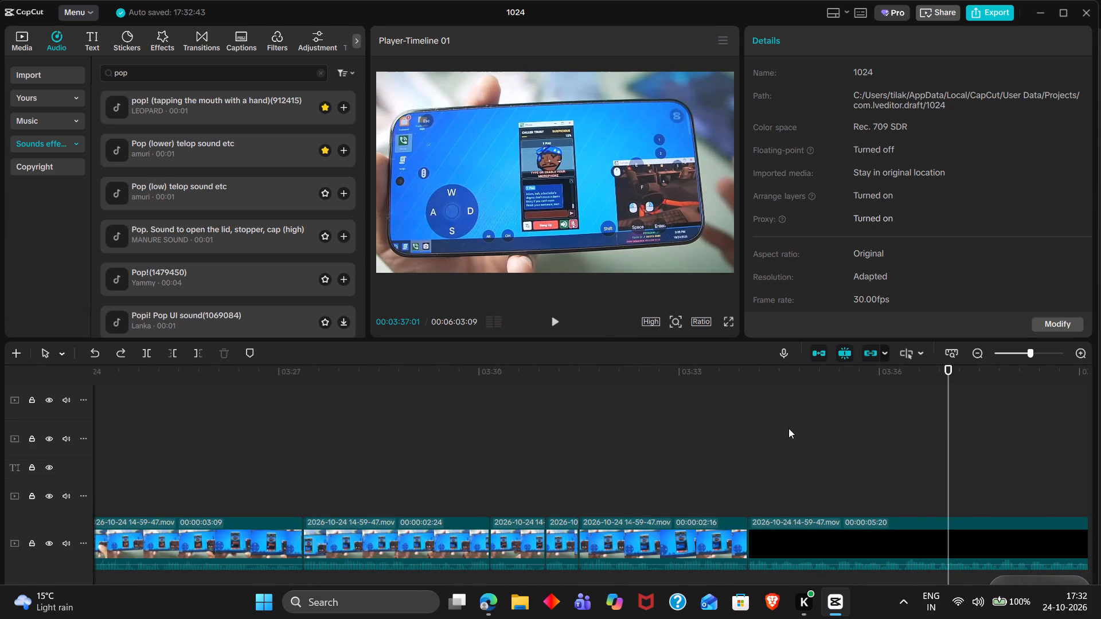
drag(809, 478, 779, 472)
scroll(779, 472, left, 15)
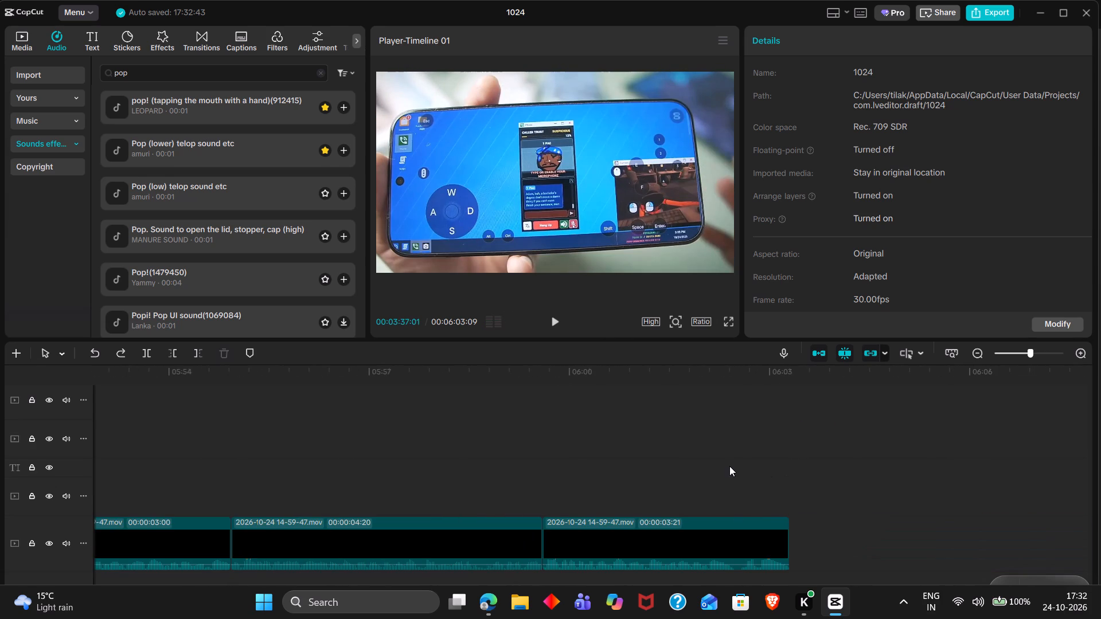
click(729, 466)
drag(729, 466, 534, 438)
key(space)
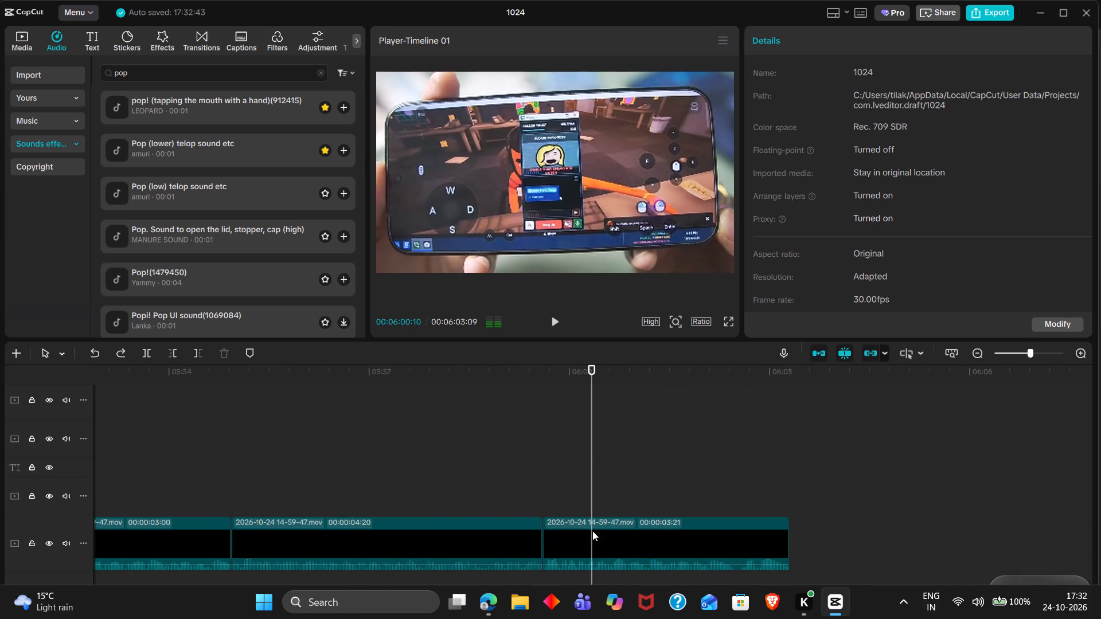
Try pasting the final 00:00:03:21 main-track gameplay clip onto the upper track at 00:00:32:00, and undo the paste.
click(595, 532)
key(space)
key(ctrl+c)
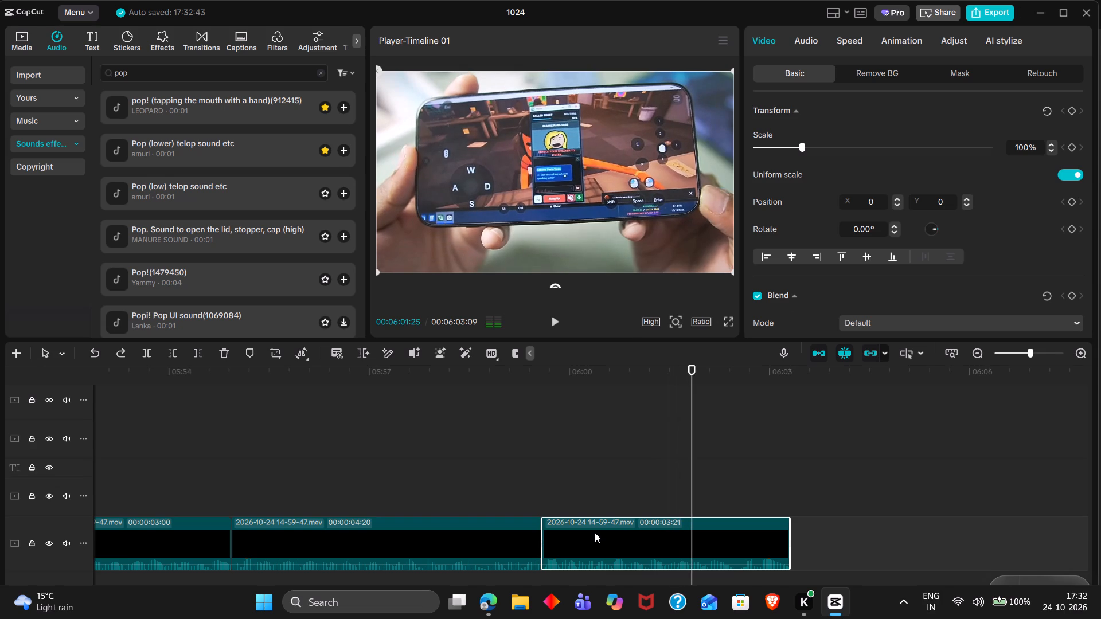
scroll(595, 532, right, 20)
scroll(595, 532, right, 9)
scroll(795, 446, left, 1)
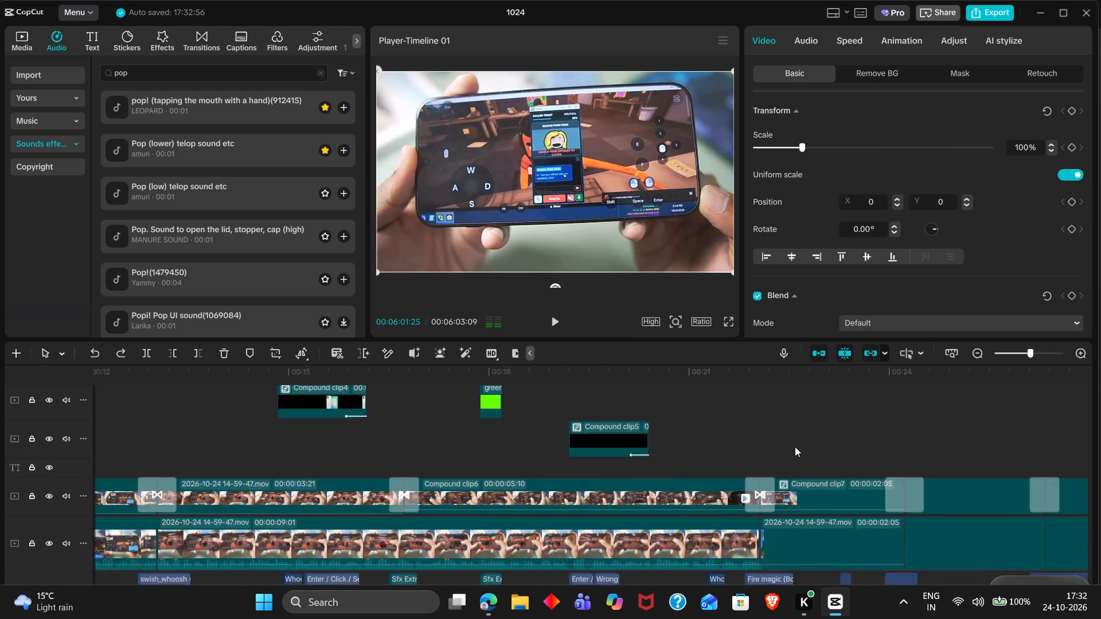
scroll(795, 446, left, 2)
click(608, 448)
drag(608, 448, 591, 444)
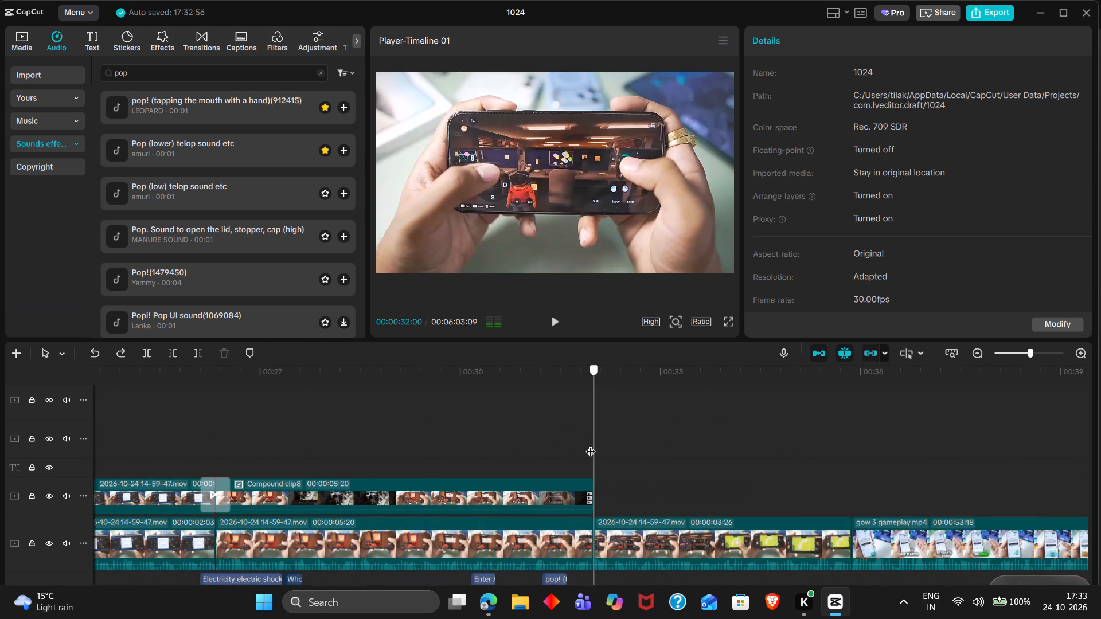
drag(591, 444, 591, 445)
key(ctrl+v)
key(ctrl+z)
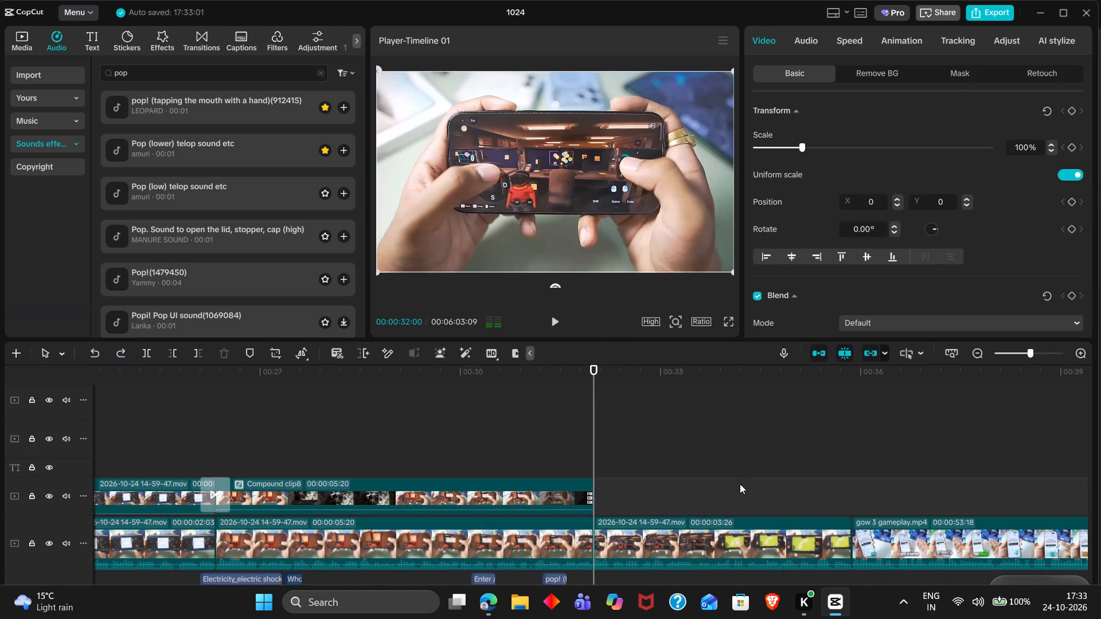
Copy the second-to-last main-track gameplay clip, 00:00:04:20 long, onto the upper track at 00:00:32:00, directly after the compound clip.
scroll(740, 484, left, 20)
scroll(740, 484, left, 20)
scroll(740, 484, left, 2)
scroll(740, 484, right, 1)
double_click(740, 484)
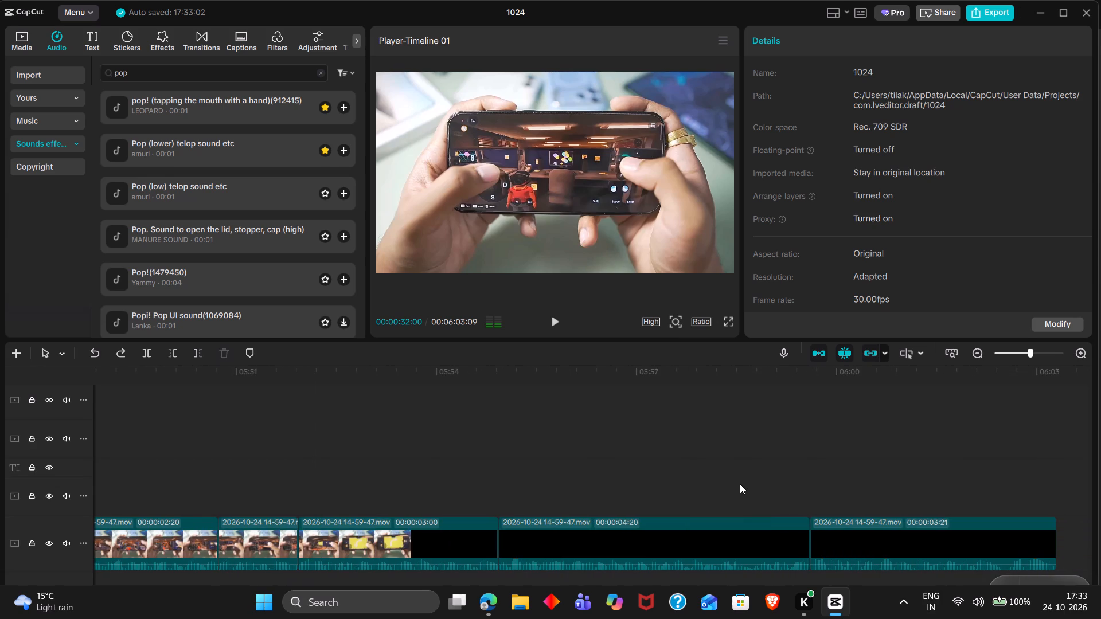
drag(740, 484, 518, 462)
key(space)
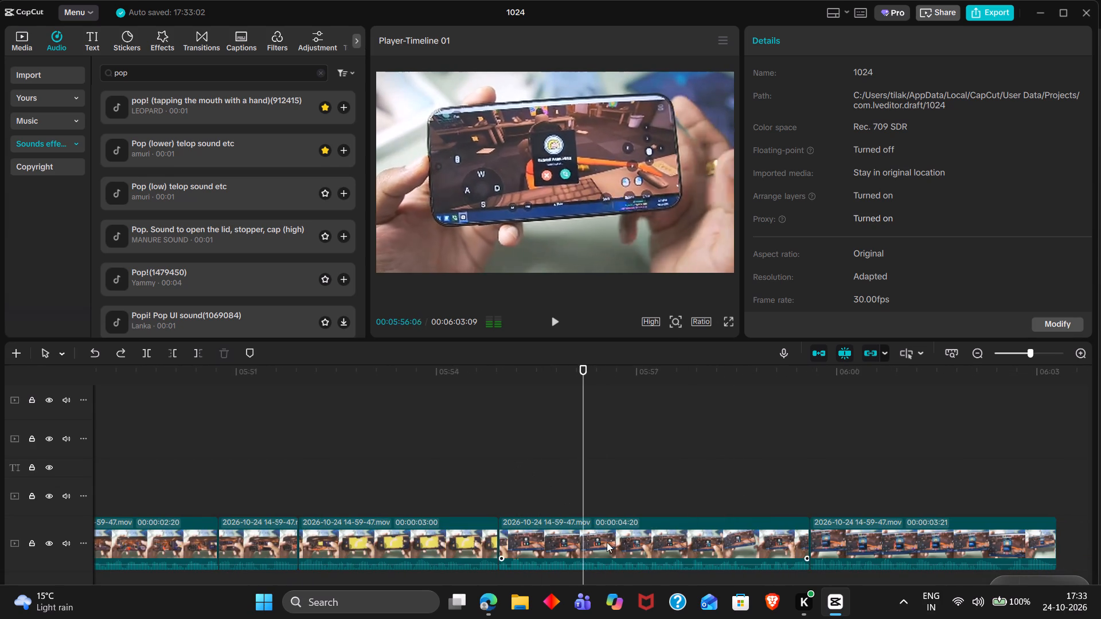
click(607, 542)
key(ctrl+c)
scroll(607, 542, right, 16)
scroll(607, 542, right, 7)
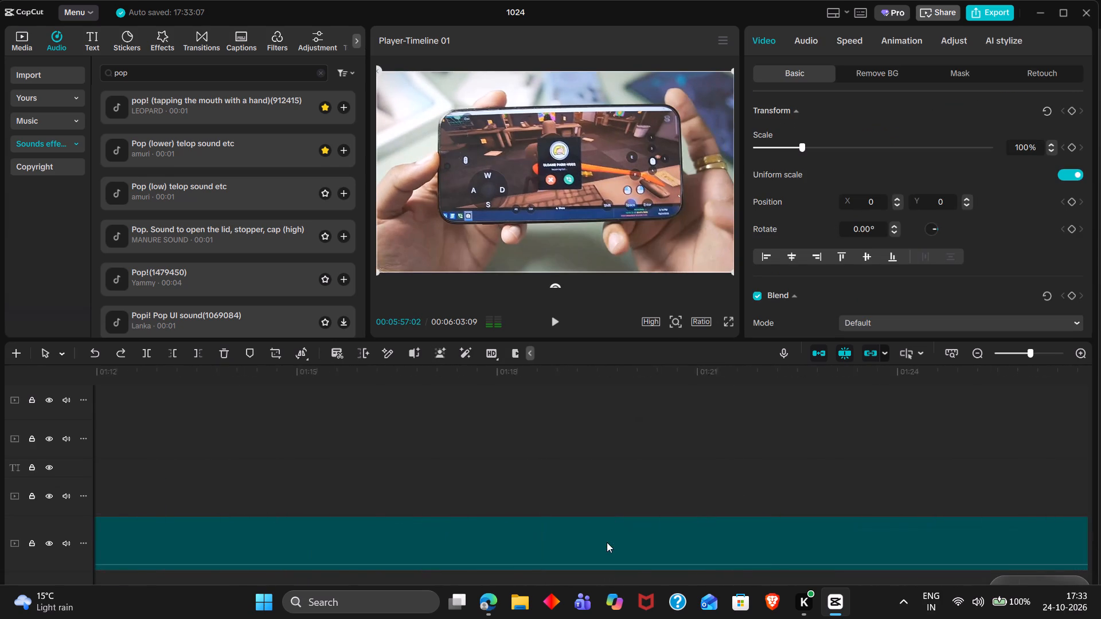
scroll(607, 542, right, 9)
scroll(607, 542, left, 3)
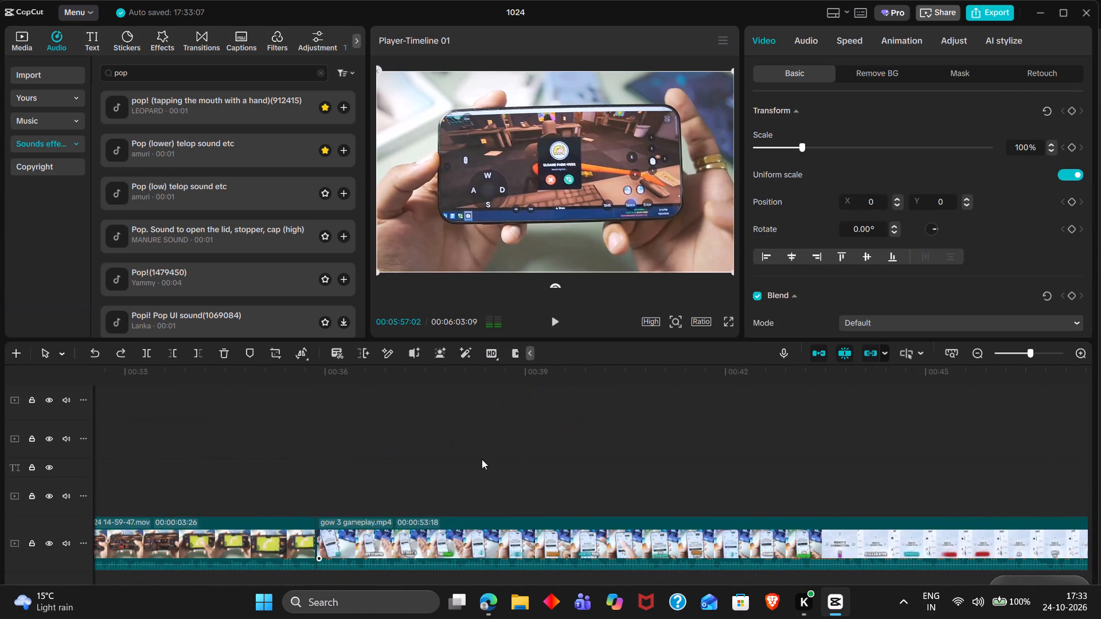
scroll(434, 444, right, 1)
click(328, 446)
drag(328, 446, 318, 443)
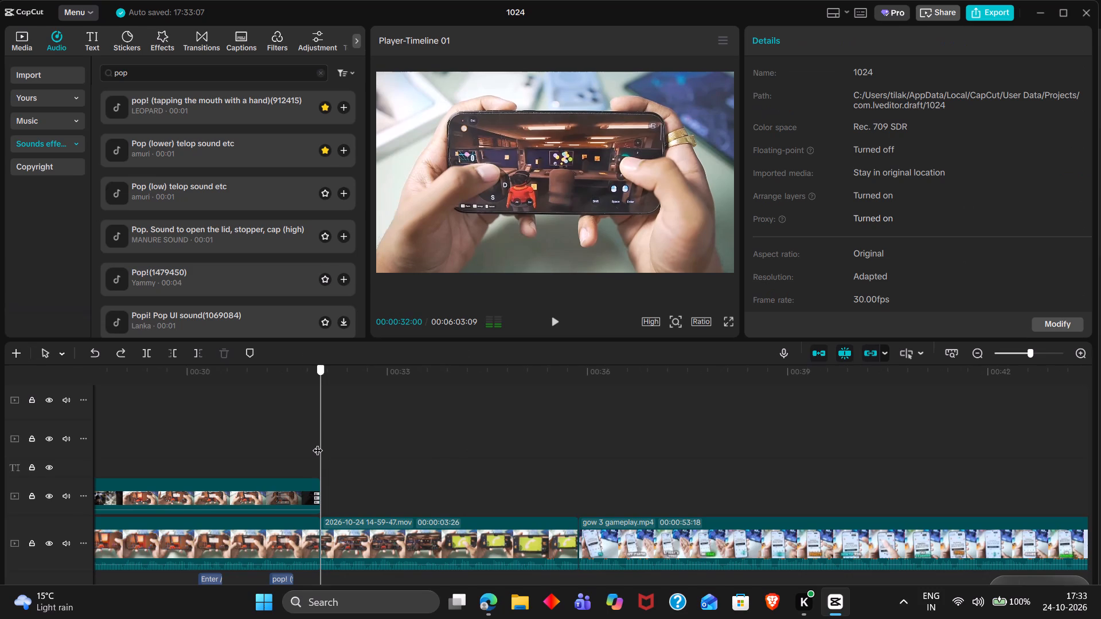
drag(318, 443, 318, 442)
key(ctrl+v)
click(382, 507)
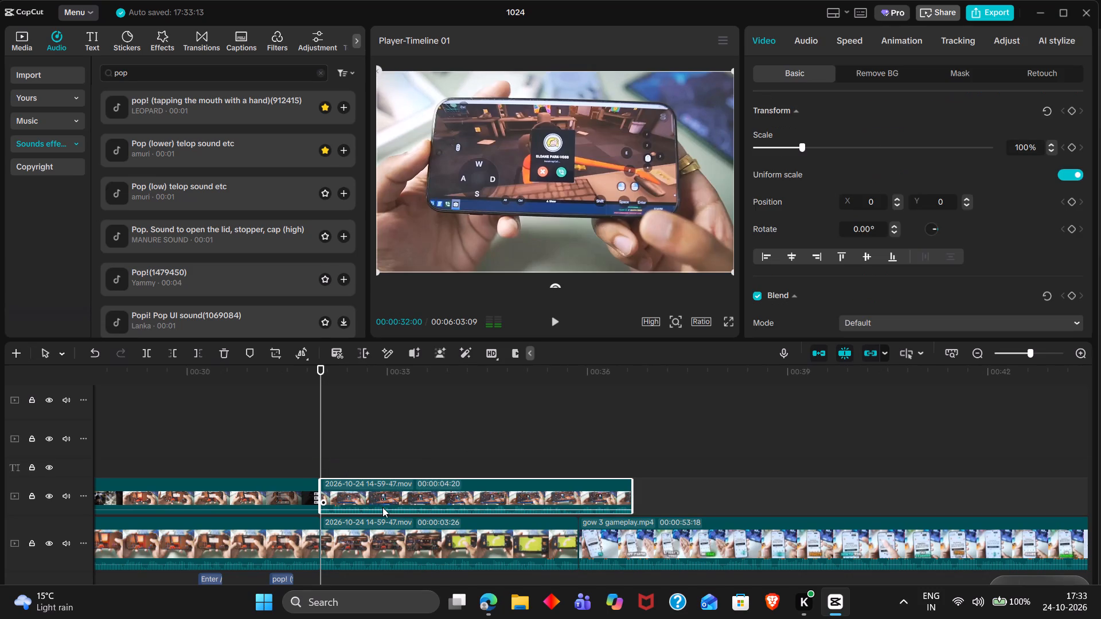
drag(384, 510, 383, 523)
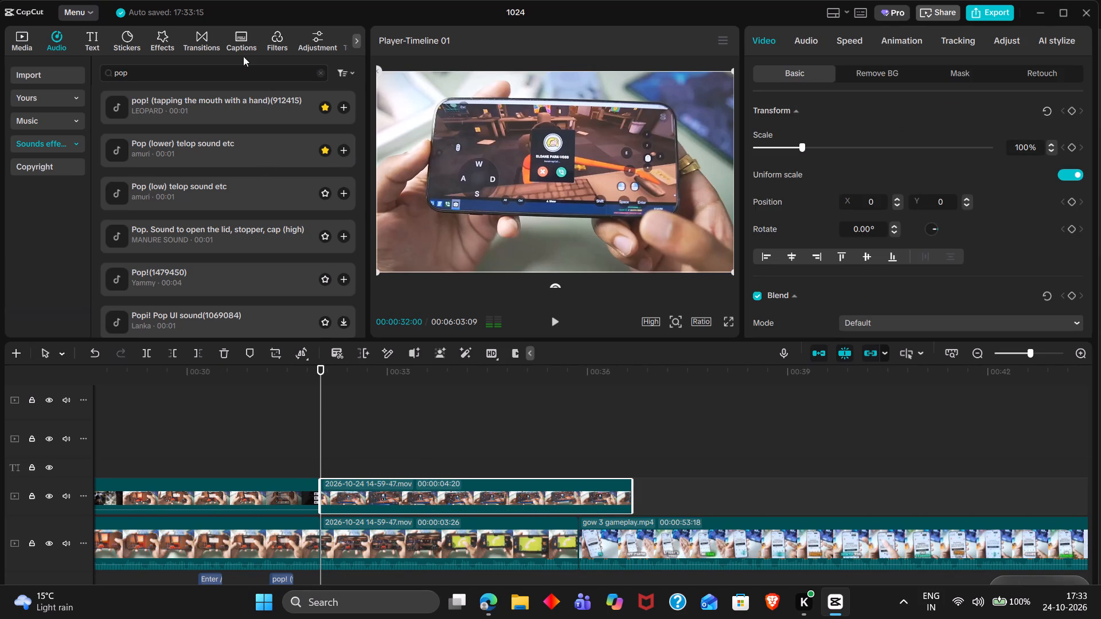
Add the Glare II transition between the compound clip and the 00:00:04:20 gameplay clip on the upper track.
double_click(208, 38)
drag(209, 92, 333, 291)
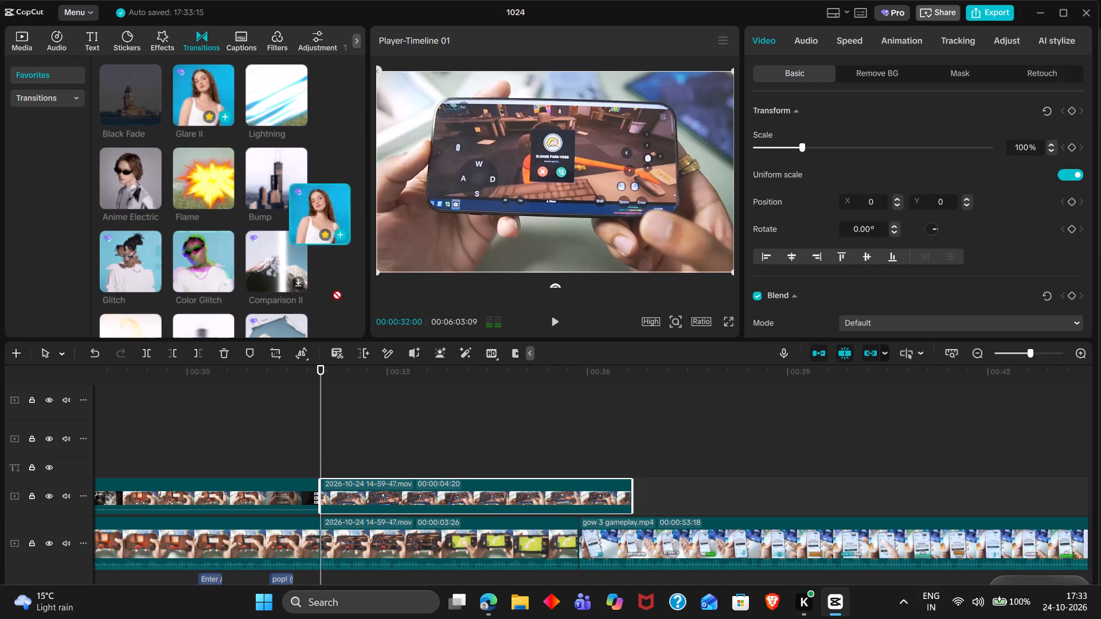
drag(333, 291, 302, 503)
Copy the Sfx sound effect under the transition before Compound clip6 to 00:00:31:23, at the new transition, and play it back.
click(298, 444)
drag(298, 444, 305, 448)
scroll(305, 448, down, 3)
scroll(305, 448, right, 1)
scroll(431, 482, right, 1)
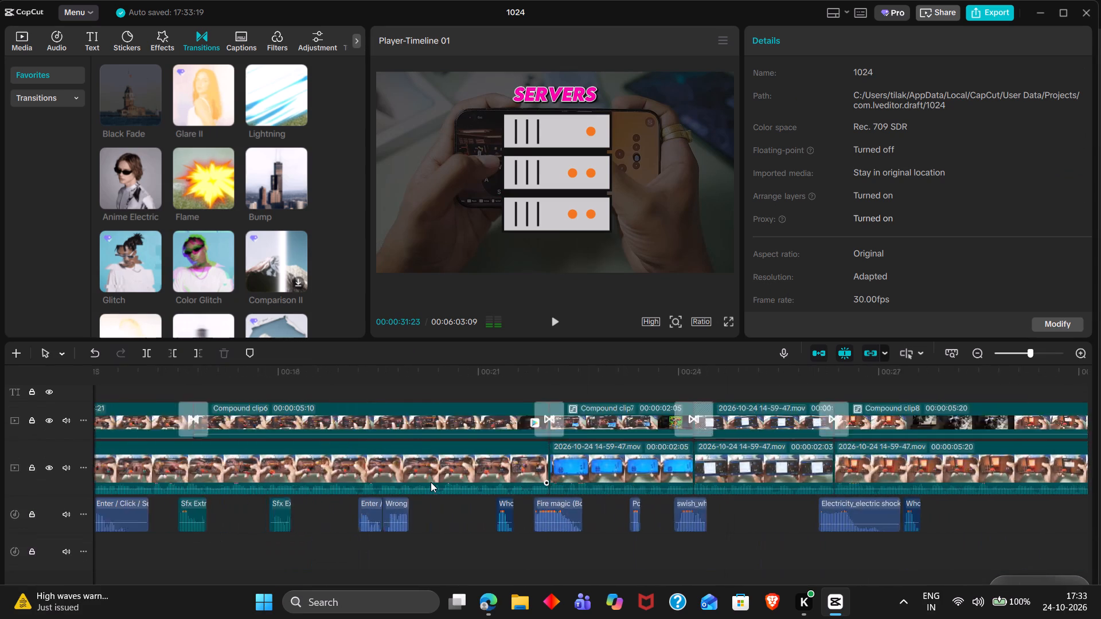
scroll(431, 482, right, 1)
click(595, 516)
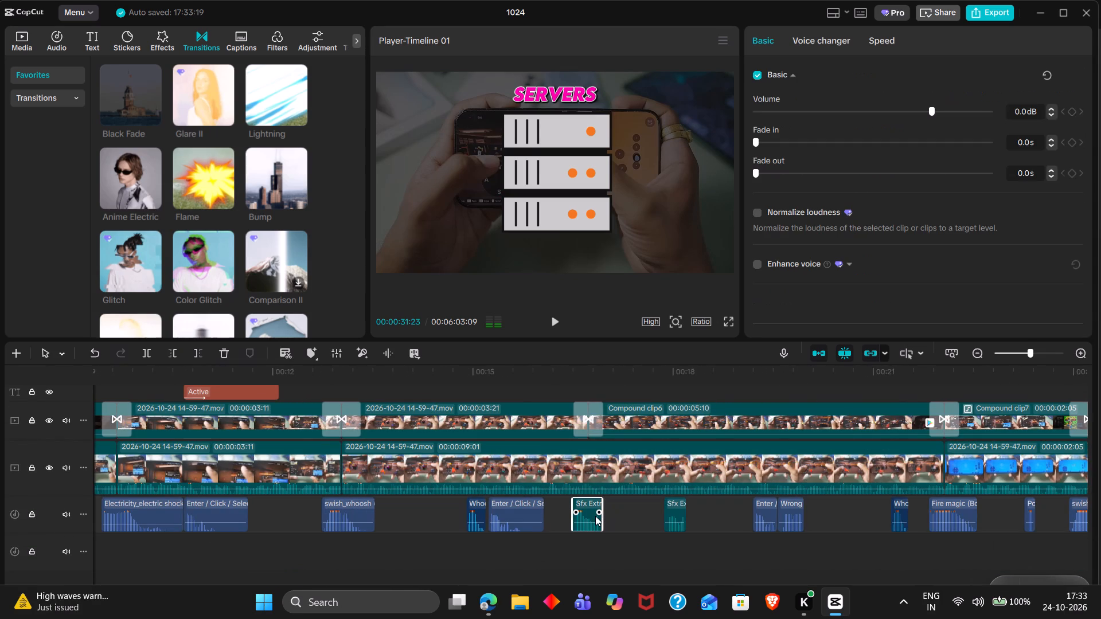
key(ctrl+c)
key(ctrl+v)
key(space)
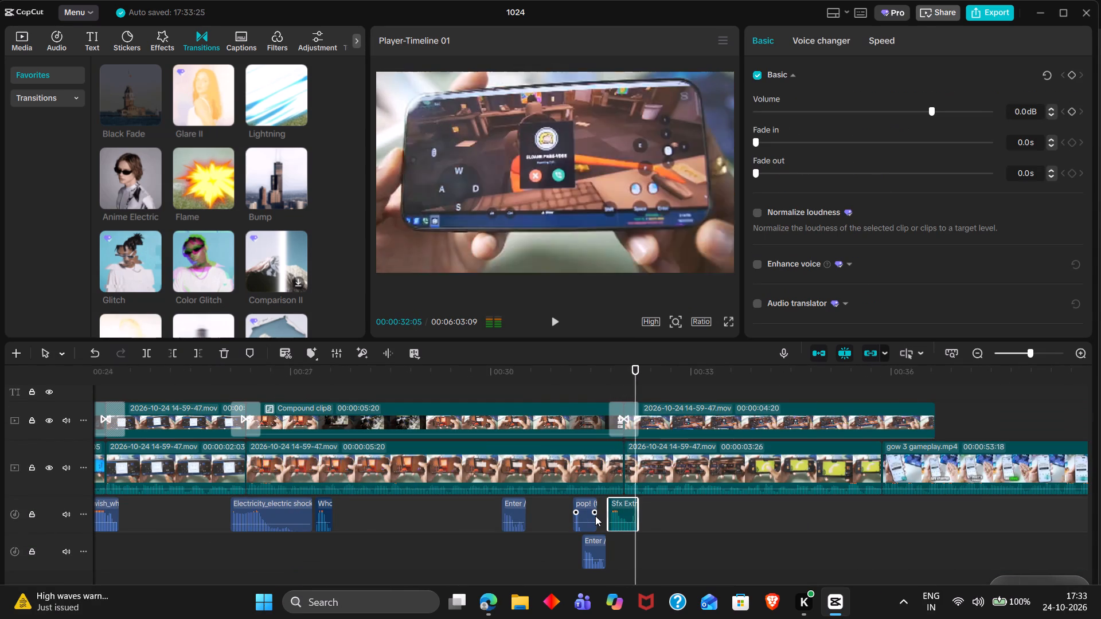
ctrl+scroll(595, 516, down, 1)
scroll(595, 516, left, 1)
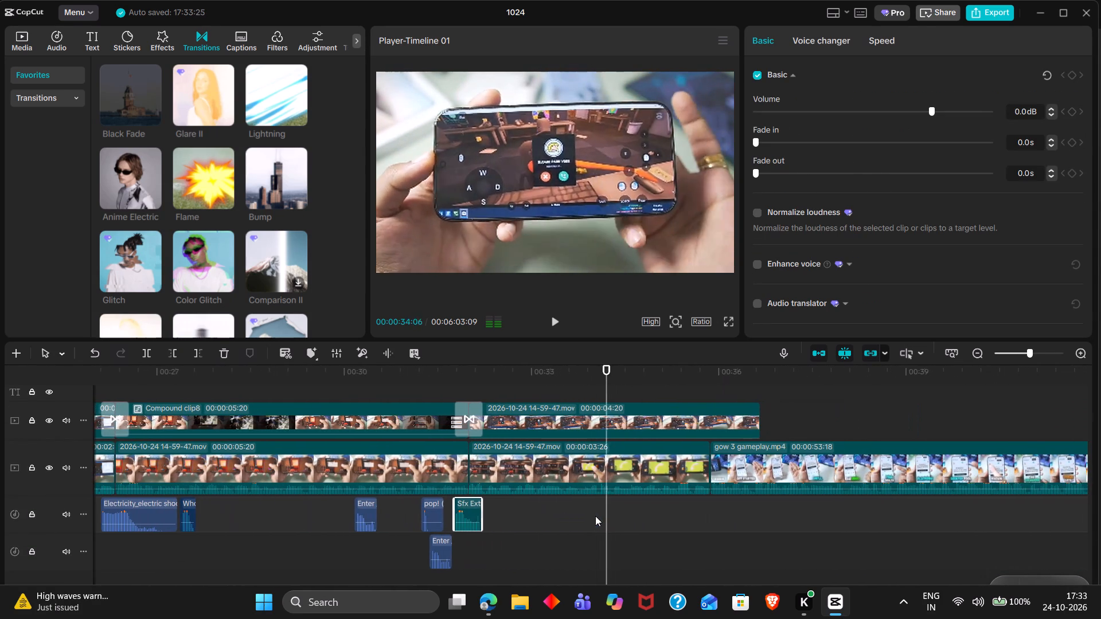
Trim the end of the upper-track gameplay clip after the Glare II transition to 00:00:35:26, matching the main-track cut.
key(space)
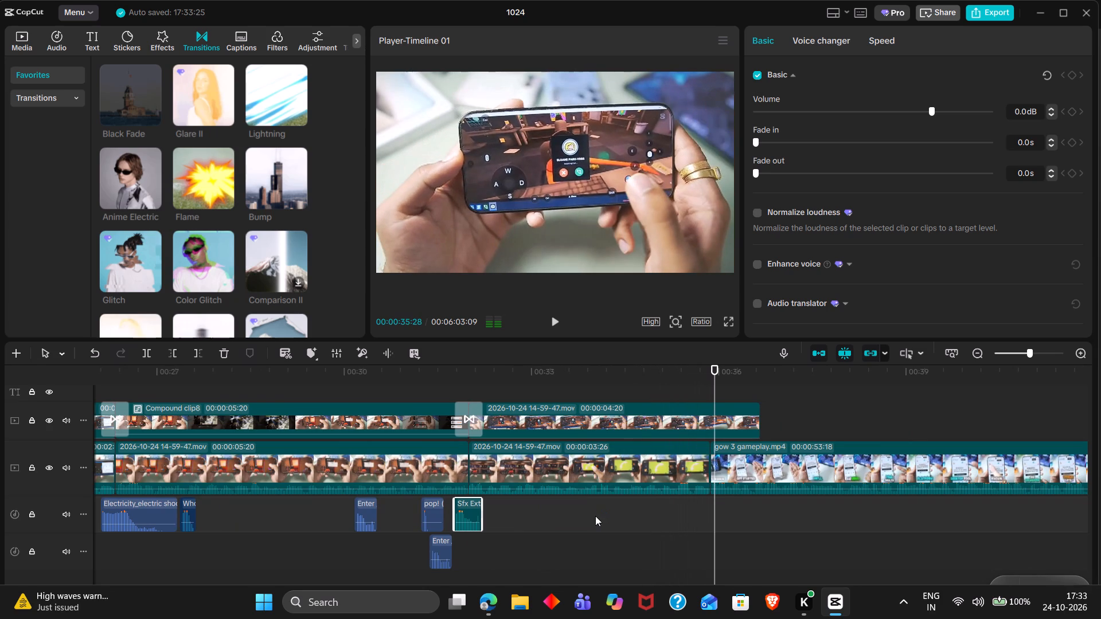
double_click(710, 385)
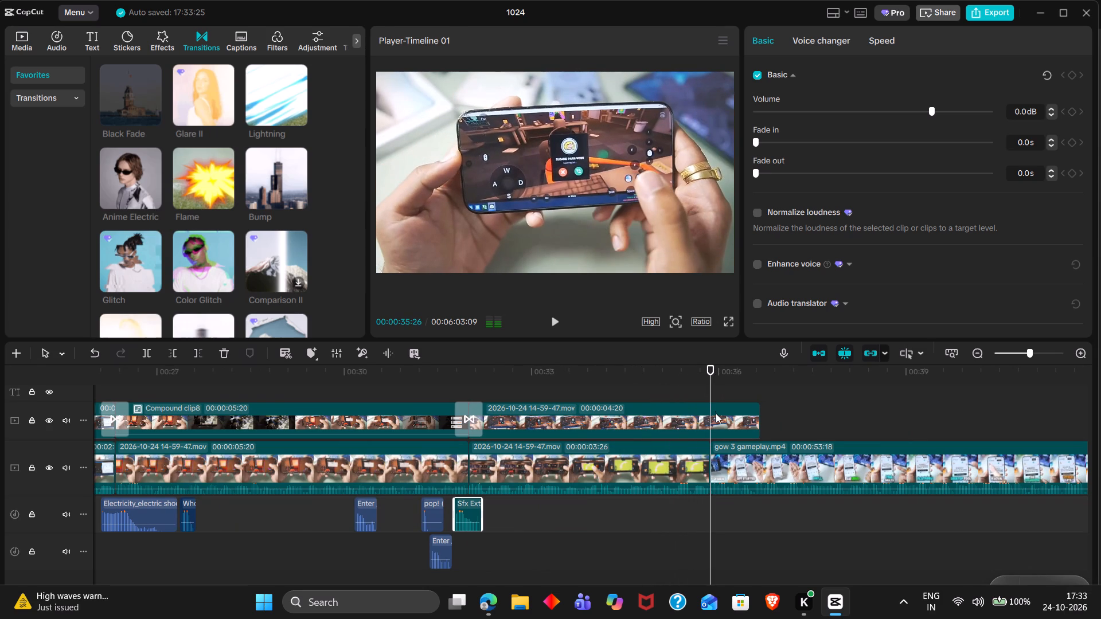
click(716, 413)
key(w)
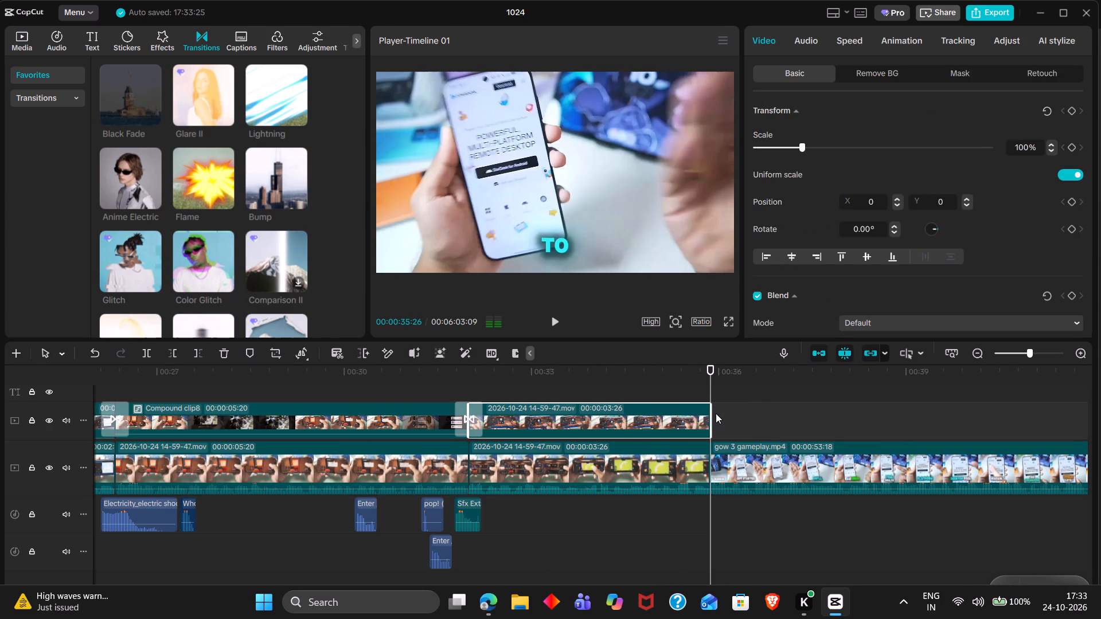
Play back the shot after the transition and copy the green overlay clip near 00:00:18:00 to 00:00:32:20.
click(645, 381)
drag(645, 381, 454, 369)
key(space)
key(space)
triple_click(473, 375)
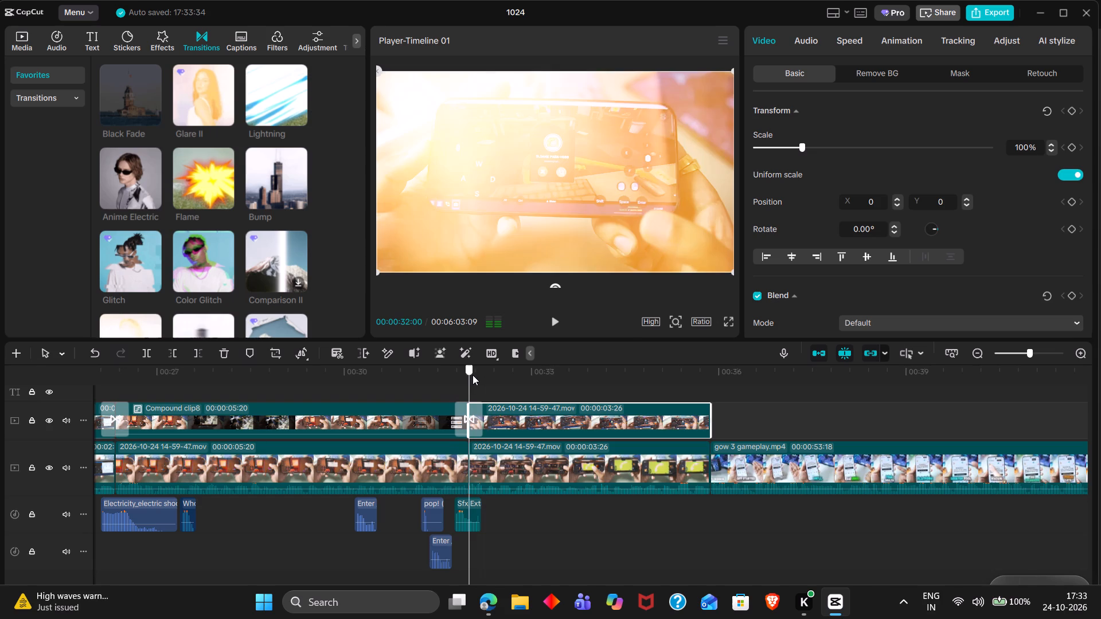
key(space)
key(space)
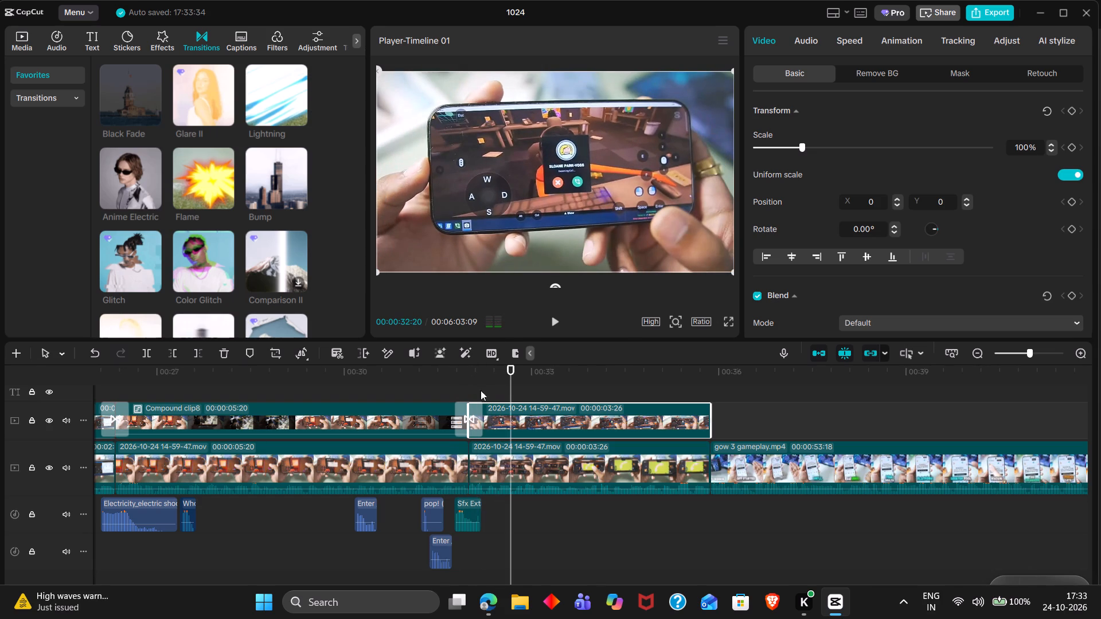
scroll(513, 489, right, 2)
scroll(513, 489, up, 2)
scroll(513, 489, right, 1)
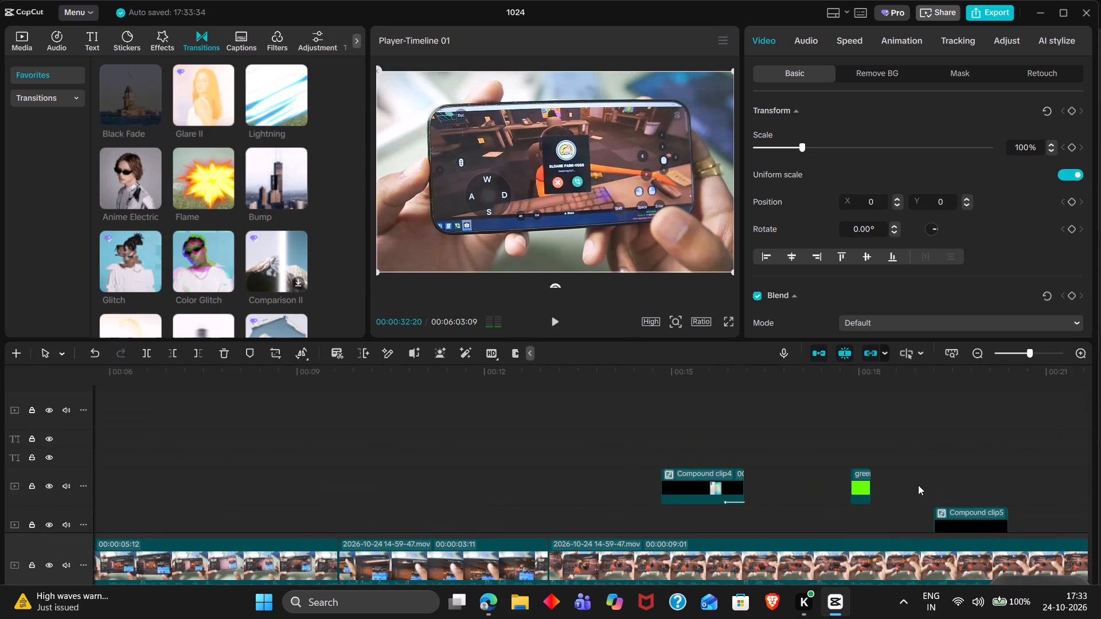
click(867, 487)
key(ctrl+c)
key(ctrl+v)
Copy the Sfx sound effect that accompanies the earlier green overlay clip to 00:00:32:20 and play it back.
scroll(867, 487, down, 2)
click(405, 520)
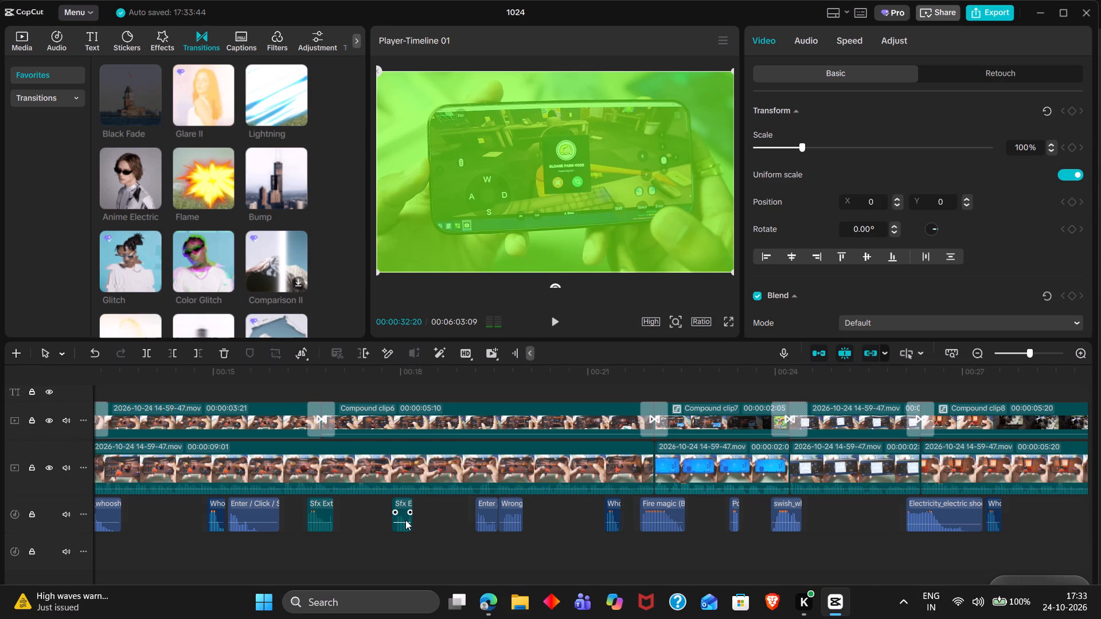
key(ctrl+c)
key(ctrl+v)
key(space)
ctrl+scroll(405, 520, down, 3)
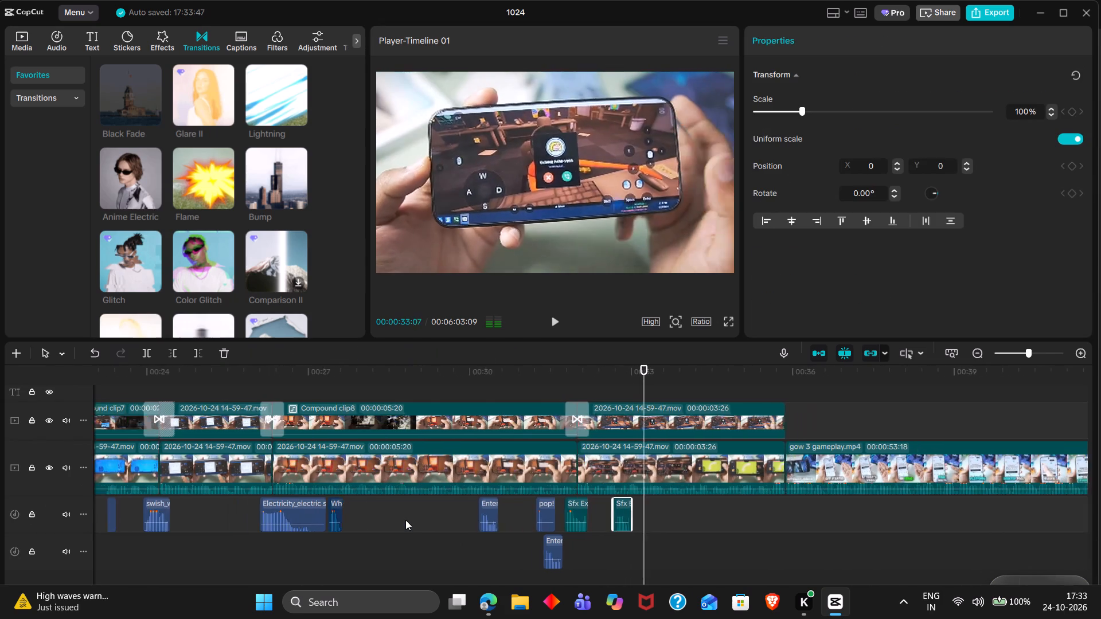
scroll(405, 520, left, 1)
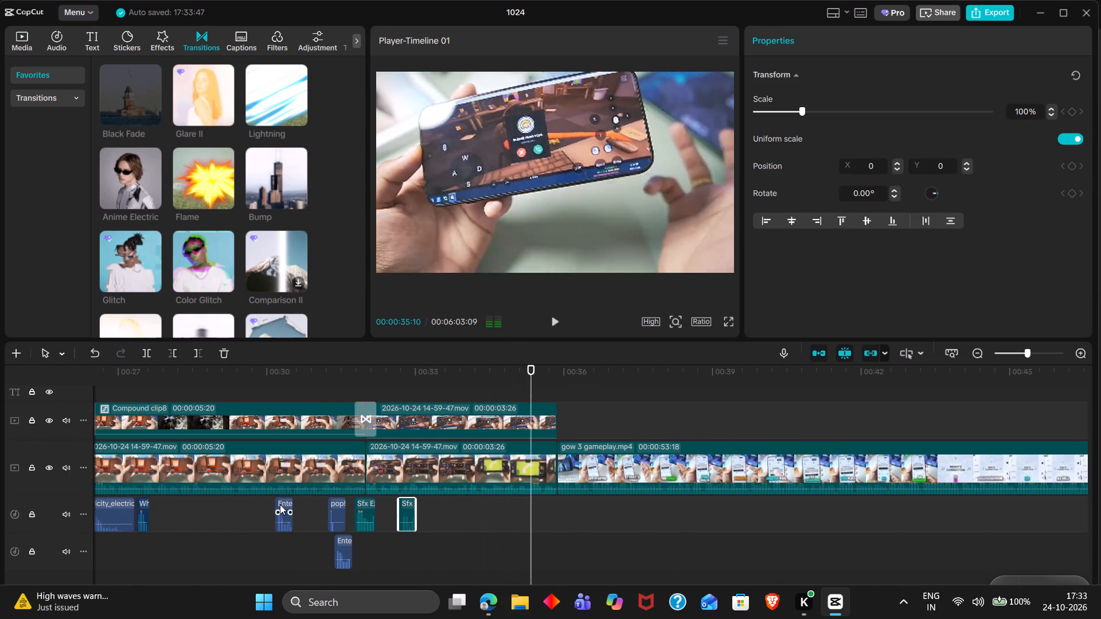
Keyframe a slow zoom on the last upper-track gameplay clip, from 100% scale at 00:00:32:00 to 109% at 00:00:35:26.
click(357, 384)
drag(357, 384, 367, 388)
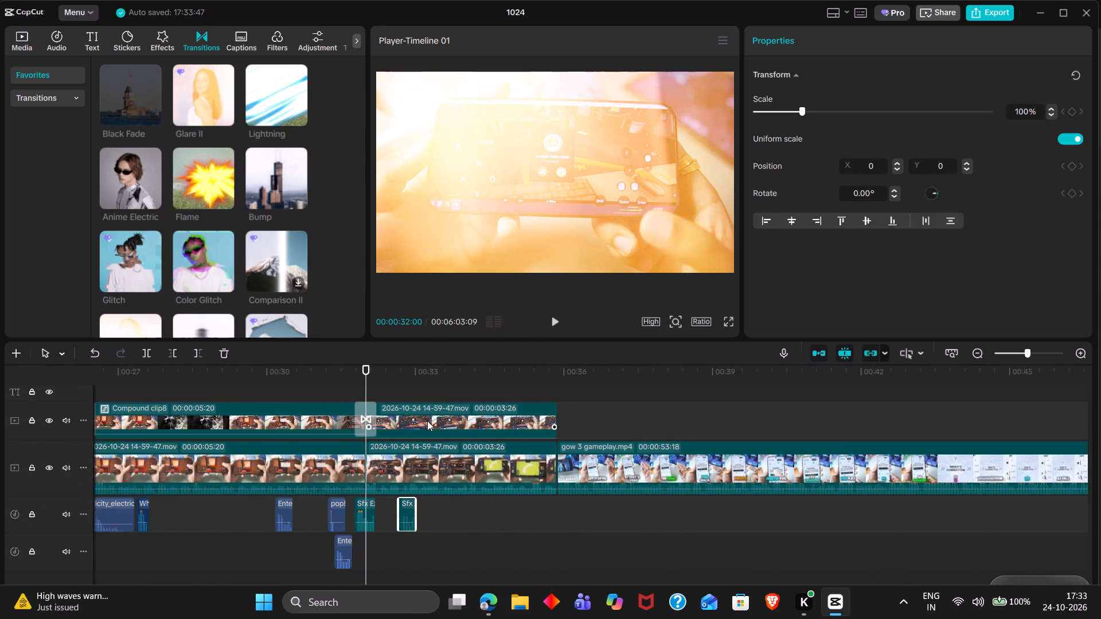
click(427, 421)
click(1073, 111)
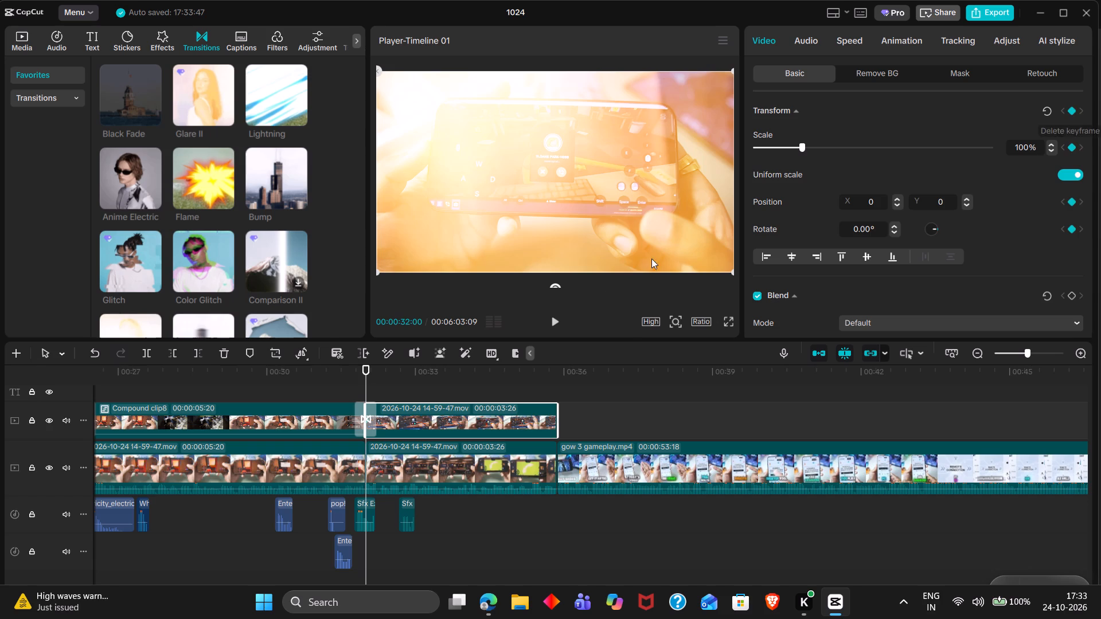
triple_click(557, 385)
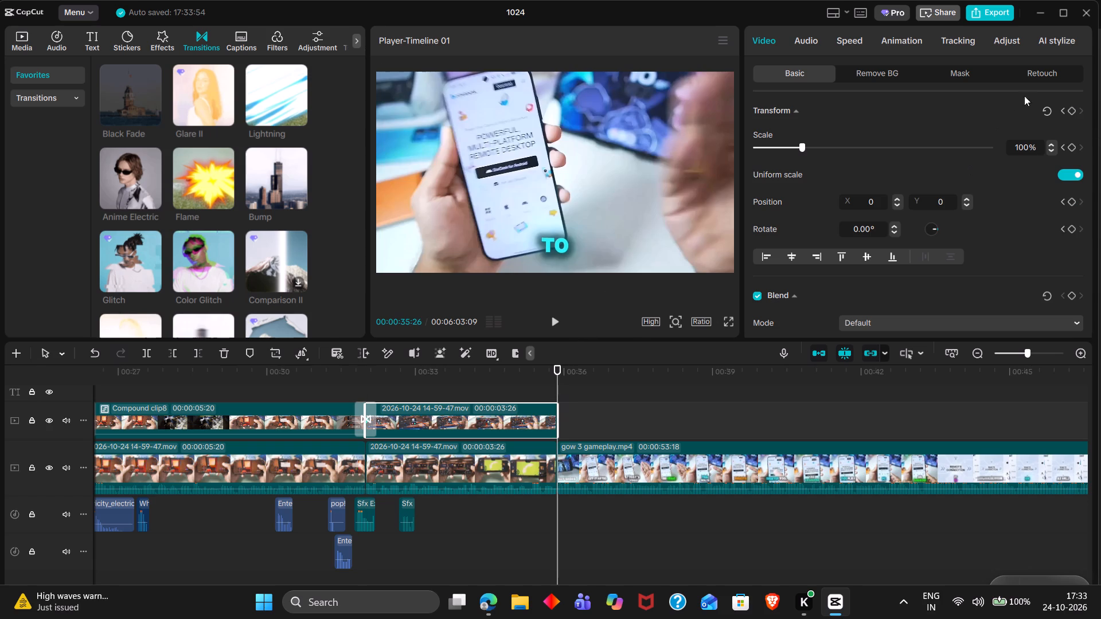
click(1074, 112)
click(809, 147)
click(809, 147)
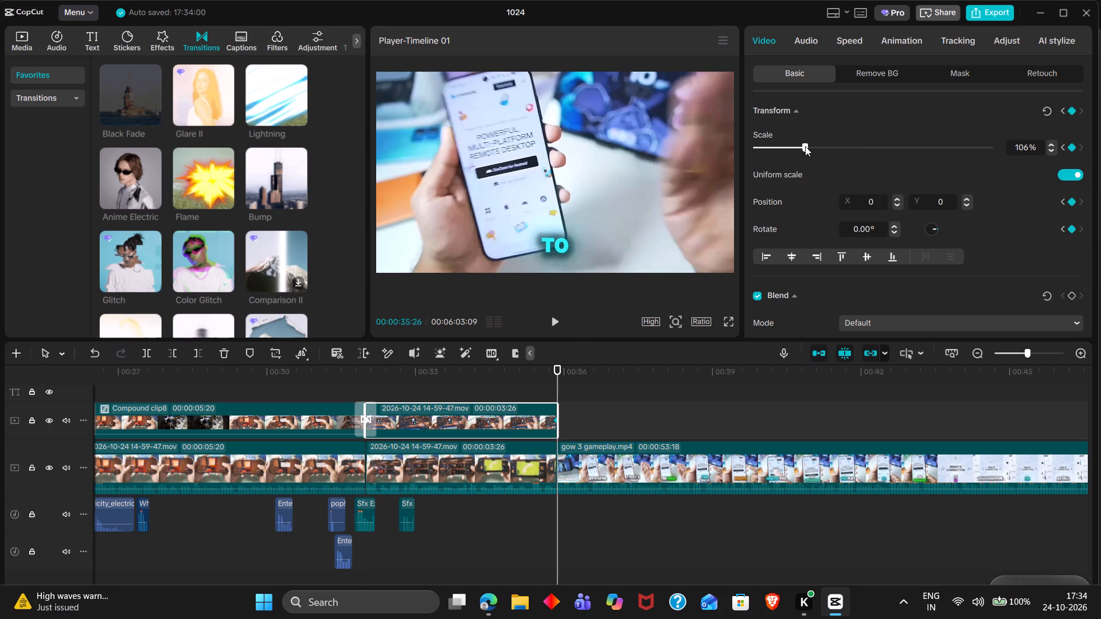
click(805, 146)
Play the edit from the beginning through about 00:00:36:13 to review the transitions, overlays and sound effects.
ctrl+scroll(631, 450, down, 5)
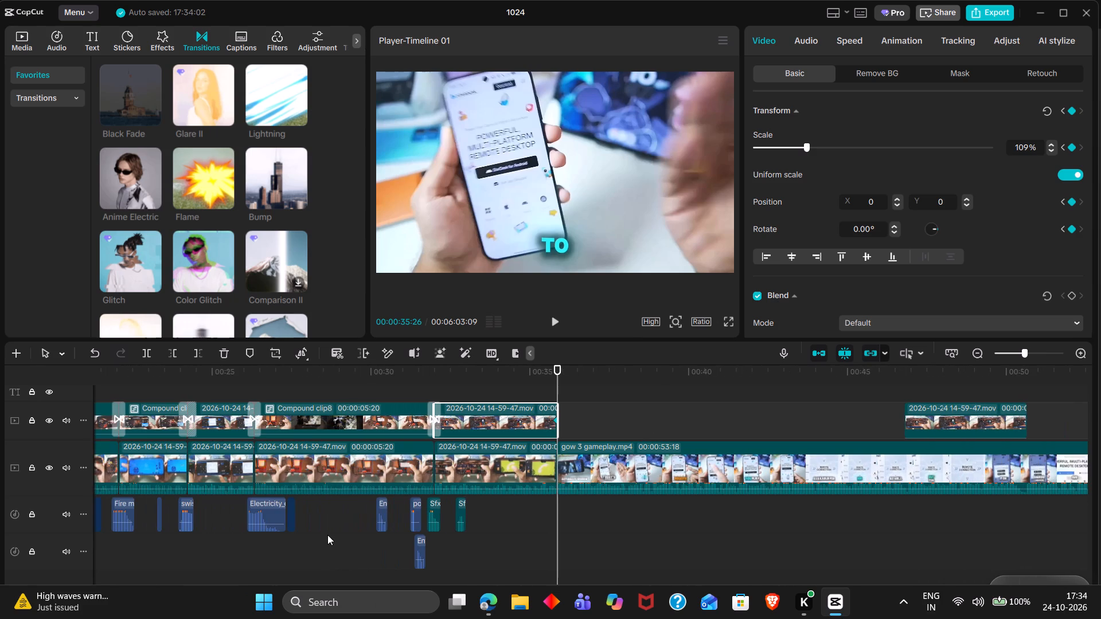
click(327, 535)
drag(327, 535, 0, 476)
key(space)
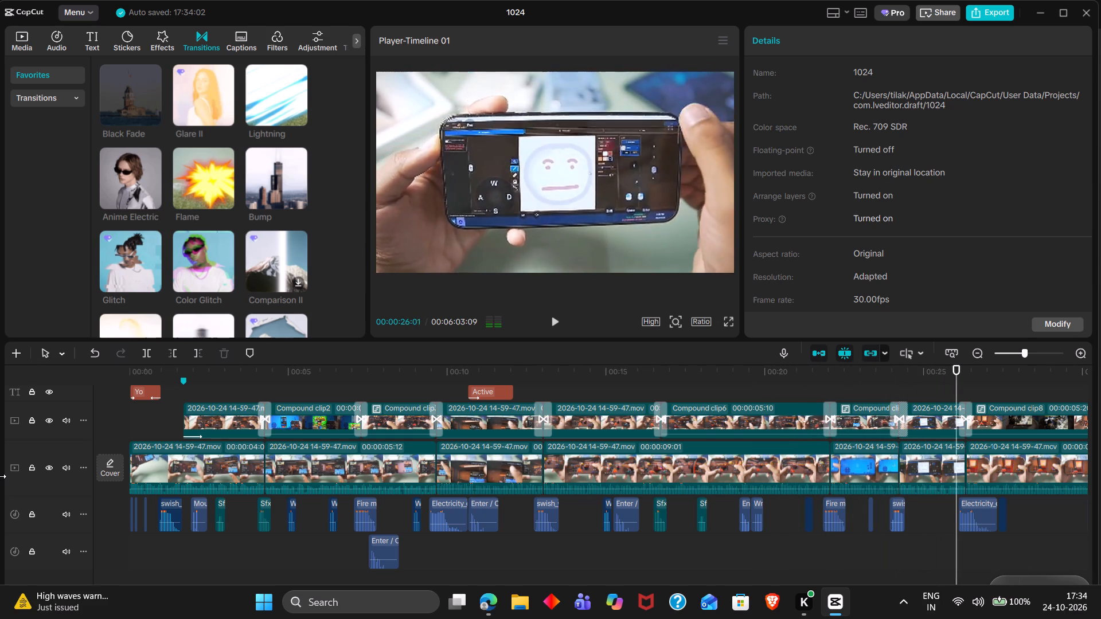
scroll(0, 476, left, 2)
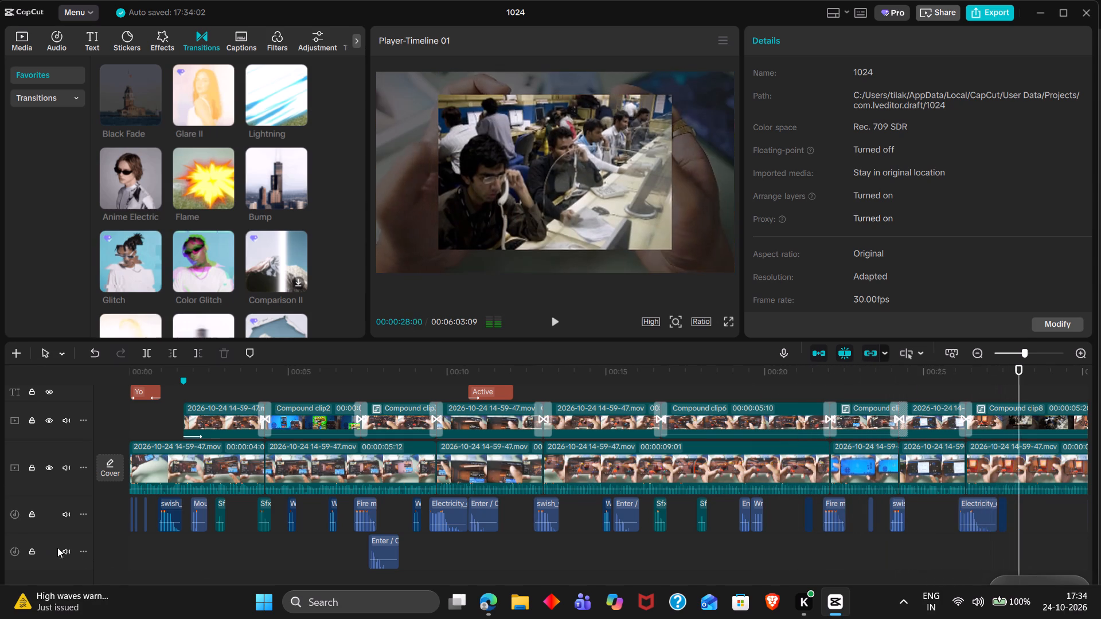
scroll(286, 535, left, 1)
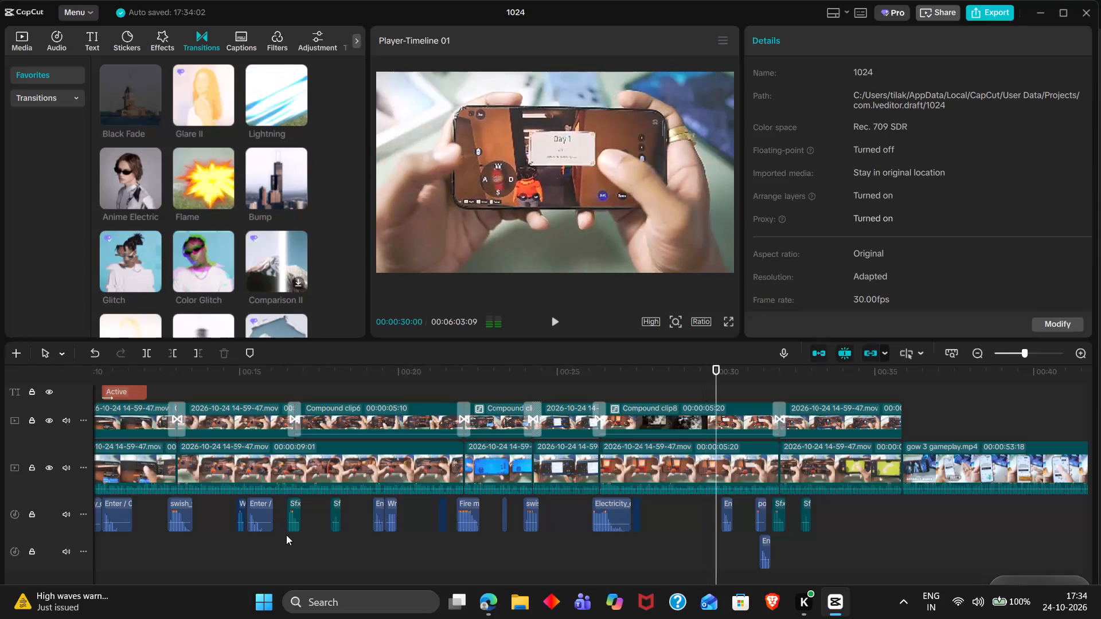
scroll(286, 535, left, 1)
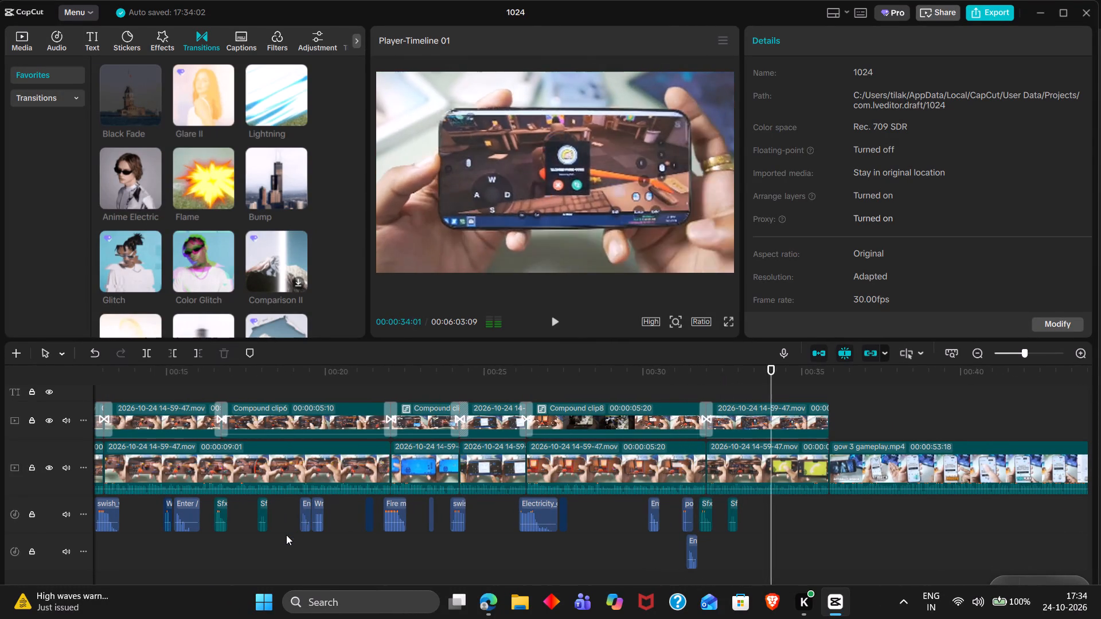
scroll(286, 535, left, 2)
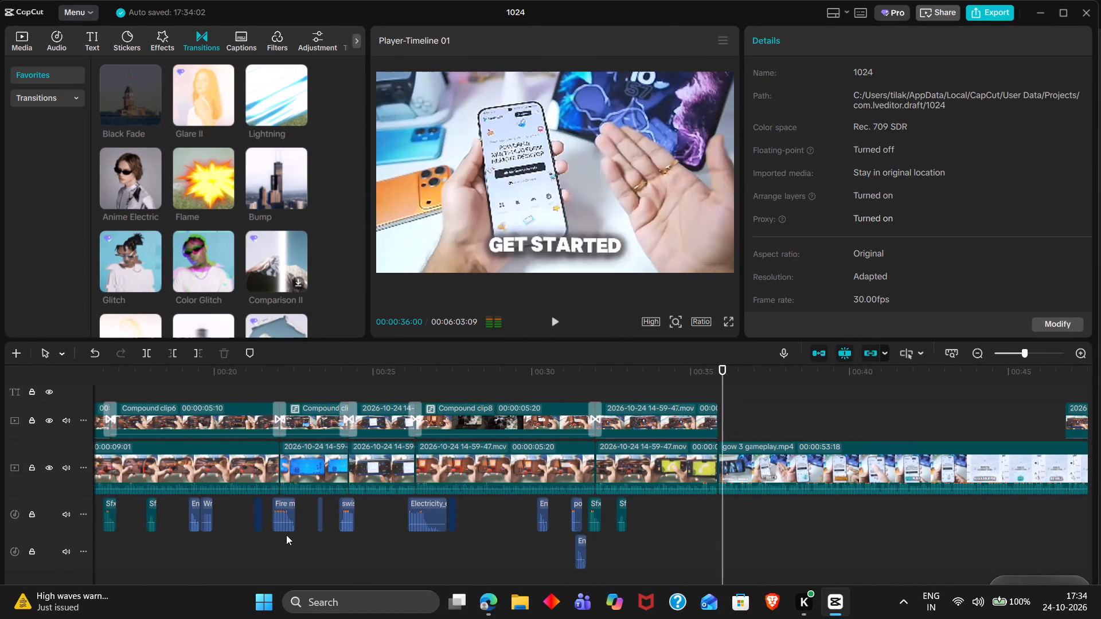
key(space)
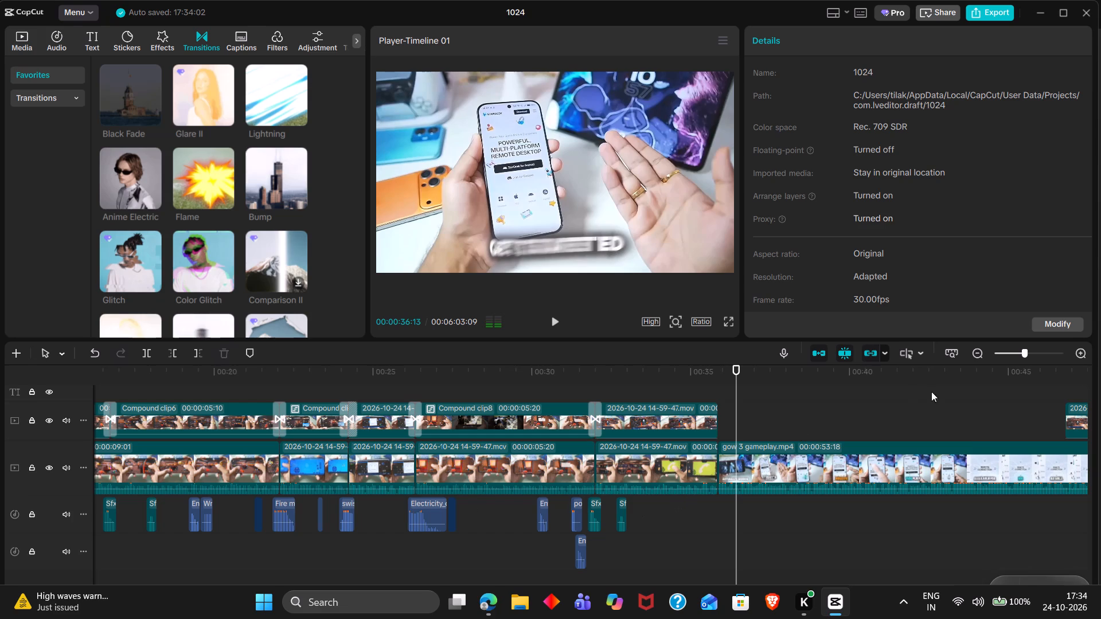
Split the main-track gow 3 gameplay.mp4 clip at 00:00:43:25.
double_click(971, 380)
click(960, 478)
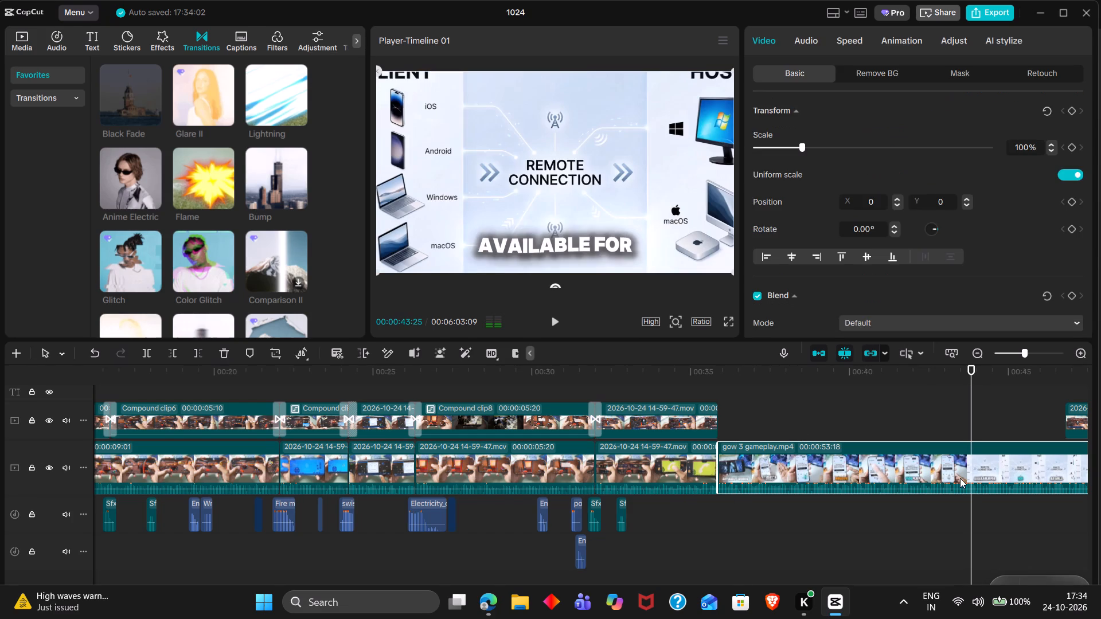
key(ctrl+b)
Copy the first gow 3 gameplay.mp4 segment, 00:00:07:29 long, onto the upper track at 00:00:35:26.
click(887, 469)
key(ctrl+c)
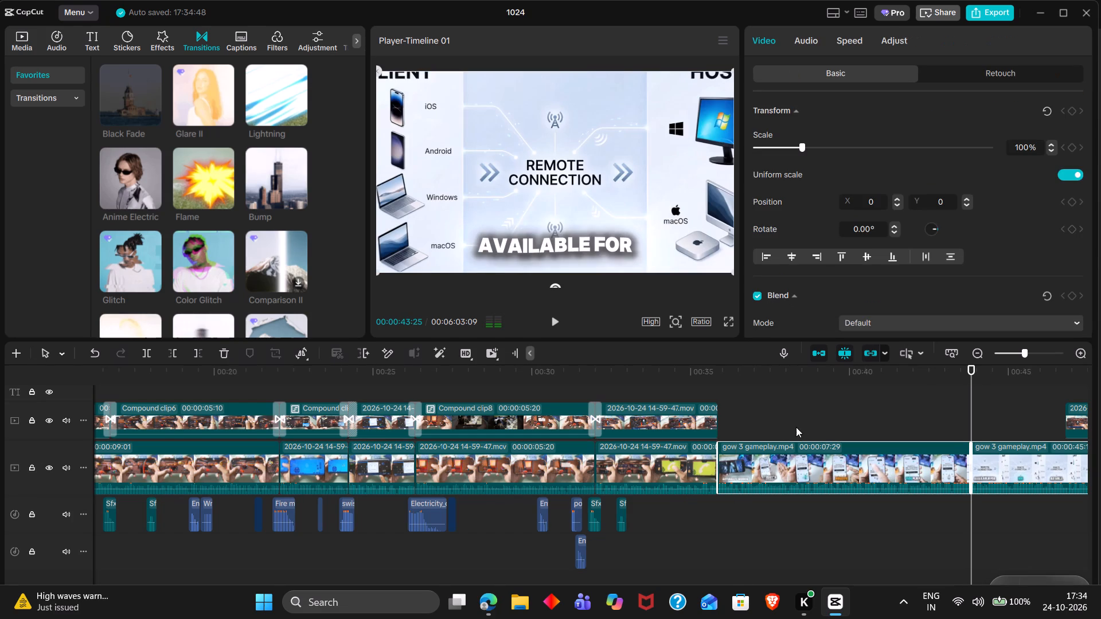
click(796, 450)
key(ctrl+c)
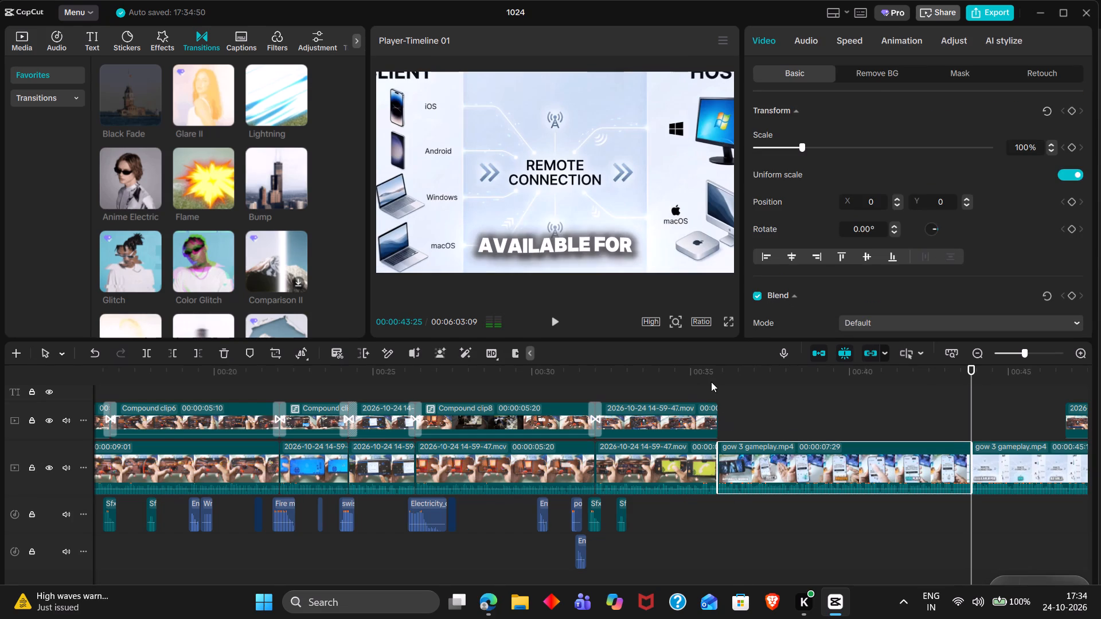
double_click(719, 374)
key(ctrl+v)
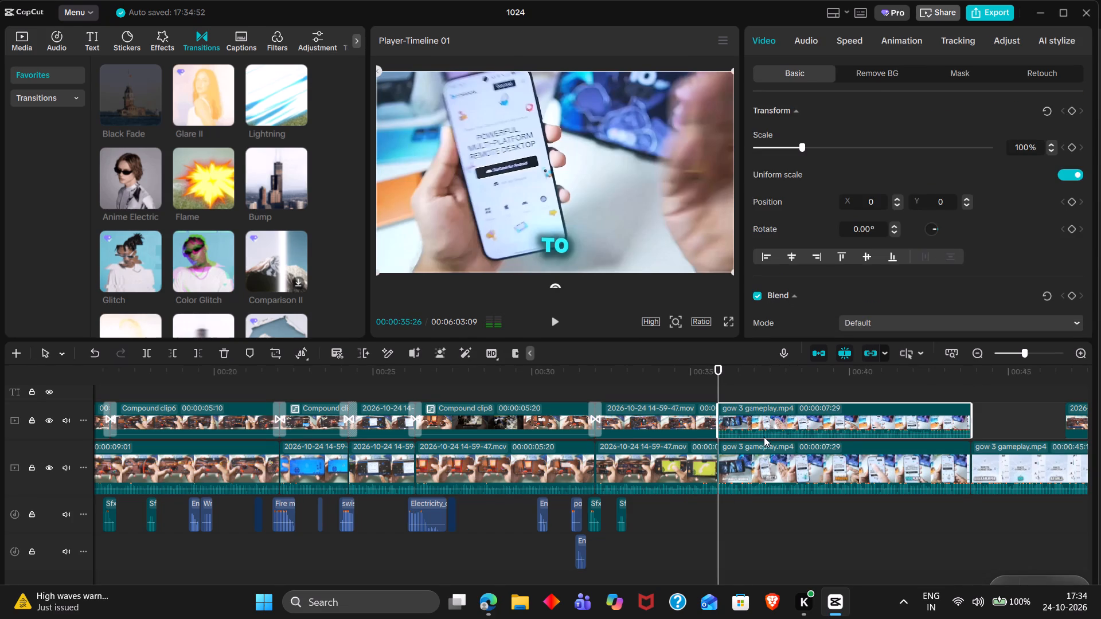
drag(763, 434, 763, 481)
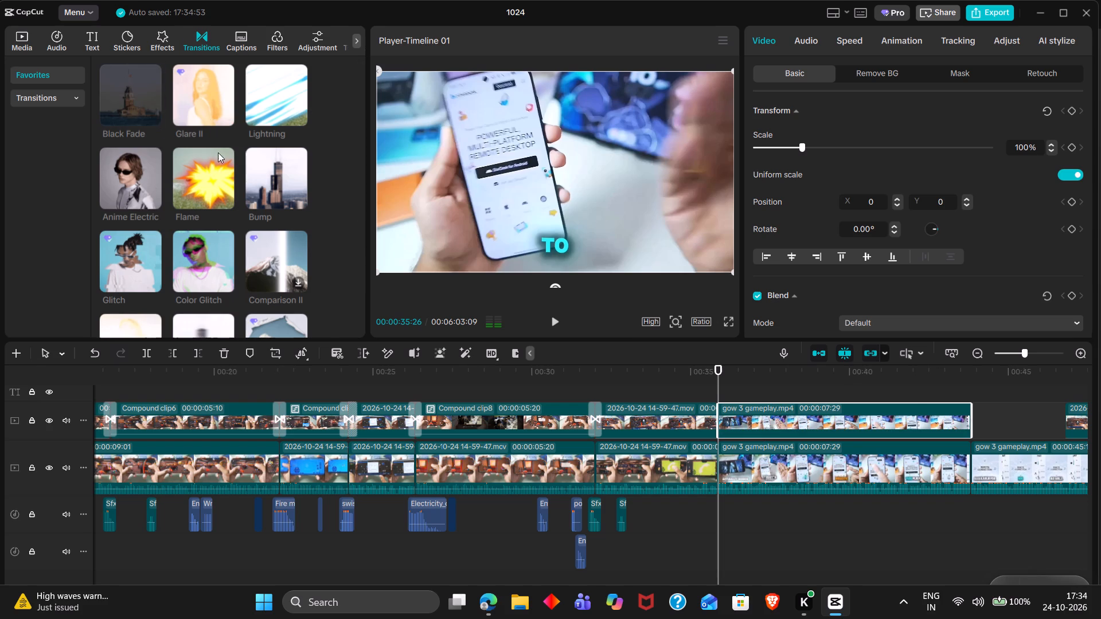
Add the Color Glitch transition between the 00:00:03:26 gameplay clip and the gow 3 gameplay.mp4 segment on the upper track.
drag(210, 251, 719, 425)
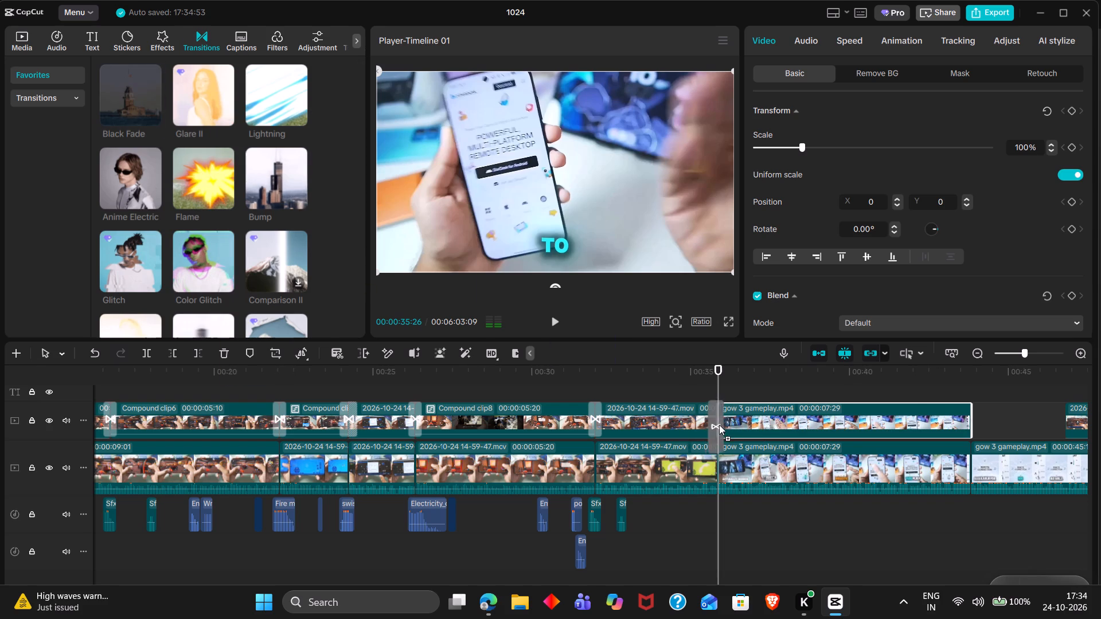
drag(719, 425, 731, 424)
Position the playhead at 00:00:35:19, at the start of the new transition, and search the sound effects for glitch.
double_click(706, 385)
drag(706, 385, 712, 386)
double_click(29, 48)
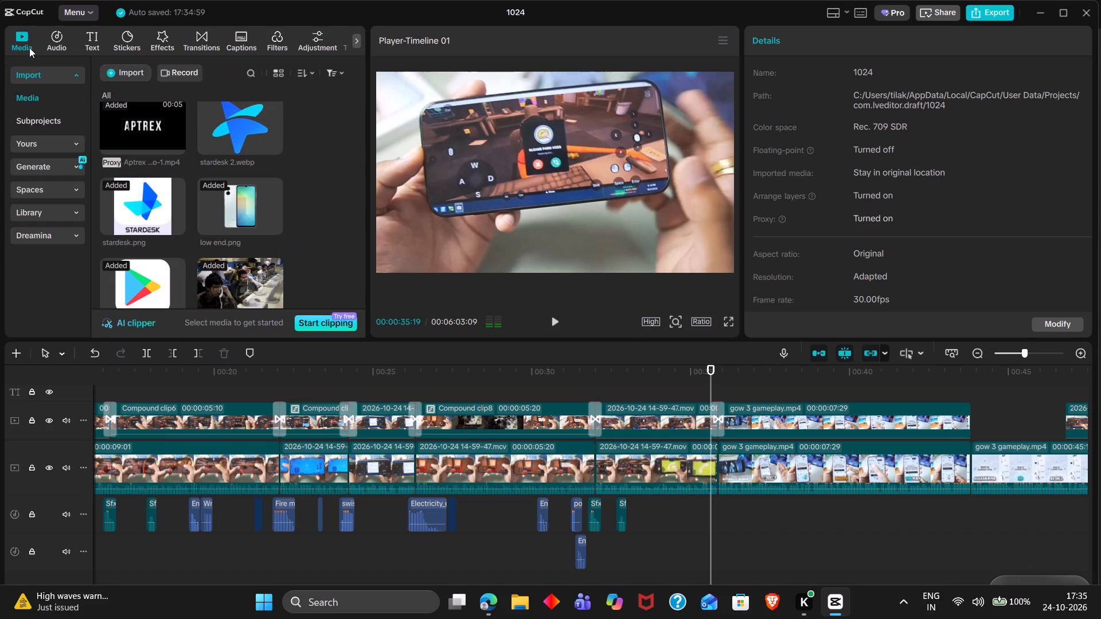
double_click(48, 48)
double_click(169, 75)
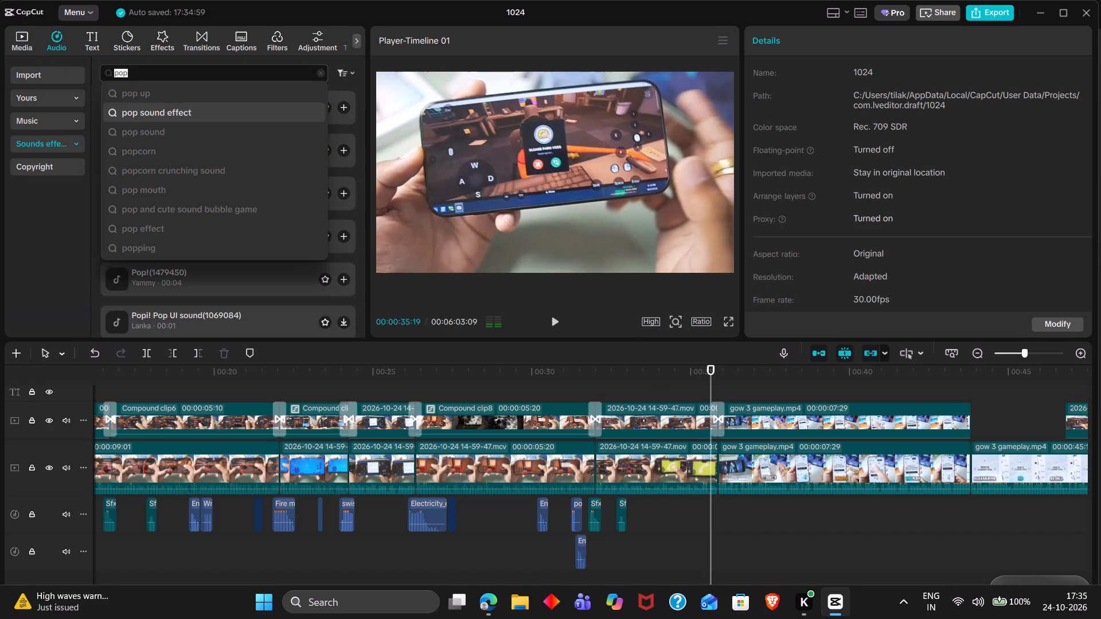
text(glitch)
key(Return)
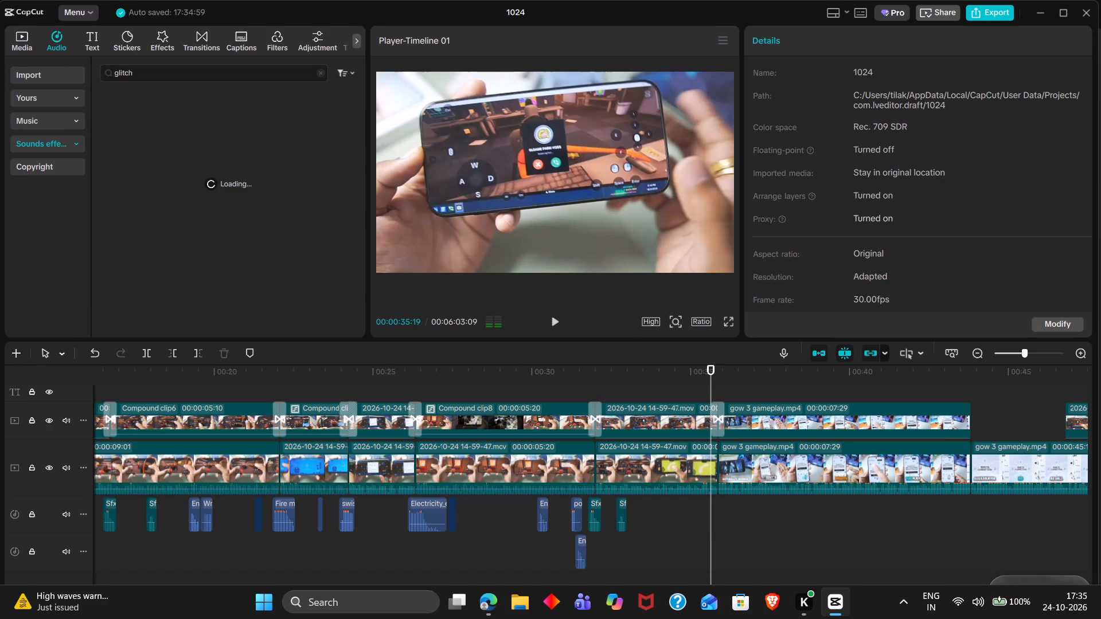
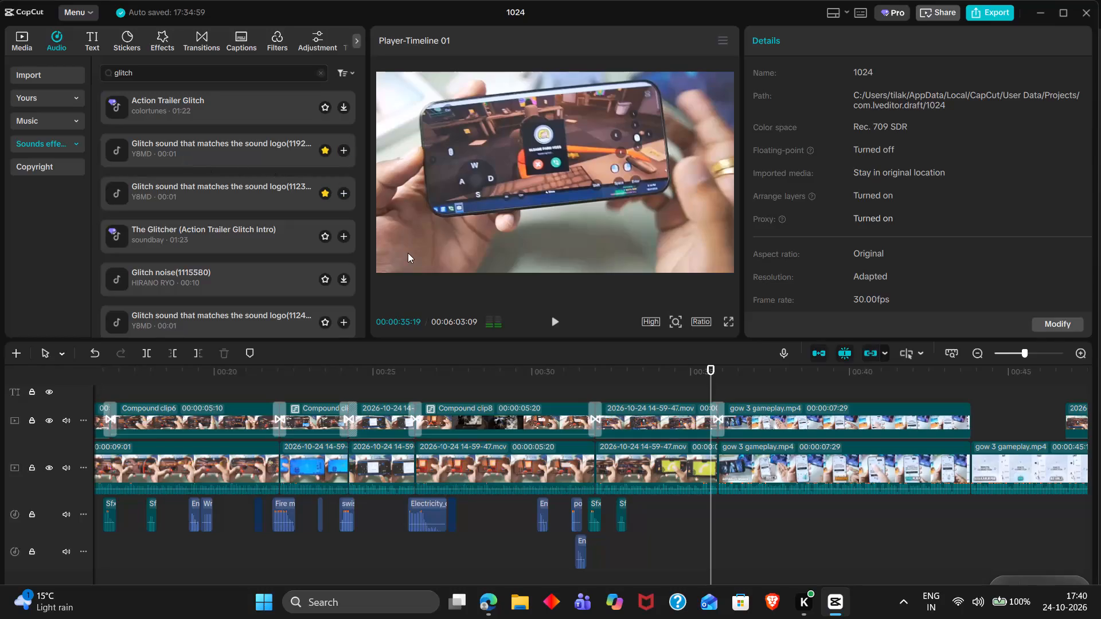
Place the favourited "Glitch sound that matches the sound logo(1192..." effect on the first audio track at 00:00:35:19, where the Color Glitch transition starts.
key(space)
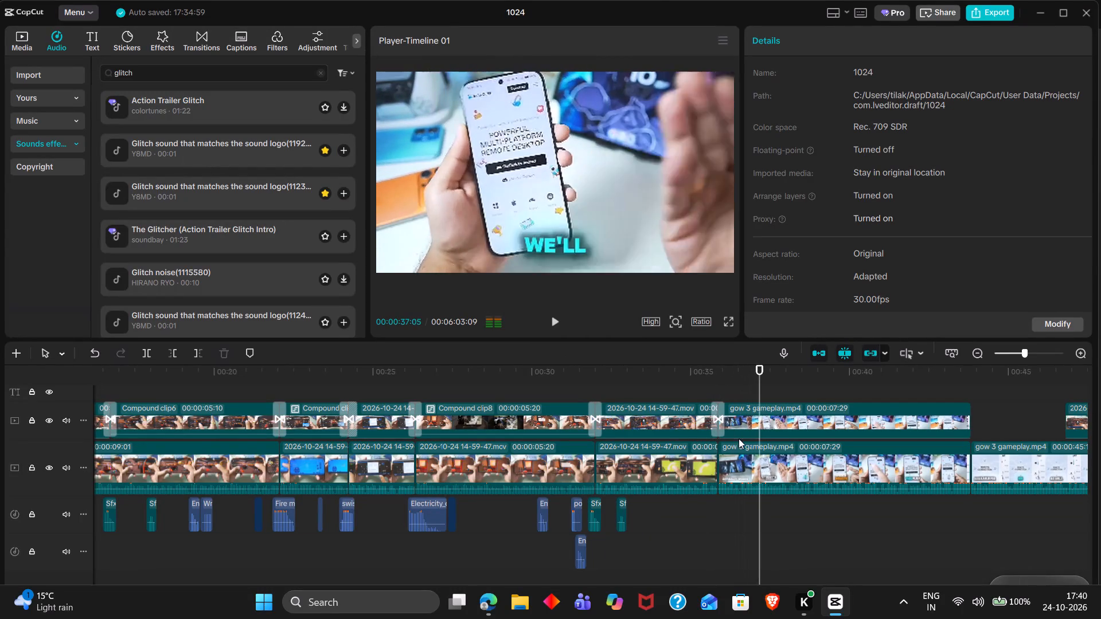
double_click(709, 508)
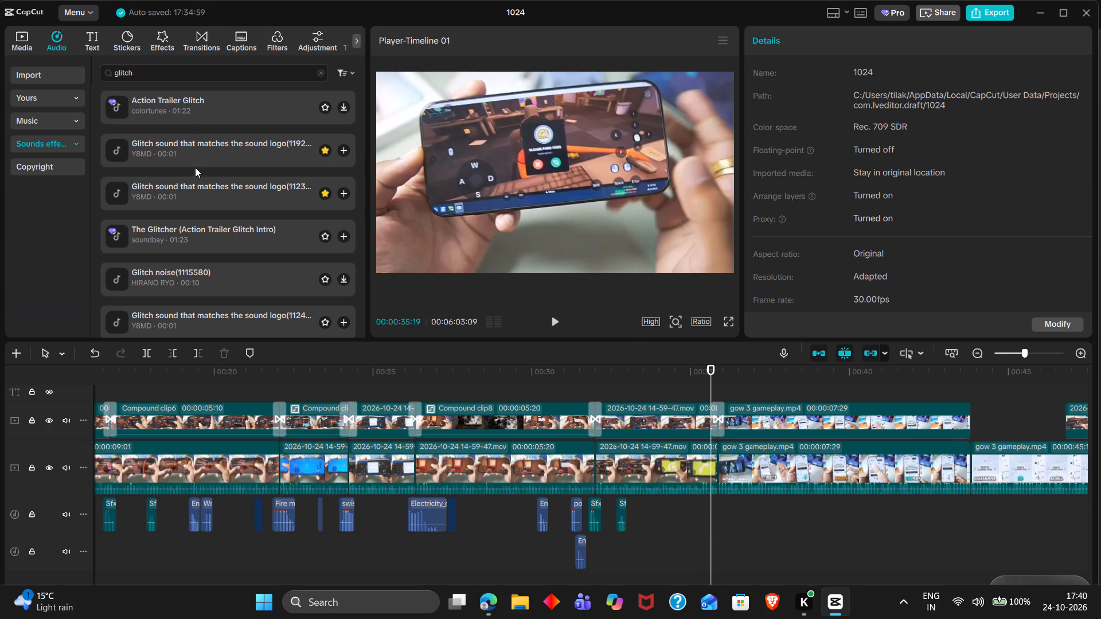
drag(235, 163, 715, 525)
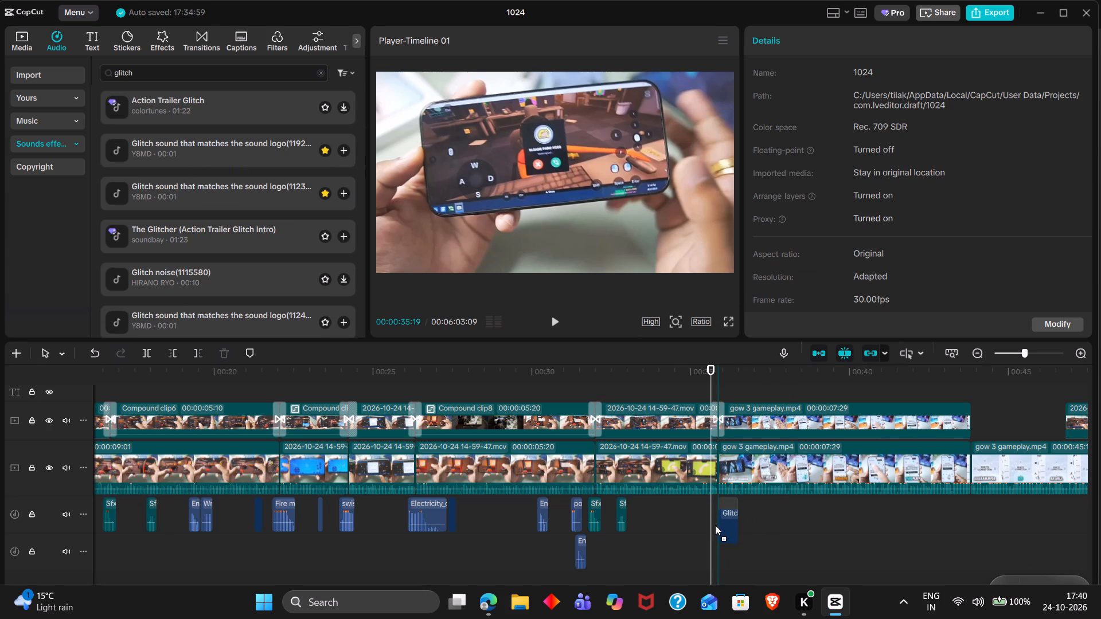
drag(715, 525, 713, 520)
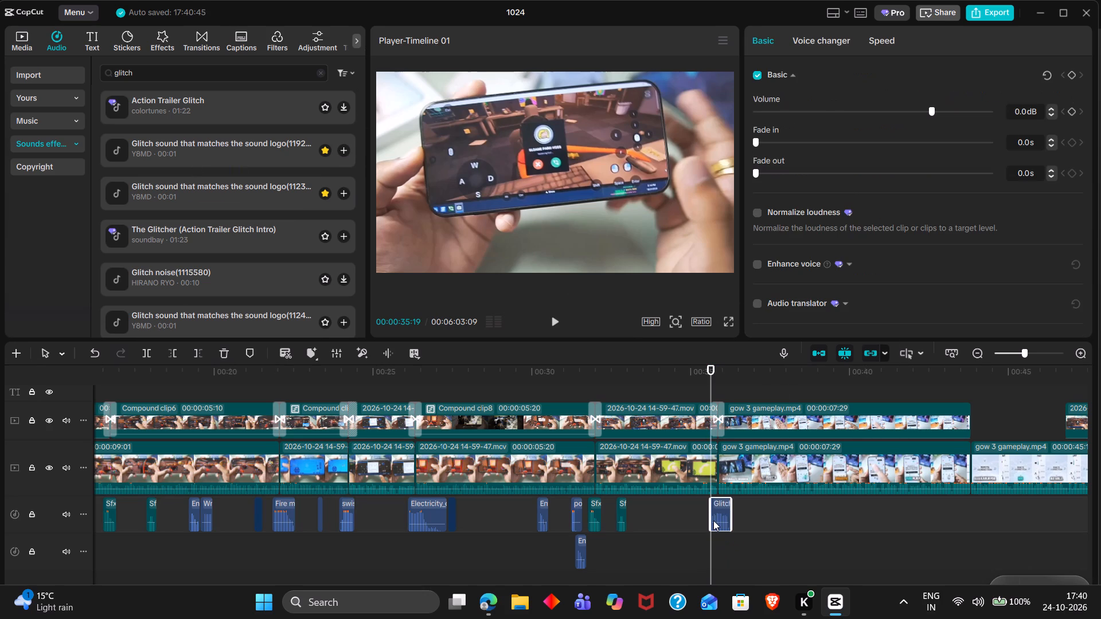
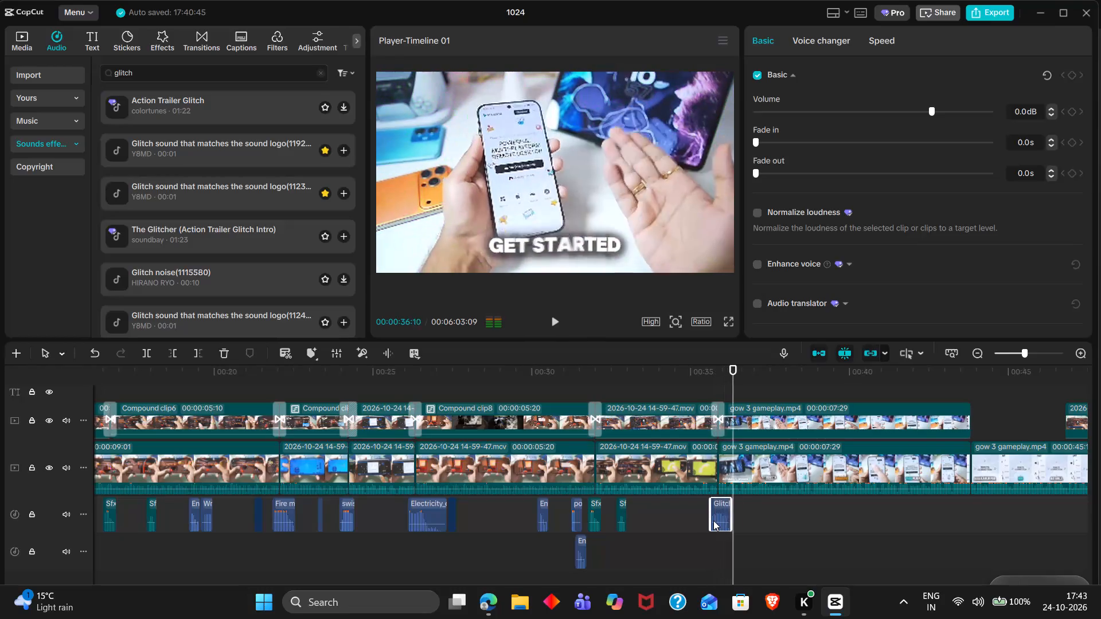
scroll(713, 520, left, 1)
scroll(788, 596, left, 1)
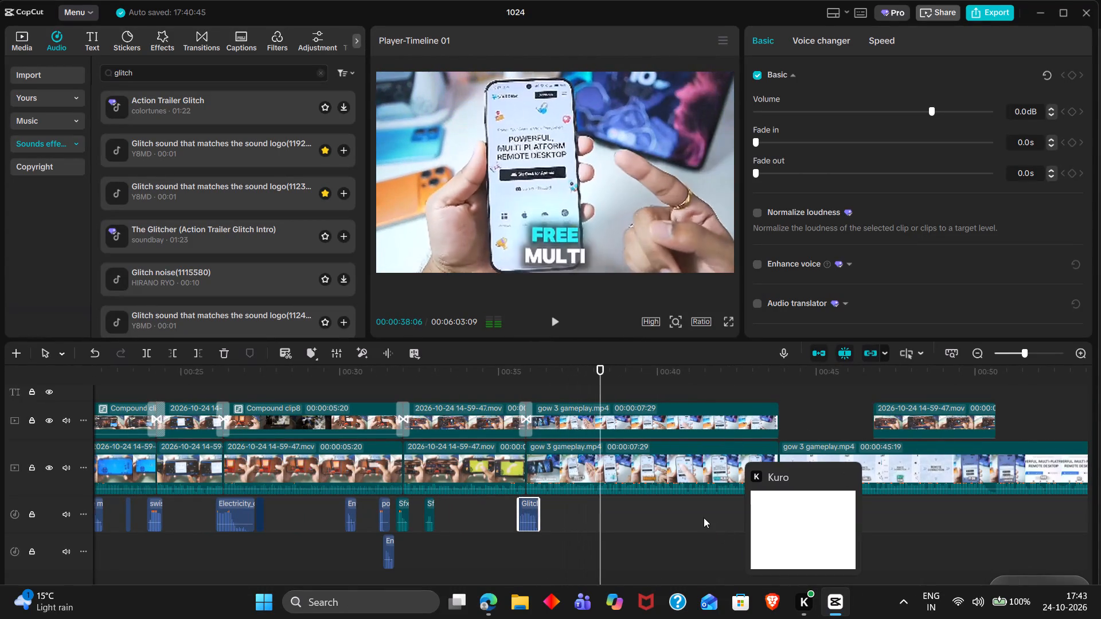
scroll(704, 518, left, 3)
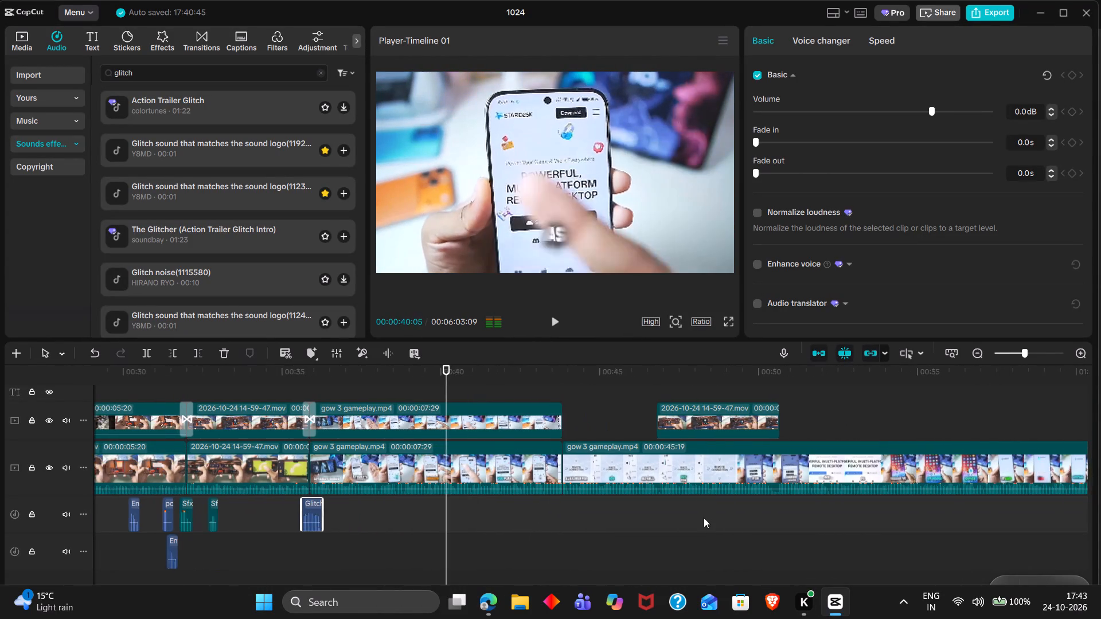
scroll(704, 518, left, 1)
ctrl+scroll(704, 518, down, 3)
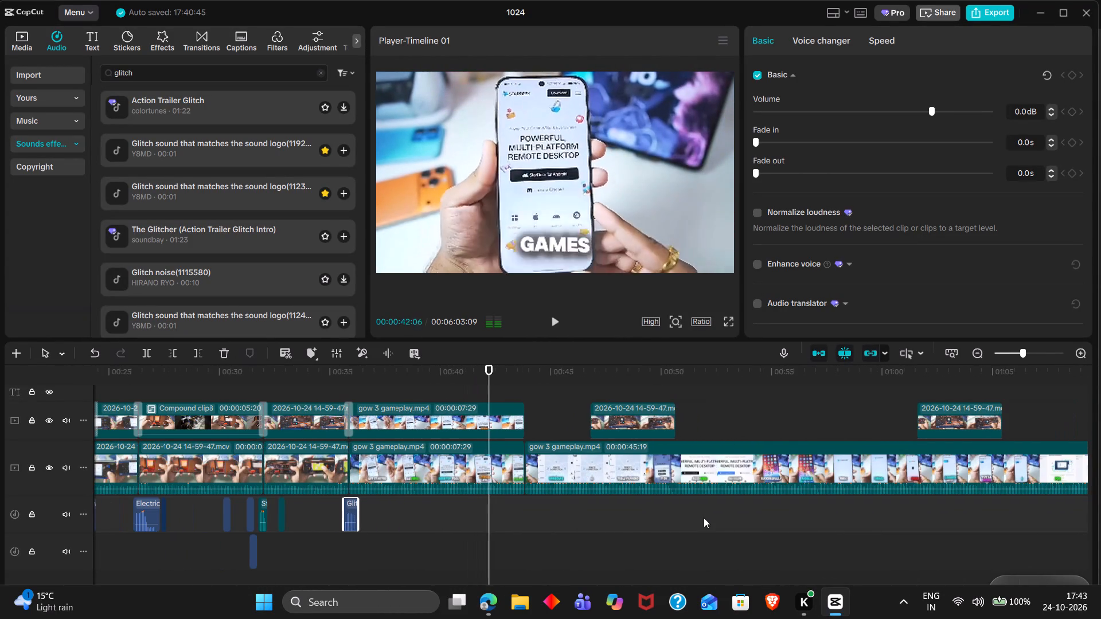
scroll(704, 518, up, 1)
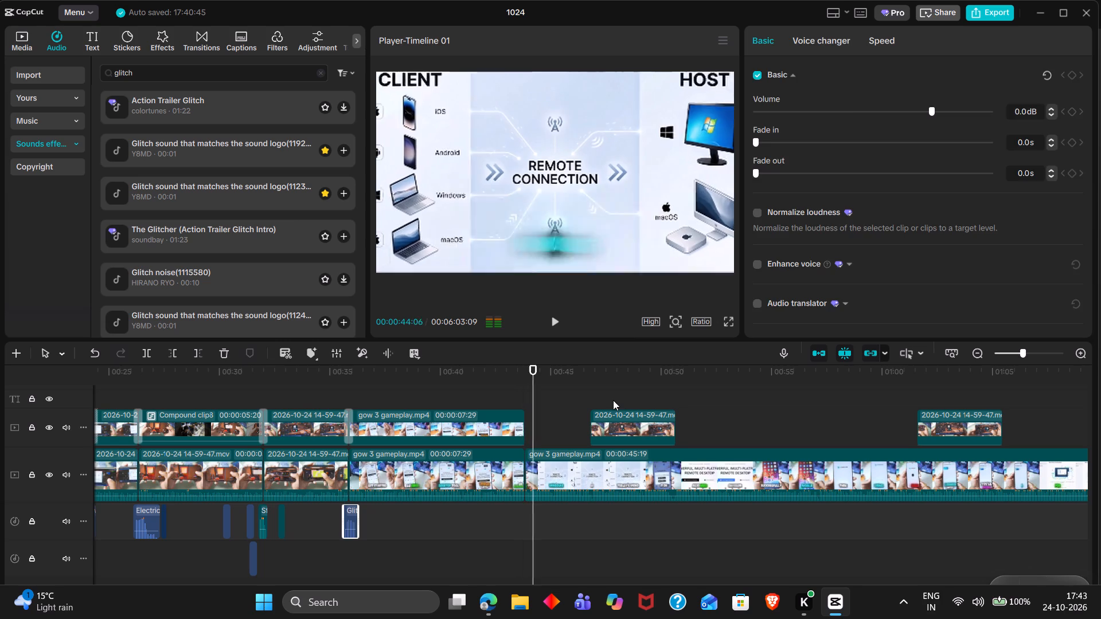
click(613, 400)
drag(613, 400, 620, 401)
drag(588, 409, 950, 430)
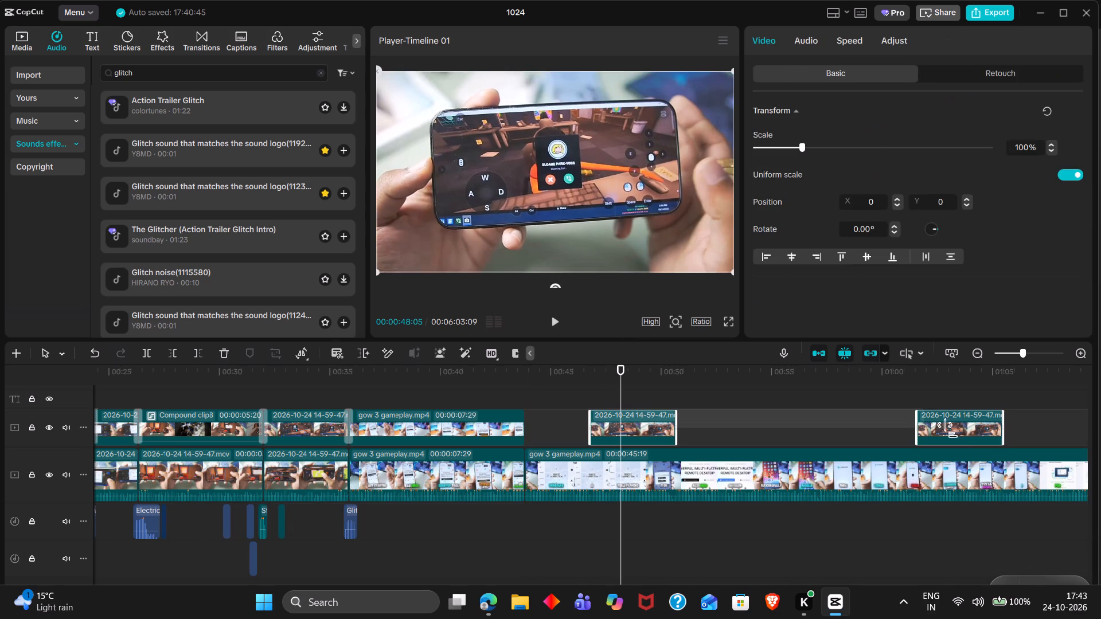
drag(950, 430, 990, 430)
key(BackSpace)
Play back the edit from about 00:00:48 and again from about 00:01:30, examining the clips after the long gow 3 gameplay.mp4 clip.
key(space)
ctrl+scroll(990, 430, down, 1)
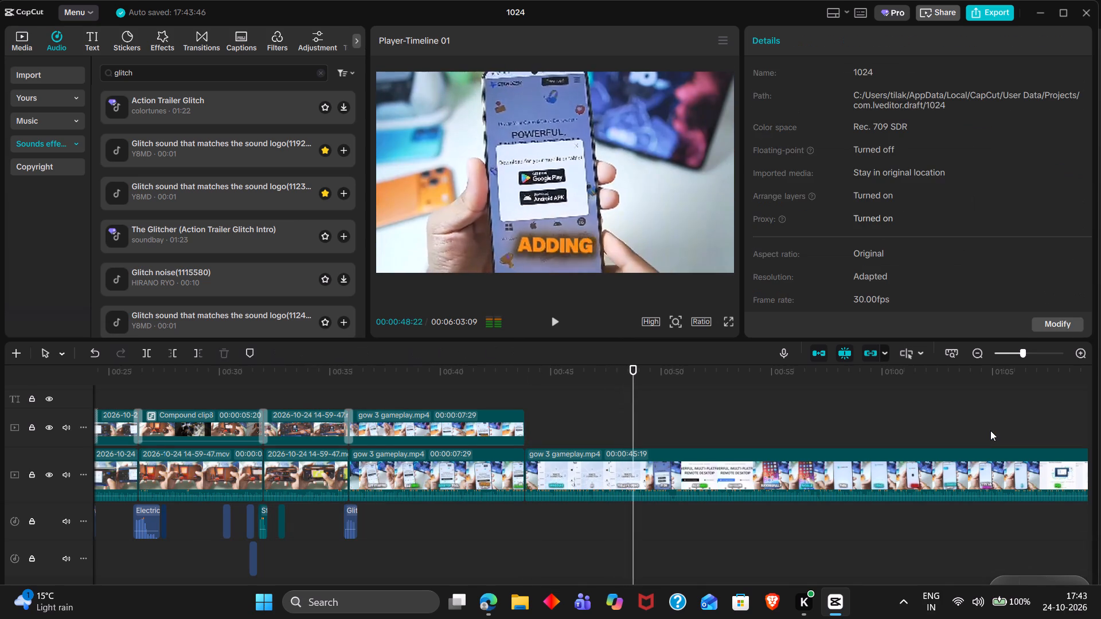
ctrl+scroll(990, 430, down, 2)
ctrl+scroll(831, 520, down, 3)
scroll(831, 520, left, 1)
ctrl+scroll(831, 520, down, 2)
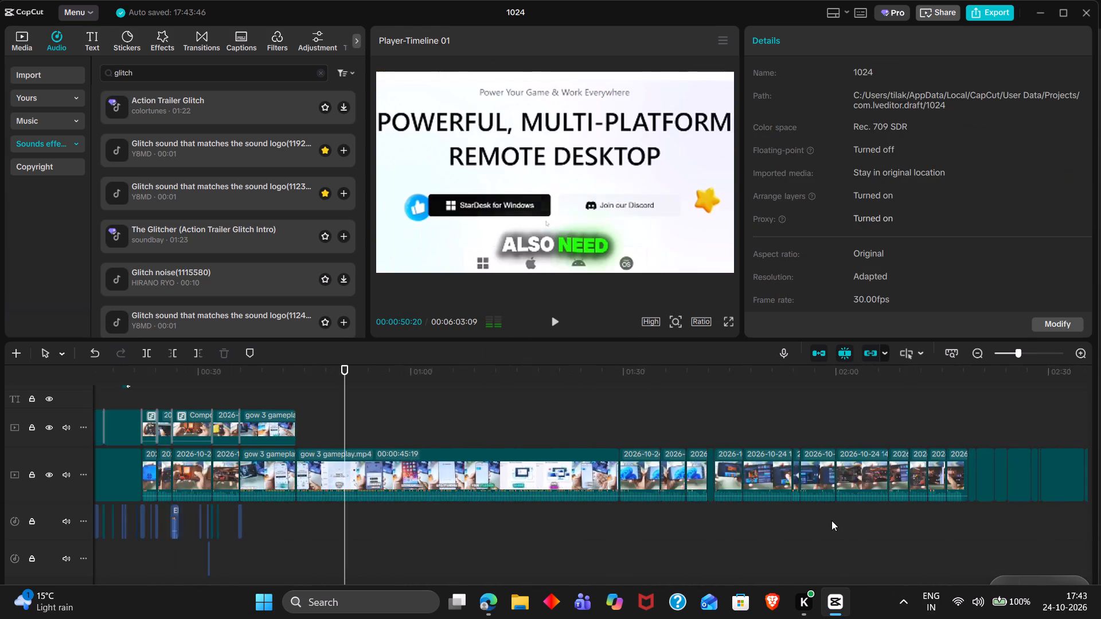
ctrl+scroll(831, 520, down, 5)
scroll(831, 520, right, 1)
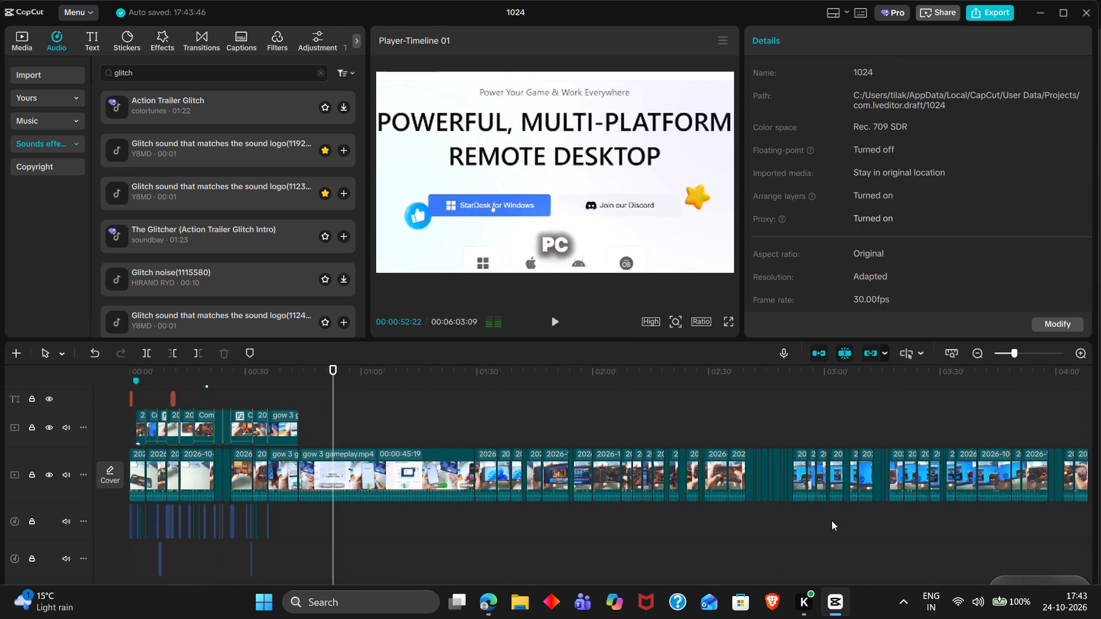
scroll(831, 520, right, 1)
ctrl+scroll(831, 520, up, 2)
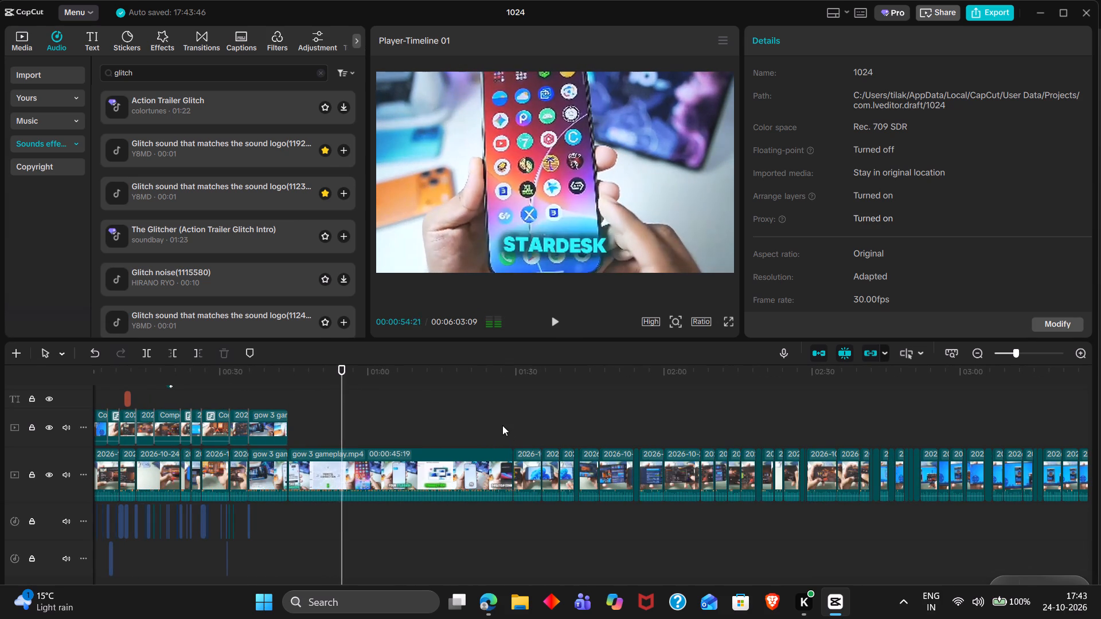
click(502, 425)
drag(502, 425, 516, 428)
key(space)
ctrl+scroll(516, 428, up, 4)
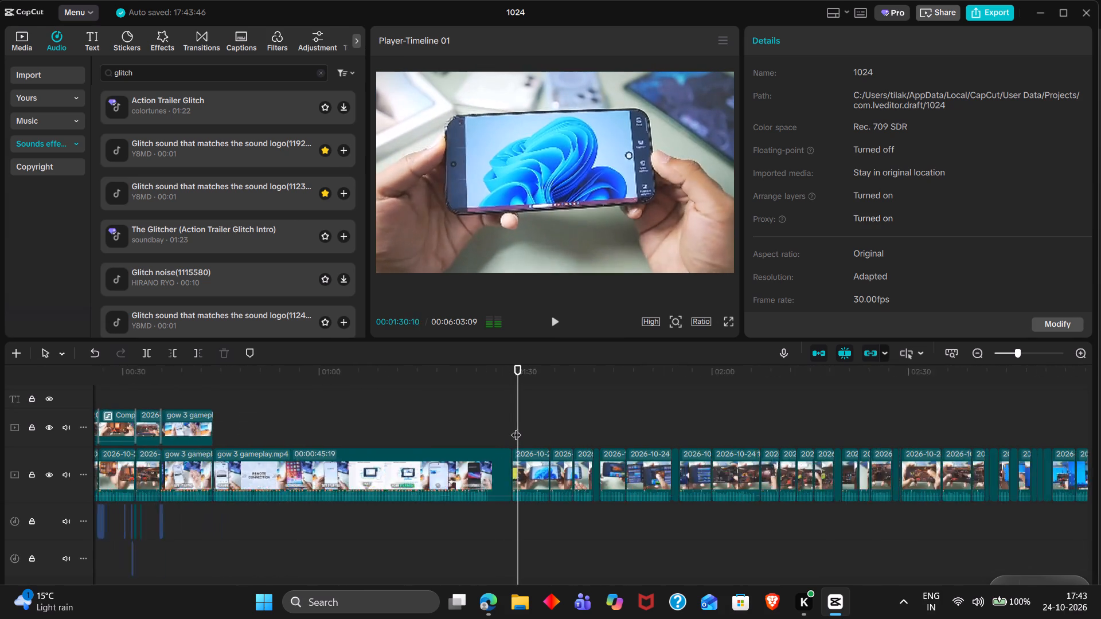
ctrl+scroll(516, 428, up, 7)
ctrl+scroll(516, 428, down, 4)
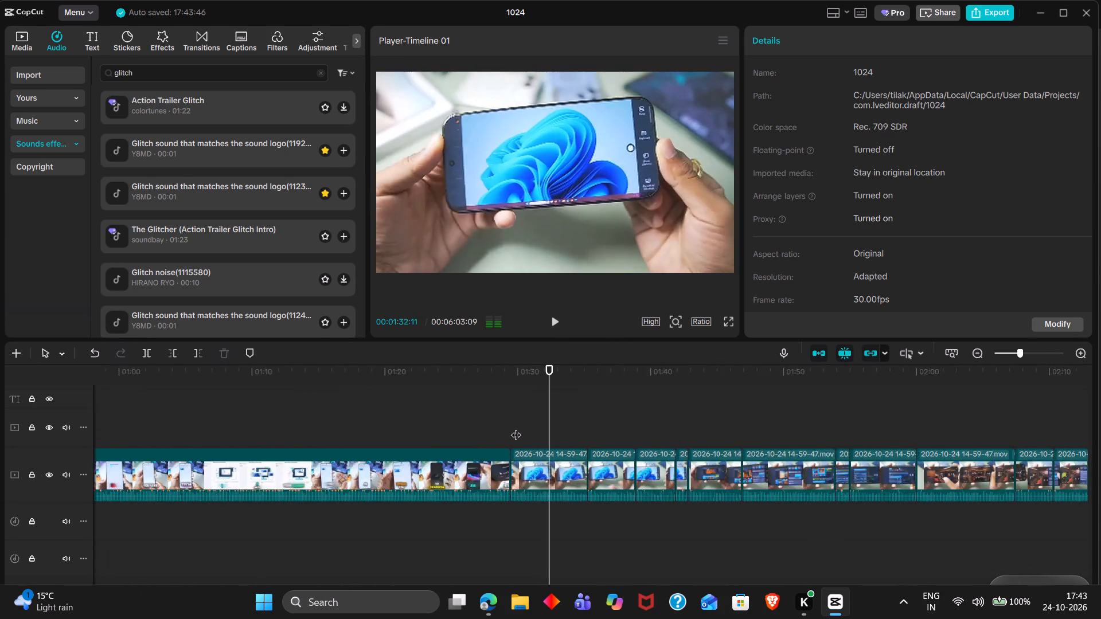
ctrl+scroll(516, 428, down, 12)
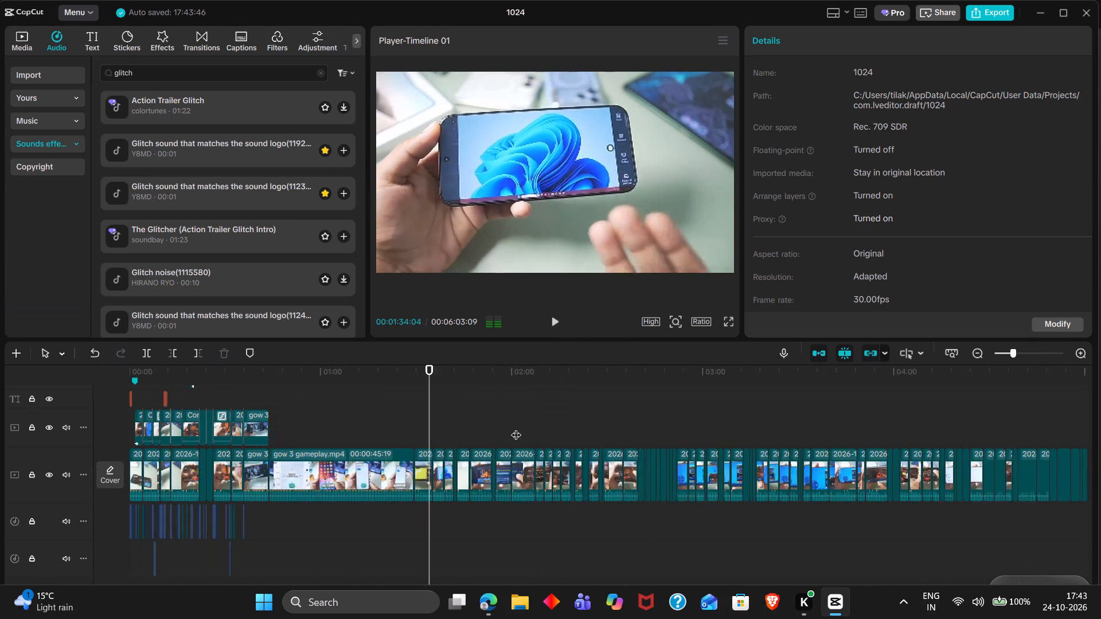
ctrl+scroll(516, 428, down, 1)
key(space)
Set the volume of all main-track clips after the long gow 3 gameplay.mp4 clip to 4 dB.
ctrl+scroll(516, 428, down, 4)
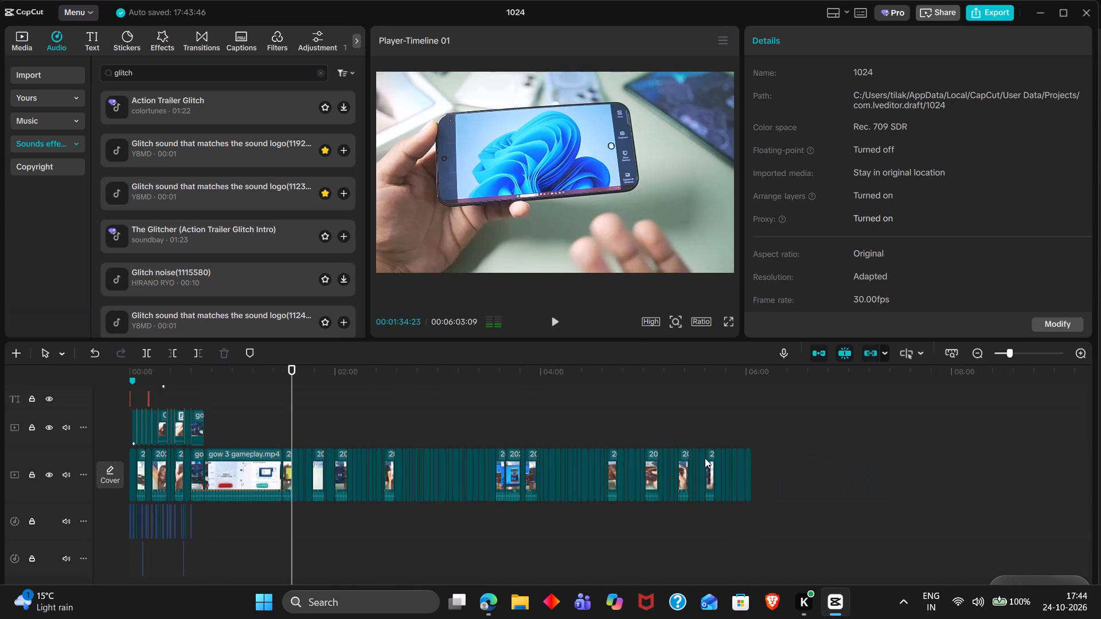
drag(769, 472, 286, 469)
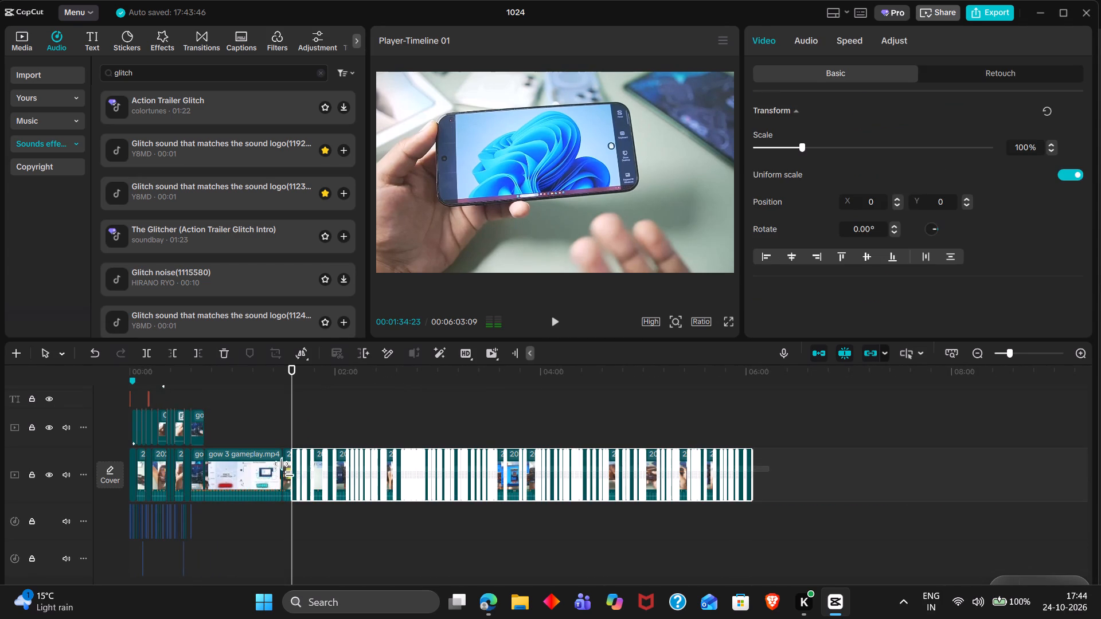
drag(286, 469, 286, 468)
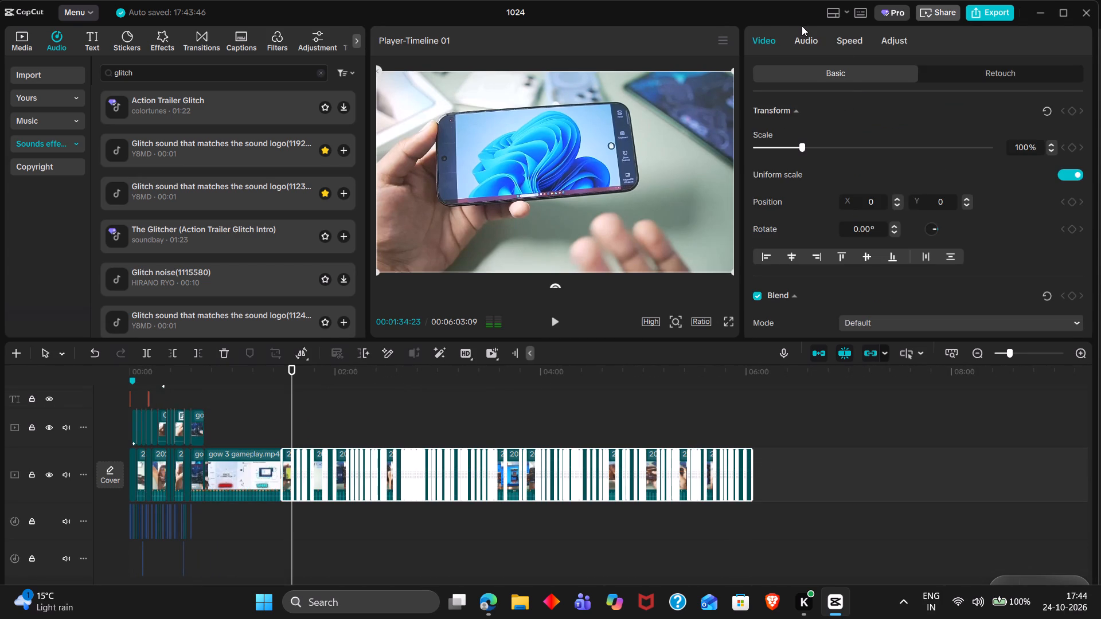
click(802, 26)
click(833, 44)
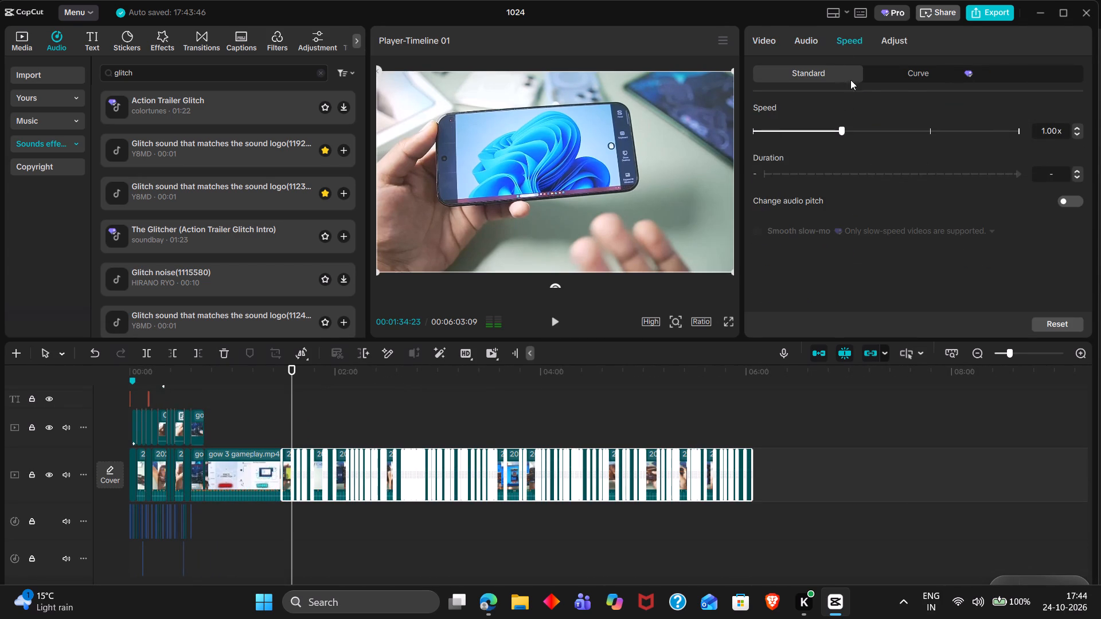
click(818, 40)
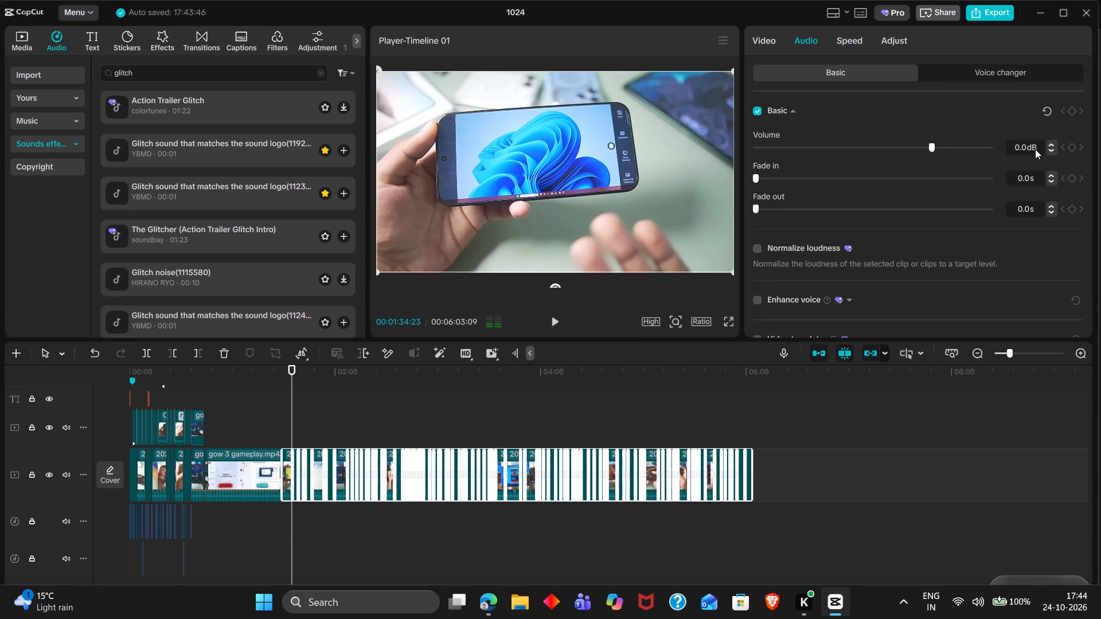
drag(1035, 149, 1021, 147)
triple_click(1021, 147)
key(4)
key(Return)
Set the volume of all main-track clips before the first gow 3 gameplay.mp4 clip to 4 dB.
drag(111, 494, 186, 491)
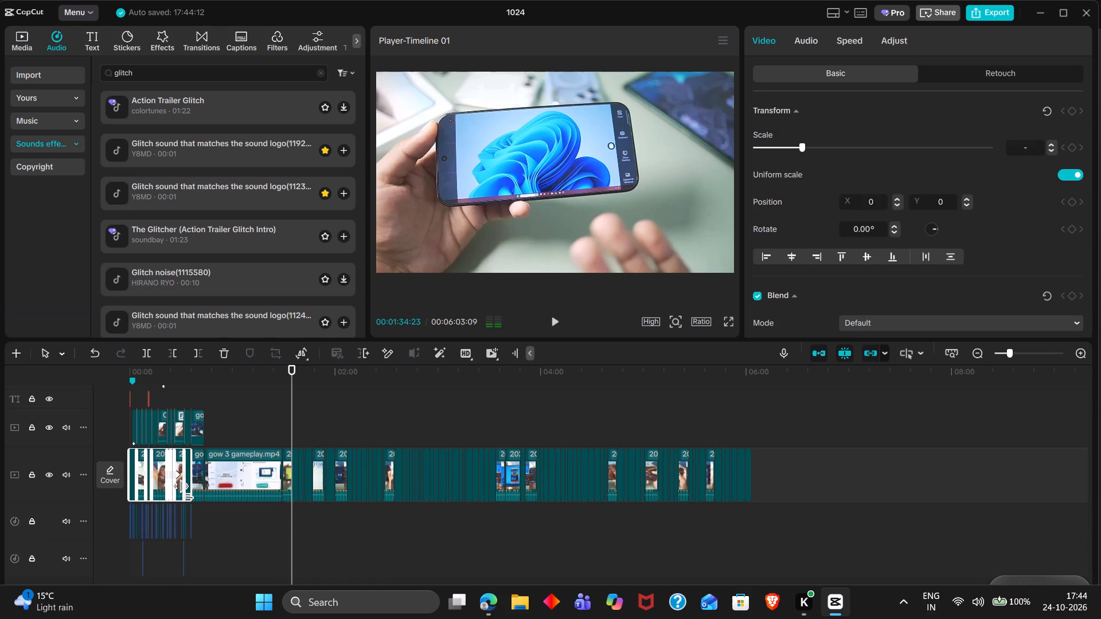
ctrl+scroll(186, 491, up, 3)
scroll(186, 491, up, 2)
ctrl+scroll(186, 491, up, 3)
scroll(186, 491, right, 2)
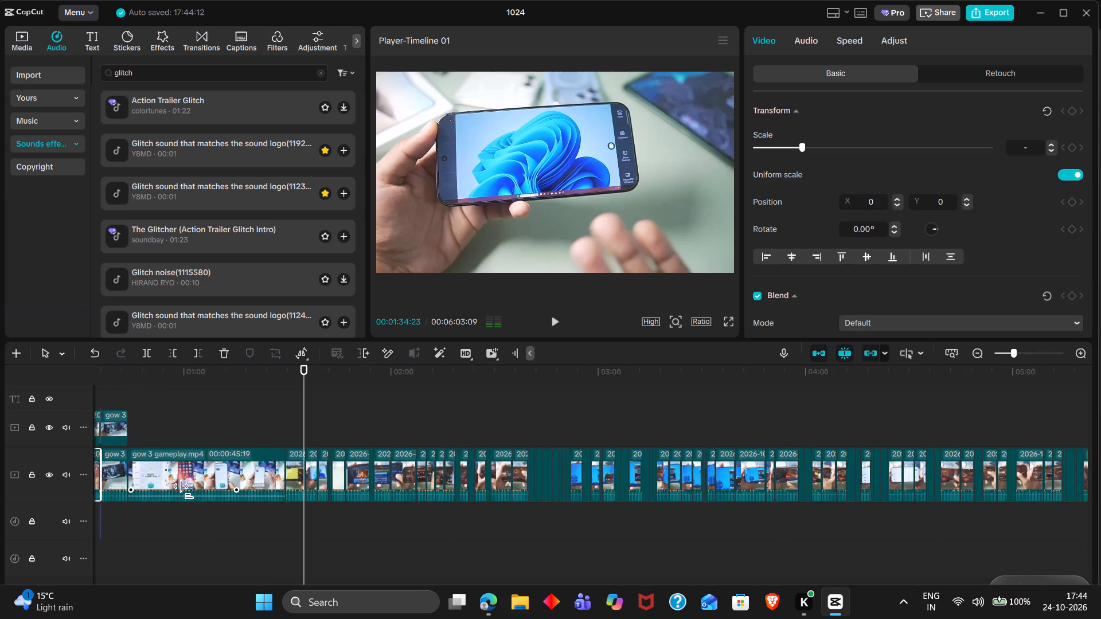
scroll(186, 491, right, 1)
click(813, 31)
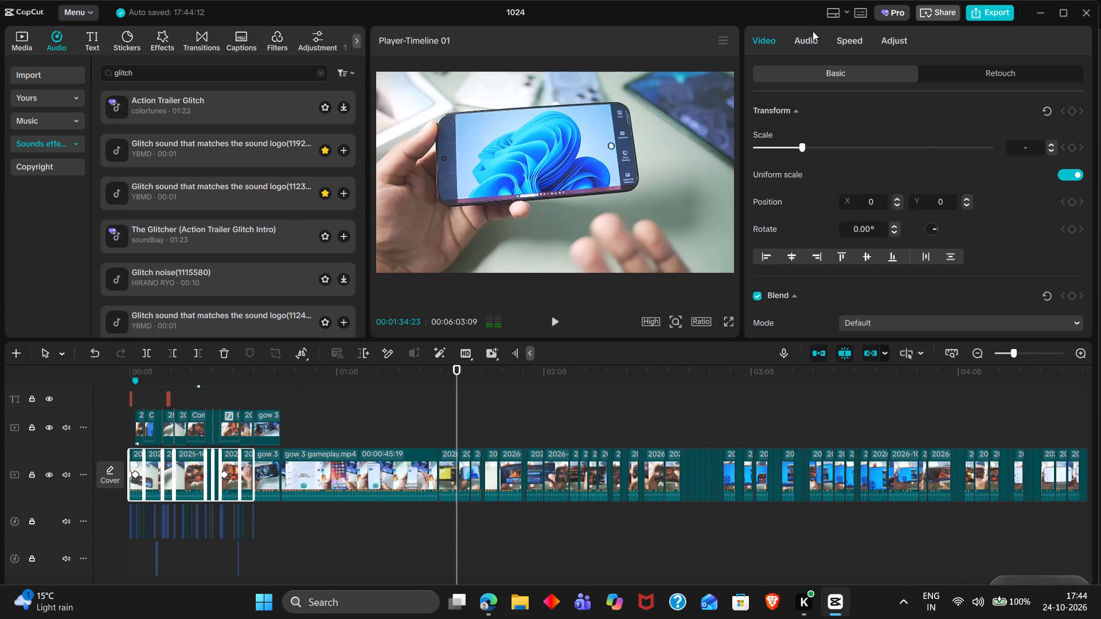
triple_click(1027, 147)
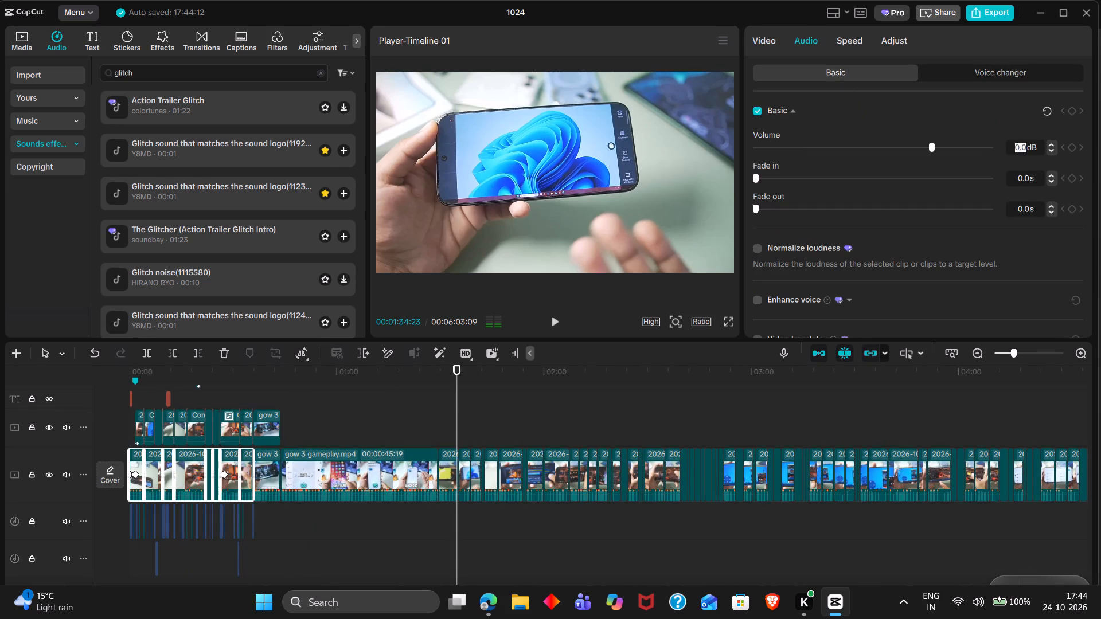
key(4)
key(shift+Return)
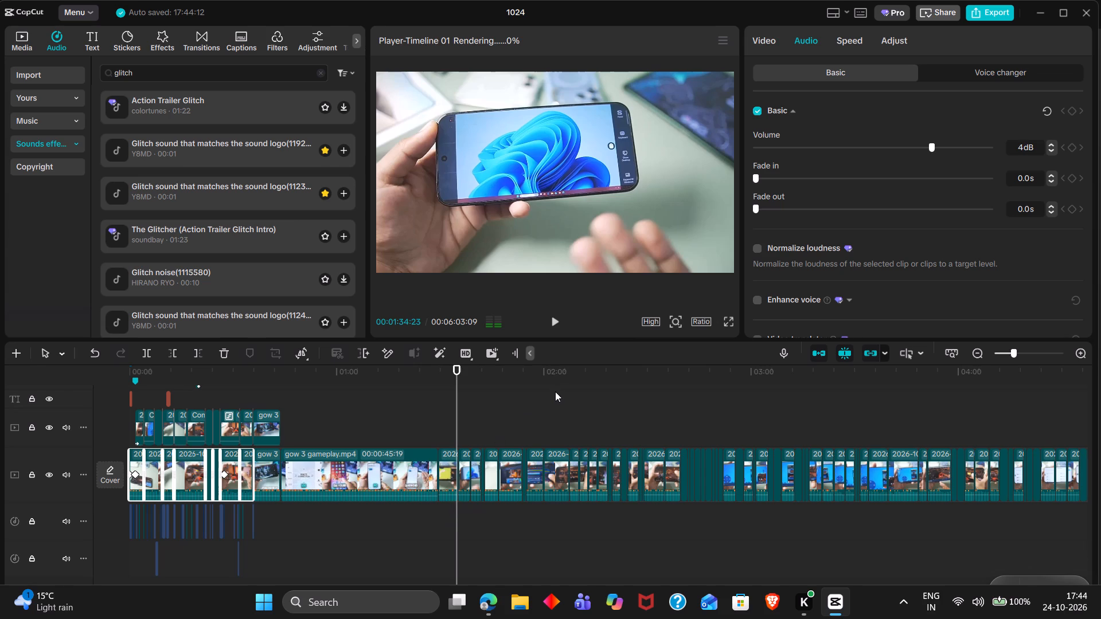
key(Return)
Play back the phone footage from about 00:01:30 to check the louder audio.
click(449, 432)
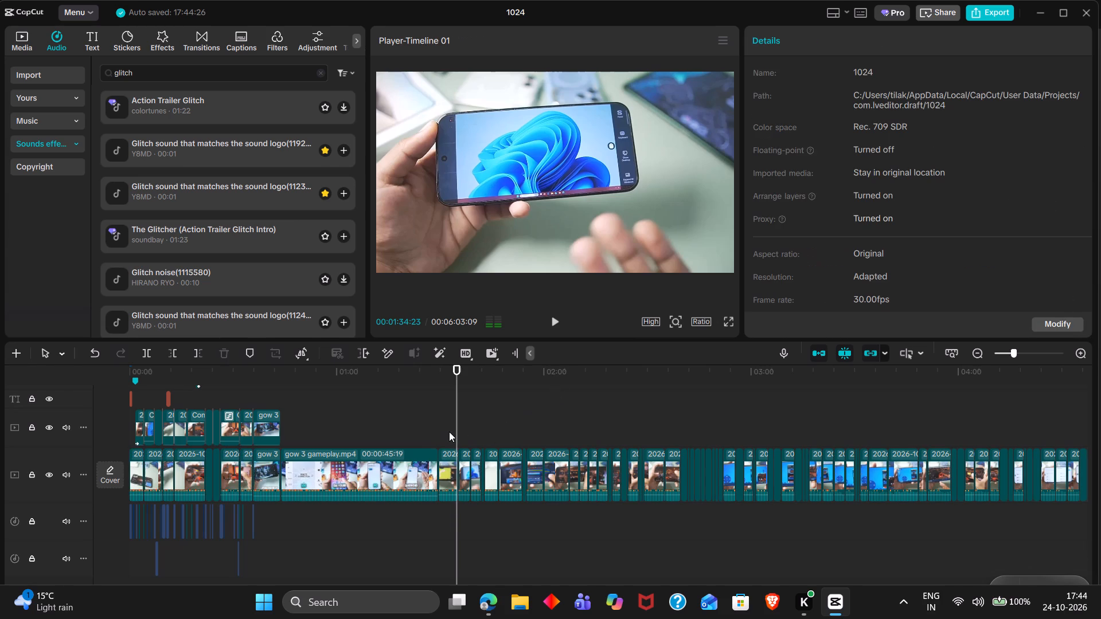
drag(449, 432, 440, 428)
key(space)
ctrl+scroll(440, 428, up, 5)
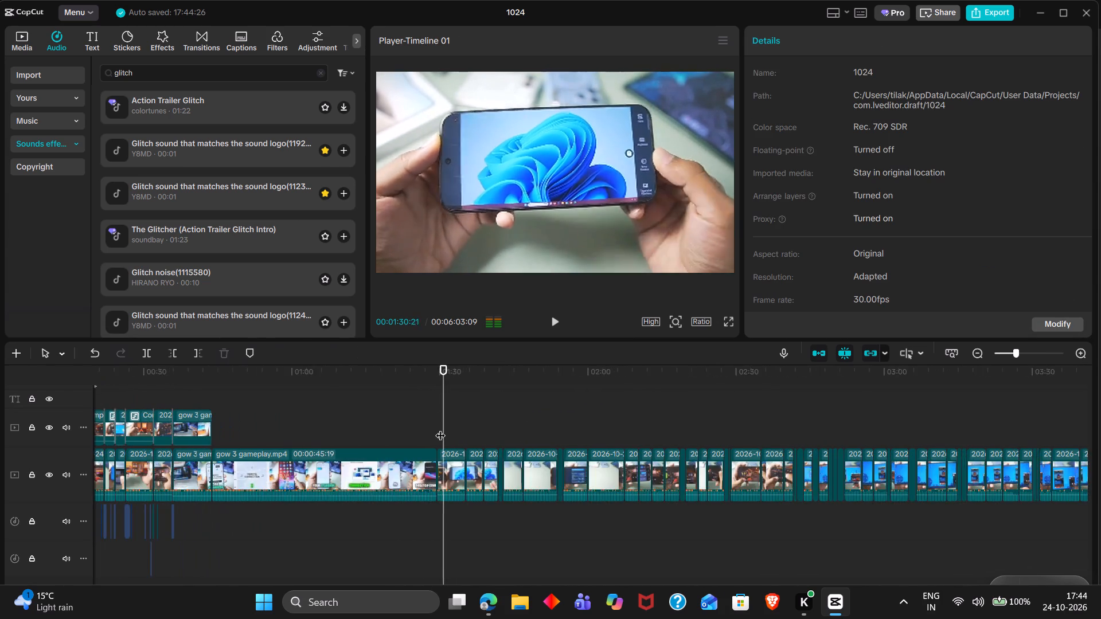
ctrl+scroll(440, 428, up, 9)
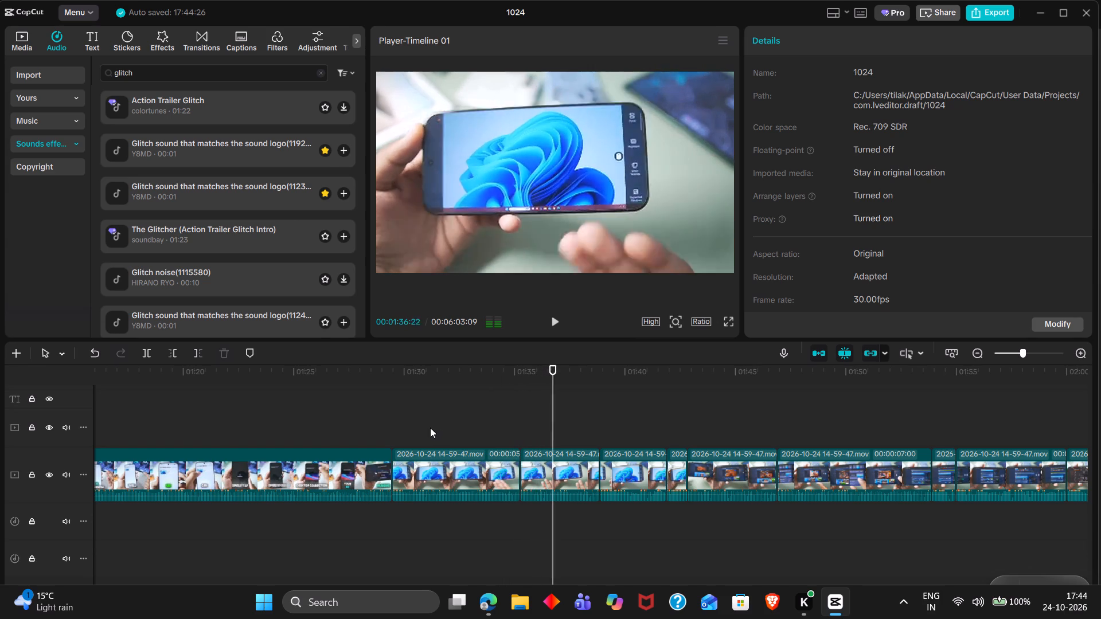
Copy the short green overlay clip just before 00:00:33 and paste it at 00:01:31:10.
click(392, 422)
drag(392, 422, 398, 424)
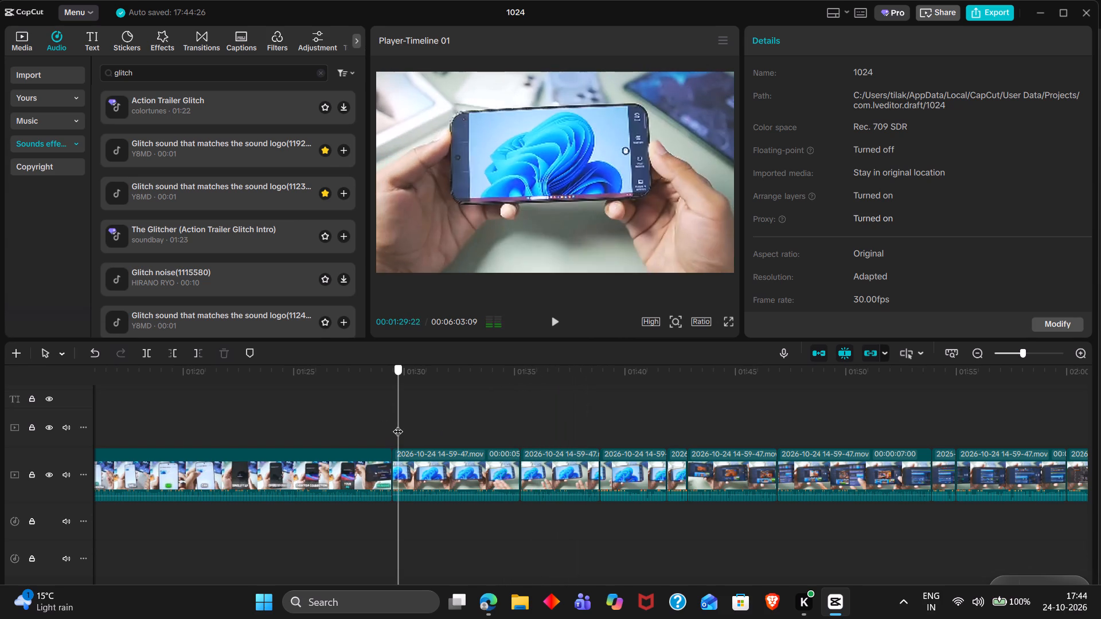
key(space)
key(space)
key(space)
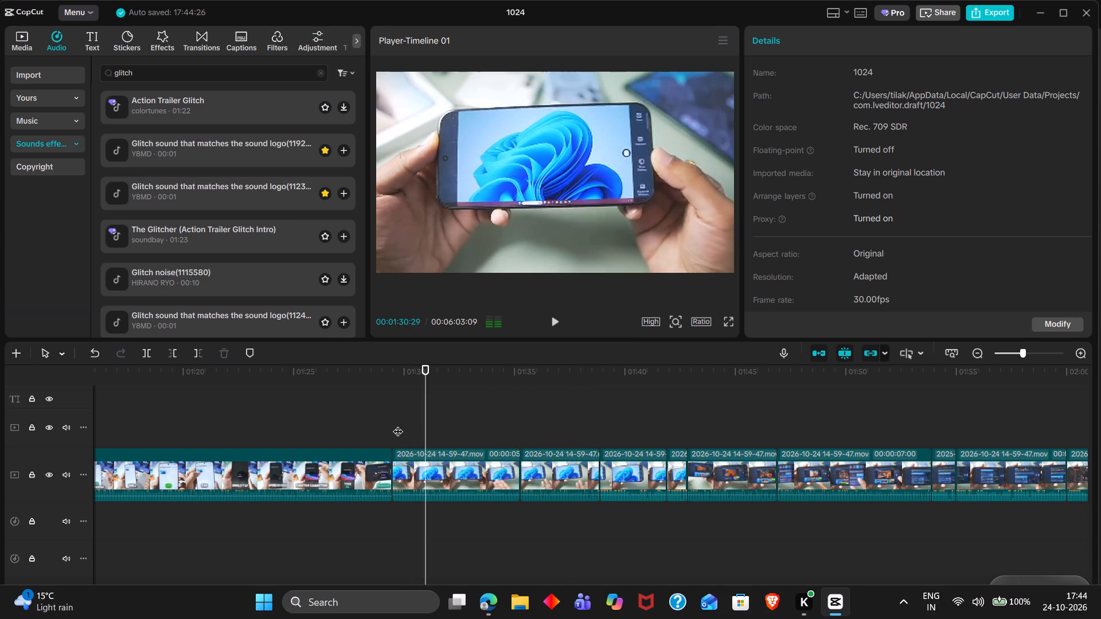
key(space)
scroll(398, 424, right, 14)
scroll(398, 424, up, 1)
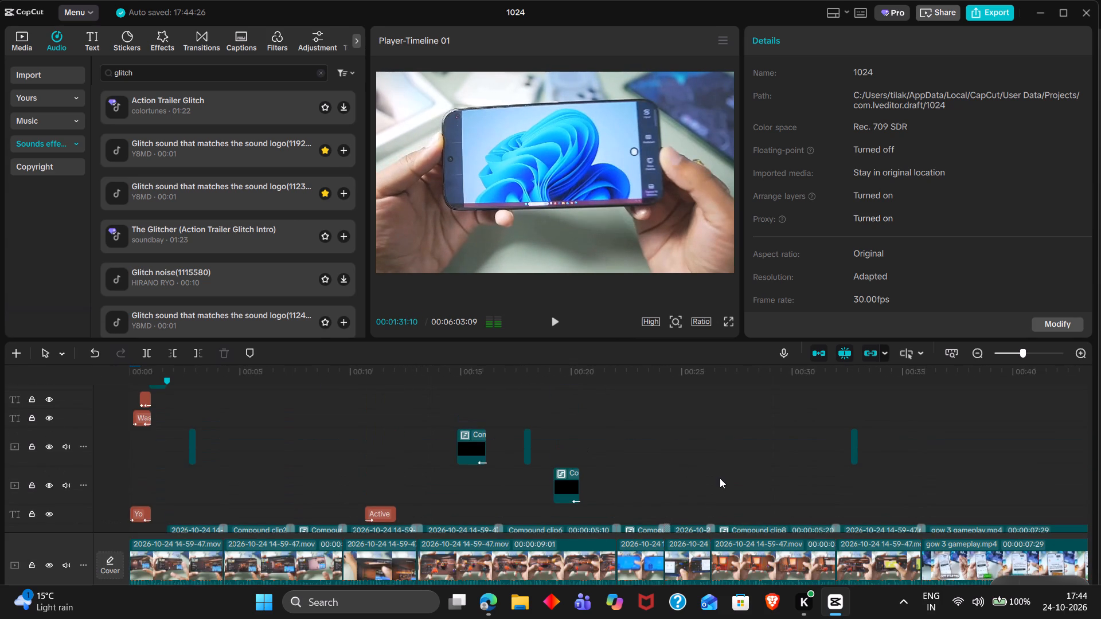
scroll(720, 478, down, 1)
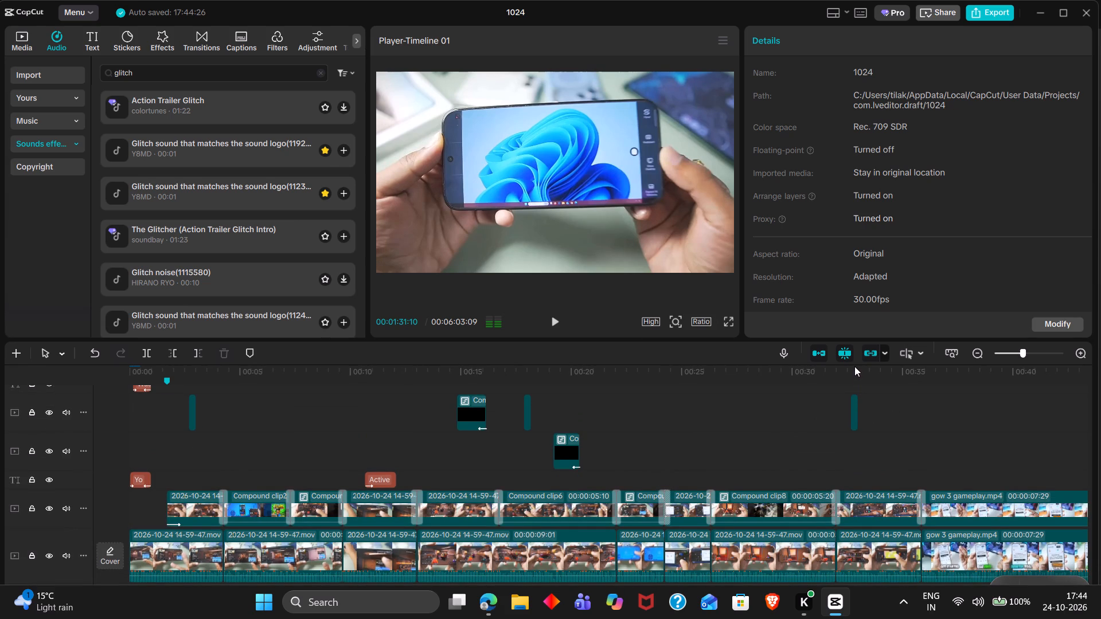
ctrl+scroll(854, 401, up, 4)
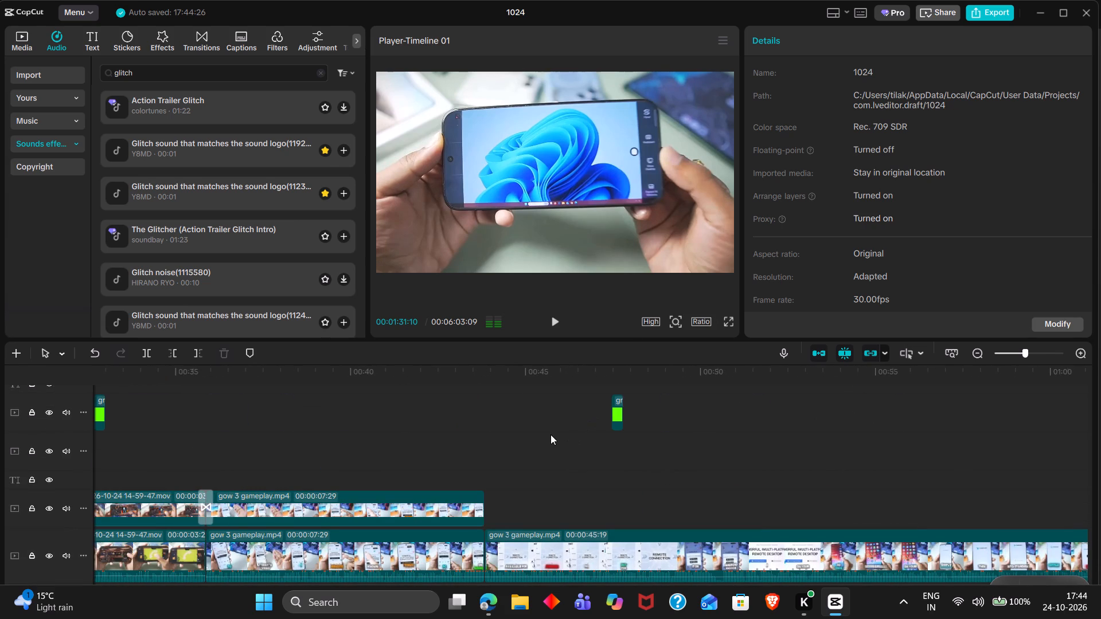
scroll(550, 434, right, 1)
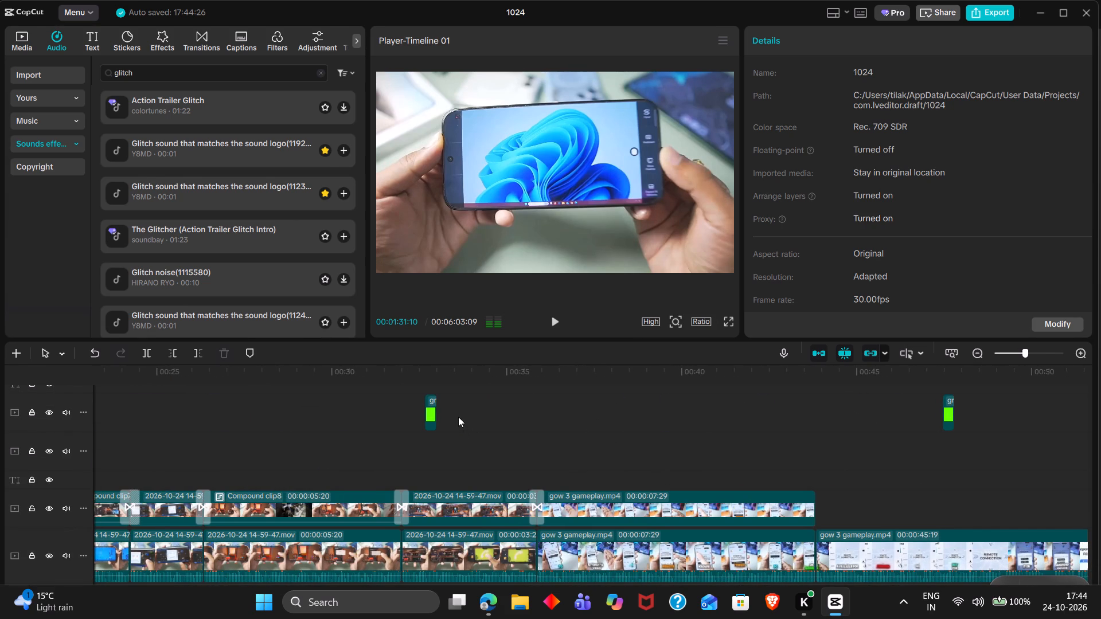
click(429, 411)
key(ctrl+c)
key(ctrl+v)
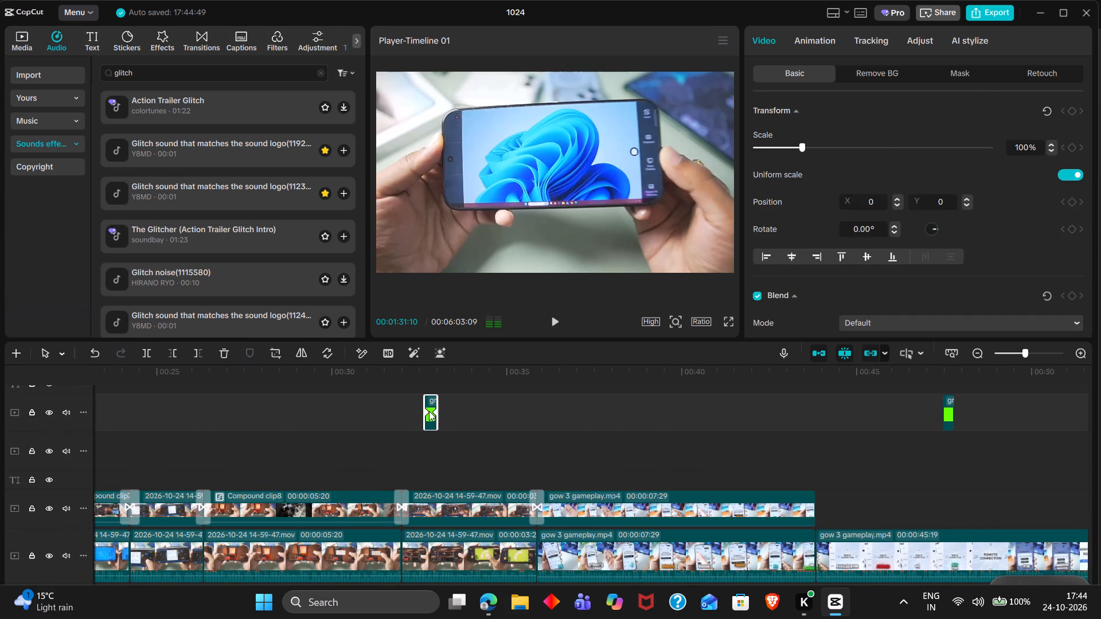
Copy the short Sfx sound clip just before 00:00:33 on the first audio track and paste it at 00:01:31:10.
scroll(429, 411, right, 5)
scroll(429, 411, down, 3)
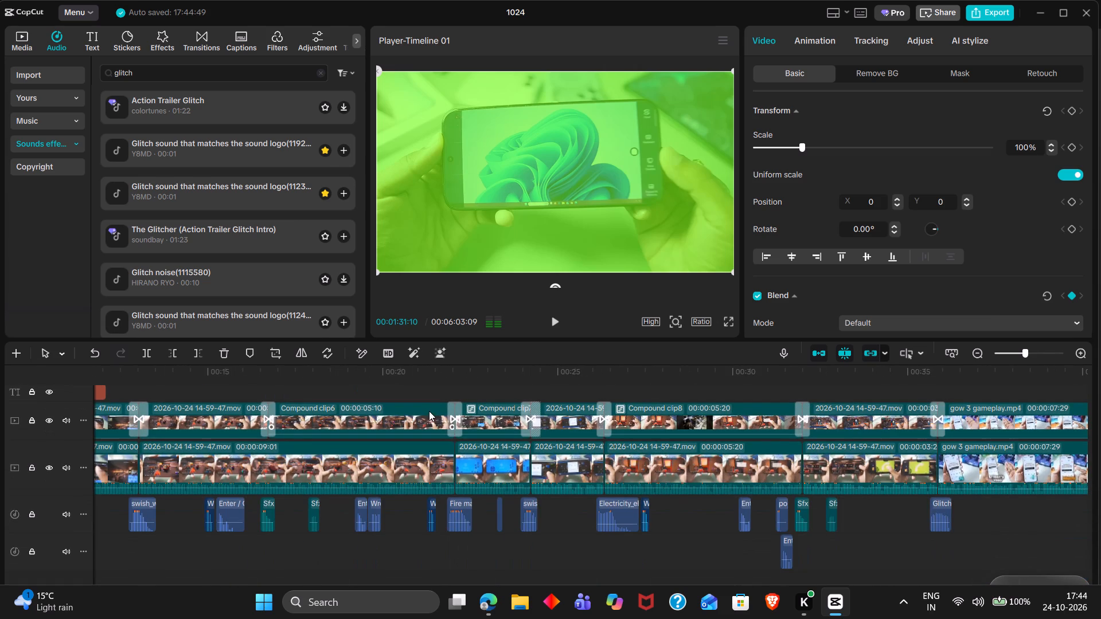
click(831, 519)
key(ctrl+c)
key(ctrl+v)
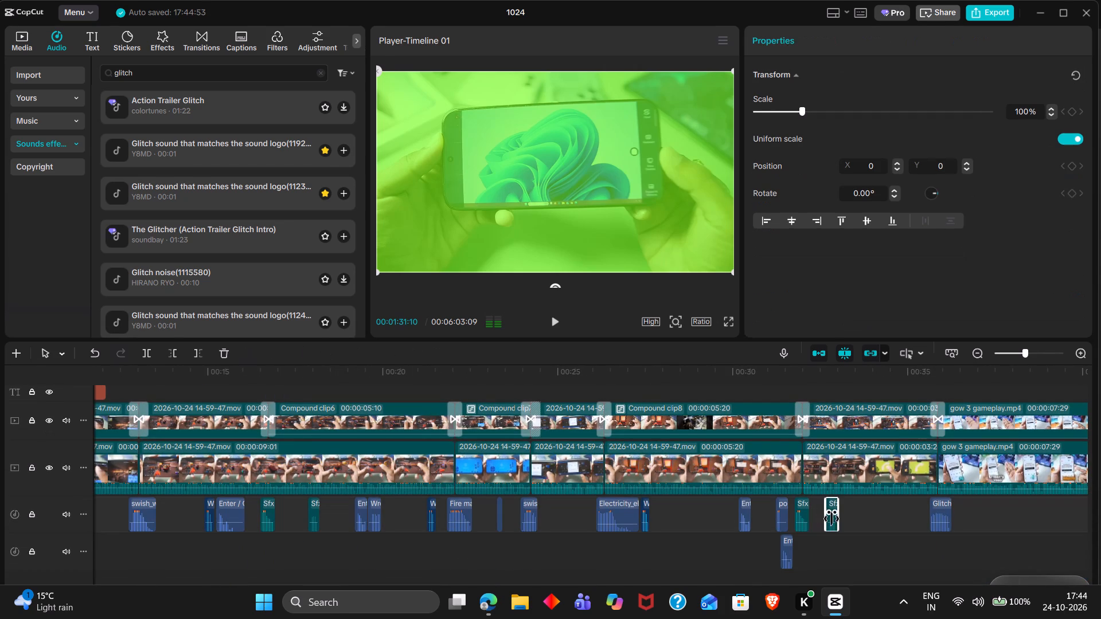
Delete the stray green overlay clip at about 00:00:47 on the upper overlay track.
key(space)
key(space)
scroll(831, 519, up, 1)
scroll(831, 519, right, 1)
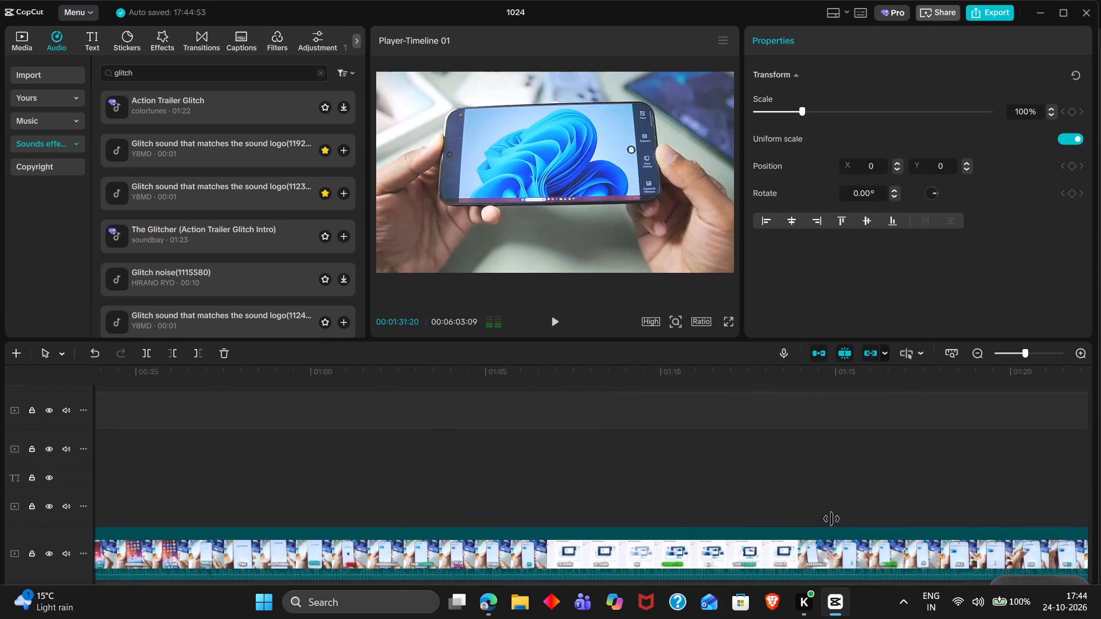
scroll(831, 519, right, 2)
double_click(660, 415)
key(space)
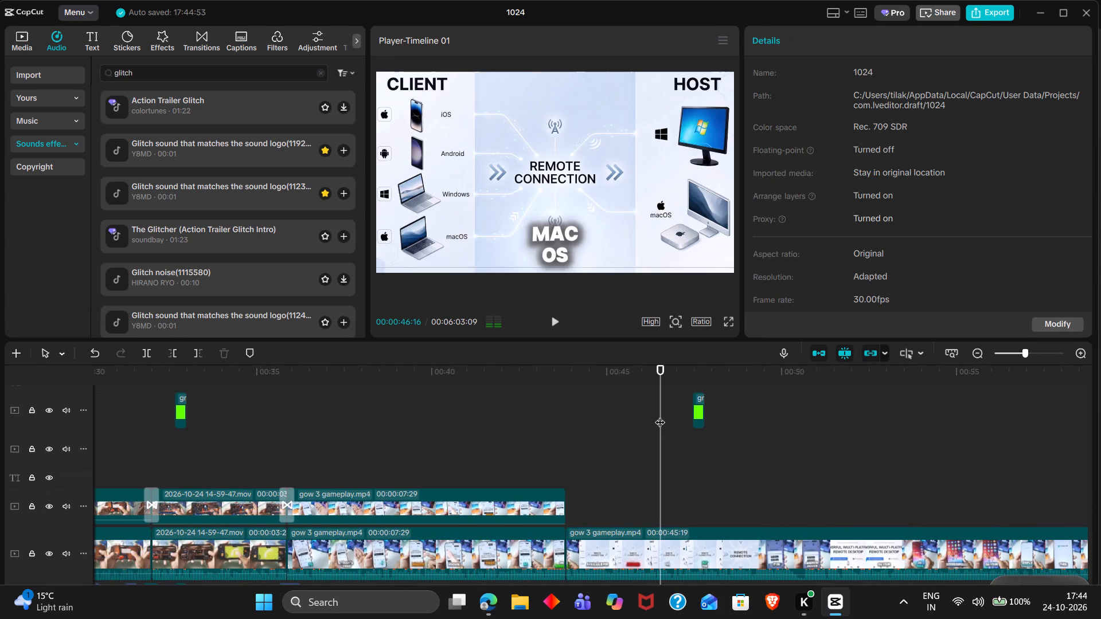
key(space)
click(695, 407)
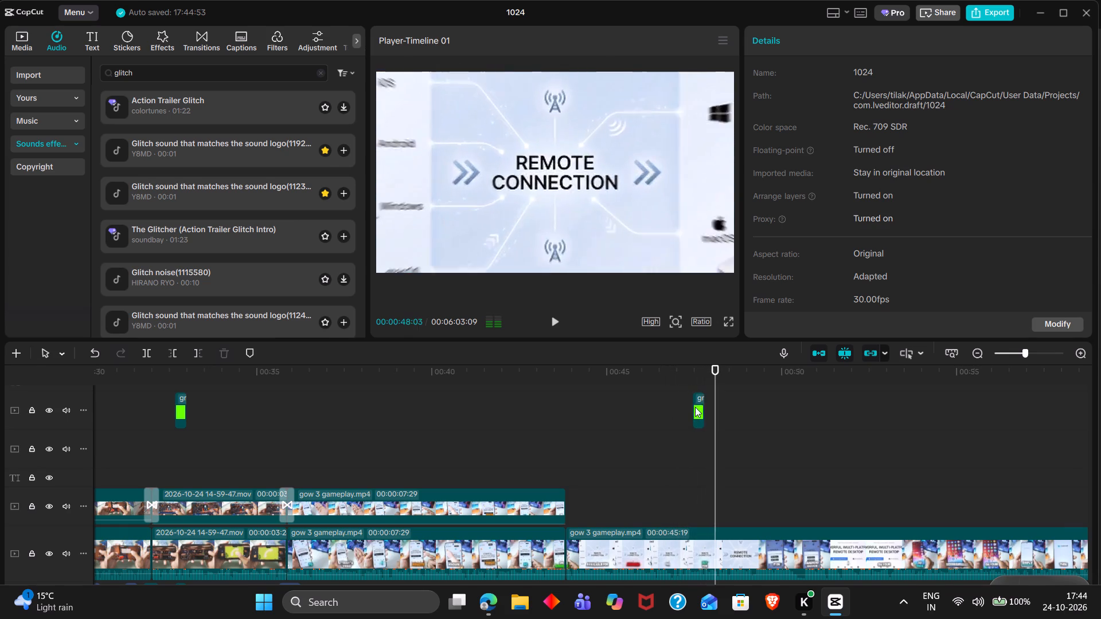
key(BackSpace)
Play back the phone footage around the green flash at about 00:01:31, on to about 00:01:35.
scroll(695, 407, left, 4)
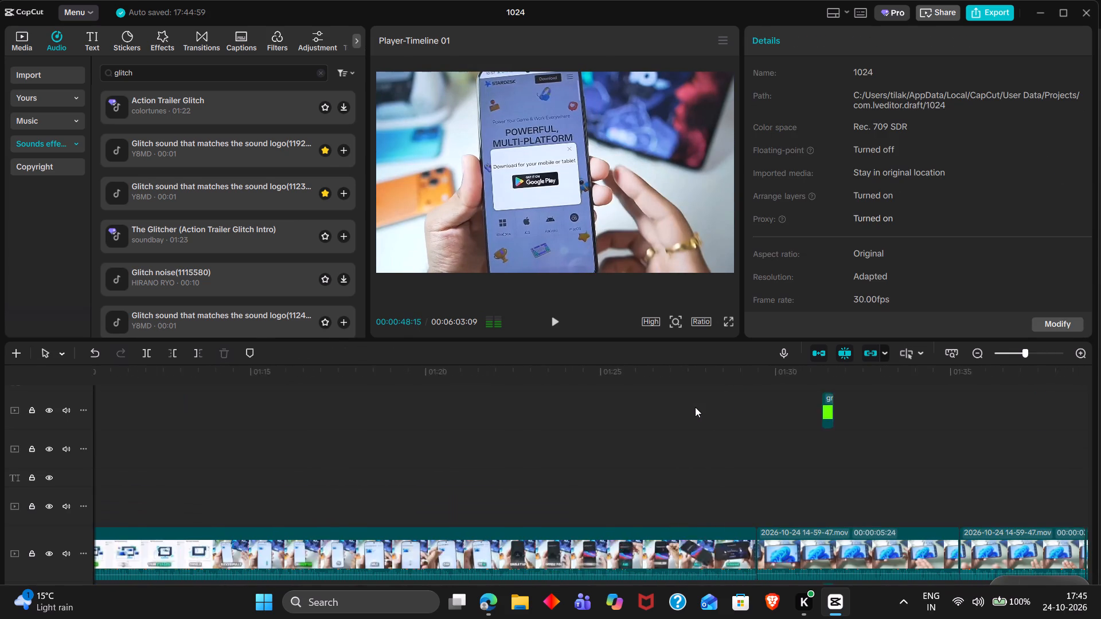
double_click(713, 439)
key(space)
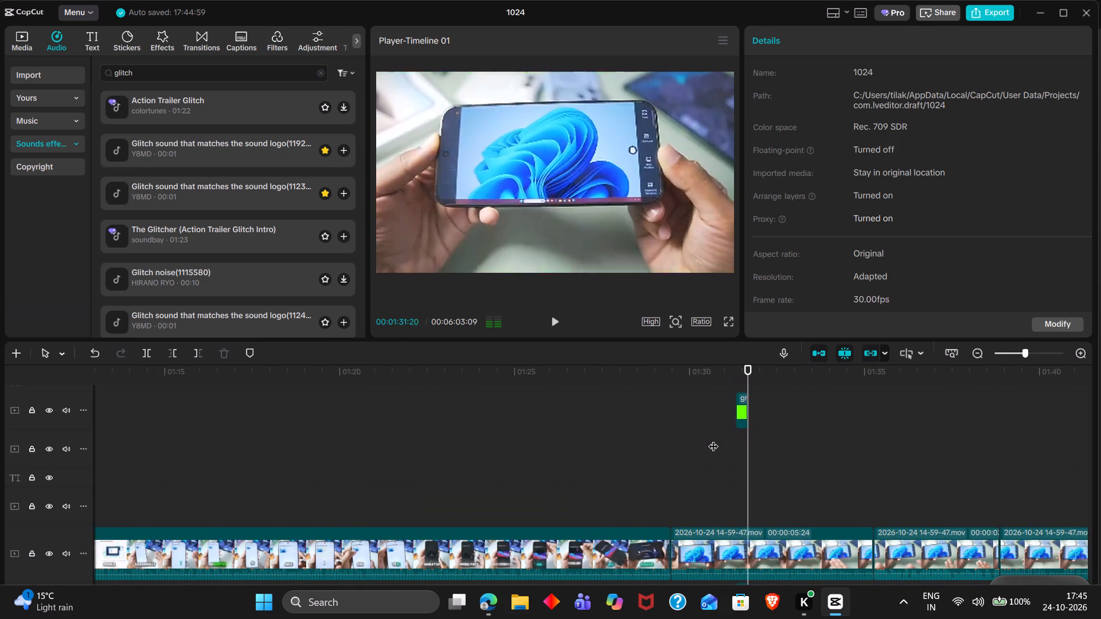
scroll(713, 439, left, 1)
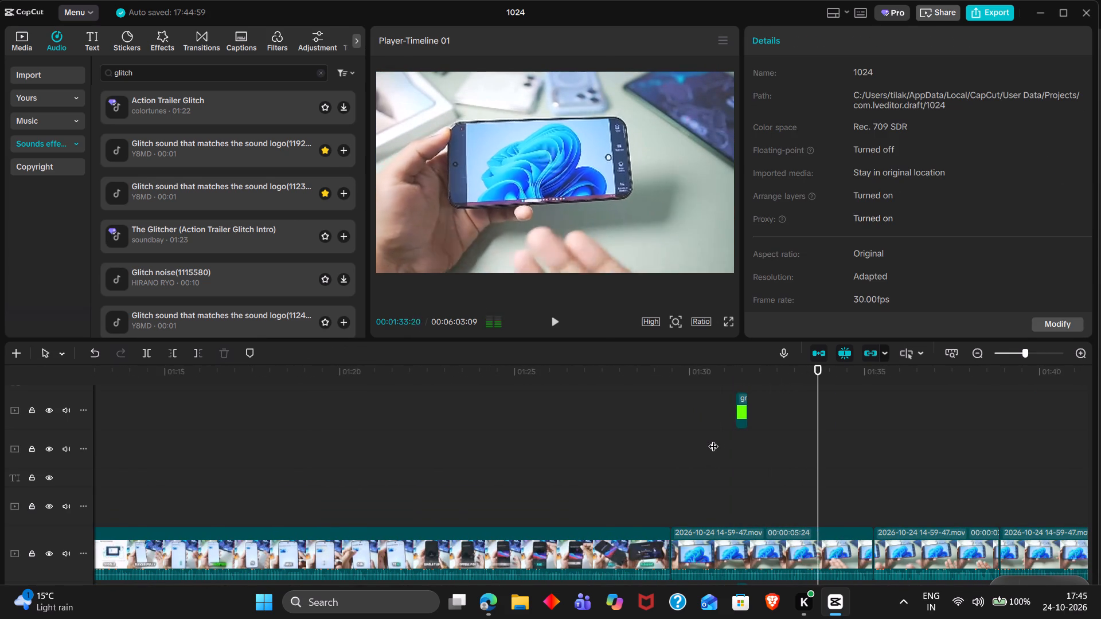
key(space)
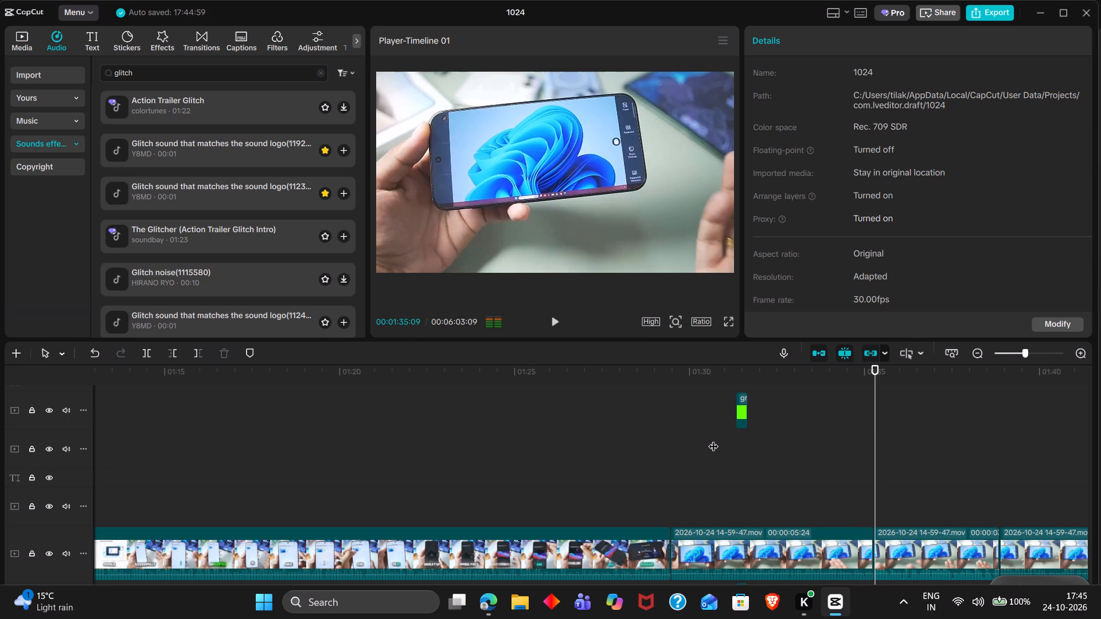
Keyframe a zoom on the 00:00:05:24 phone clip from 110% scale at 00:01:29:14 to 100% at 00:01:35:08.
double_click(673, 486)
click(702, 562)
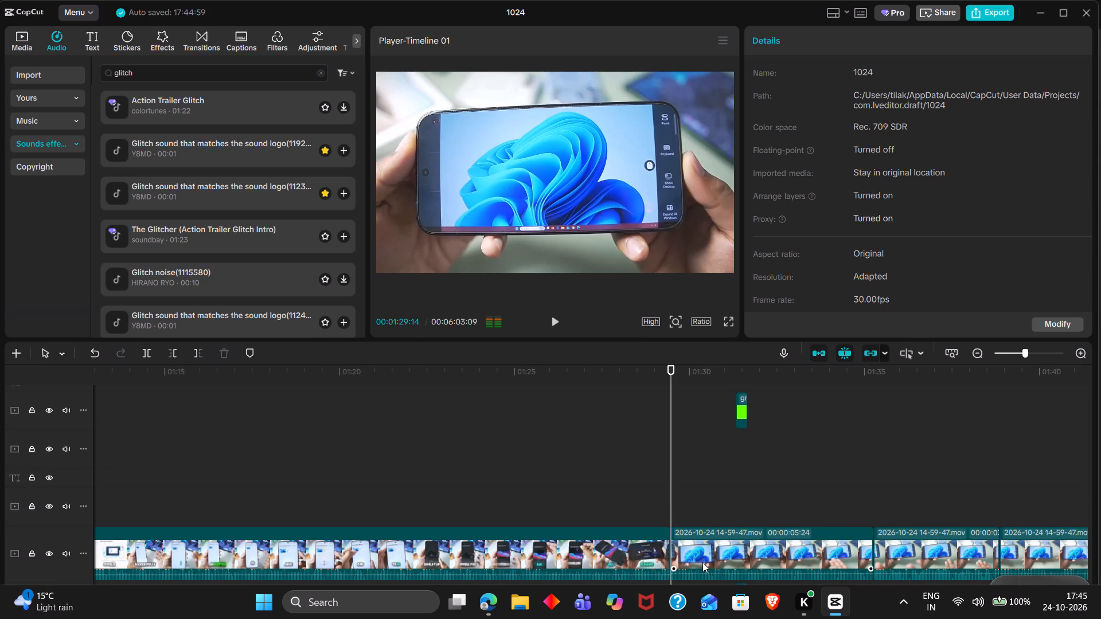
click(1069, 109)
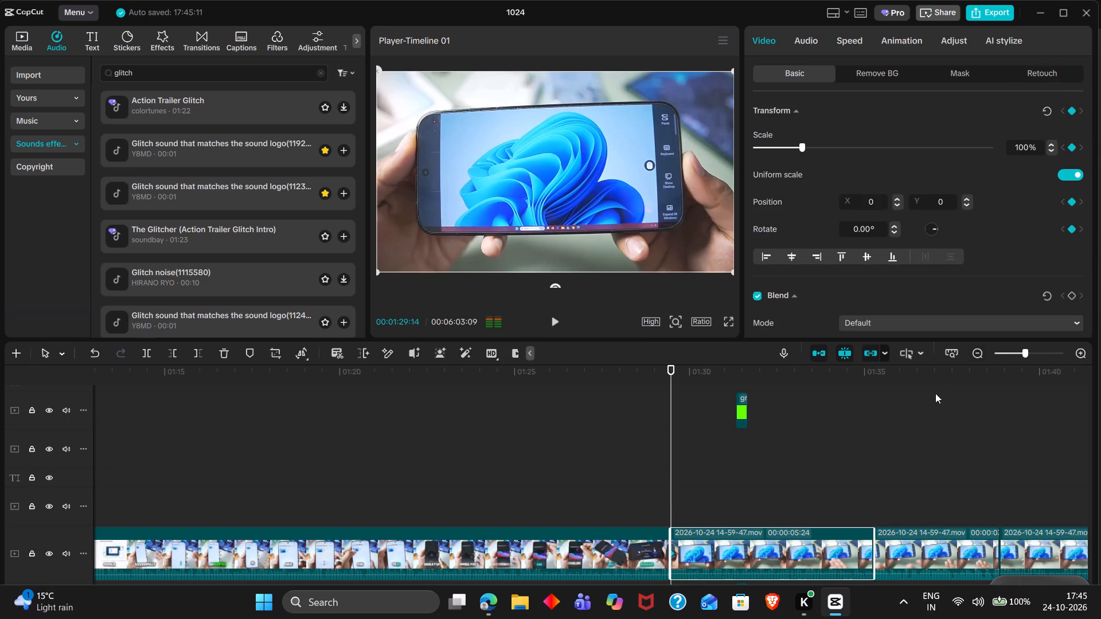
double_click(872, 371)
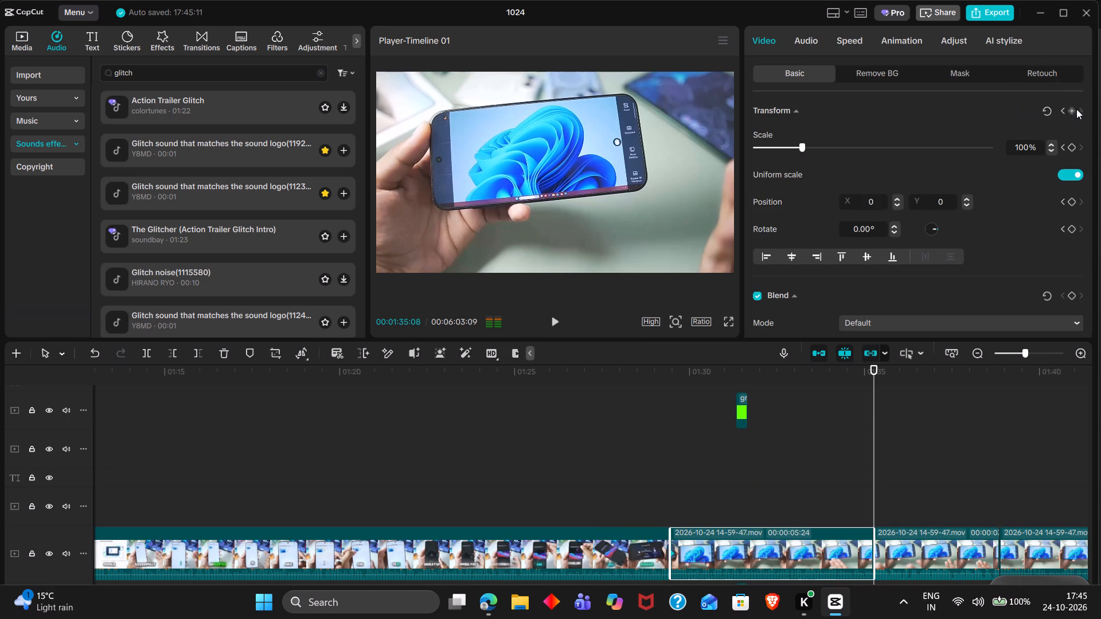
click(1072, 111)
click(1062, 112)
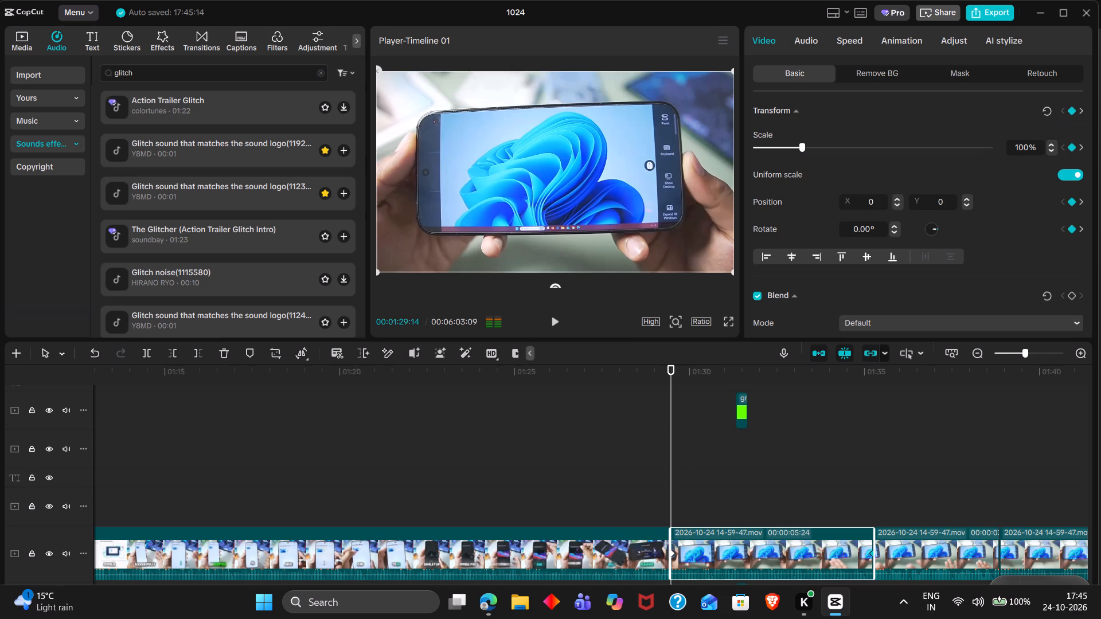
double_click(1022, 147)
text(1104)
key(BackSpace)
key(Return)
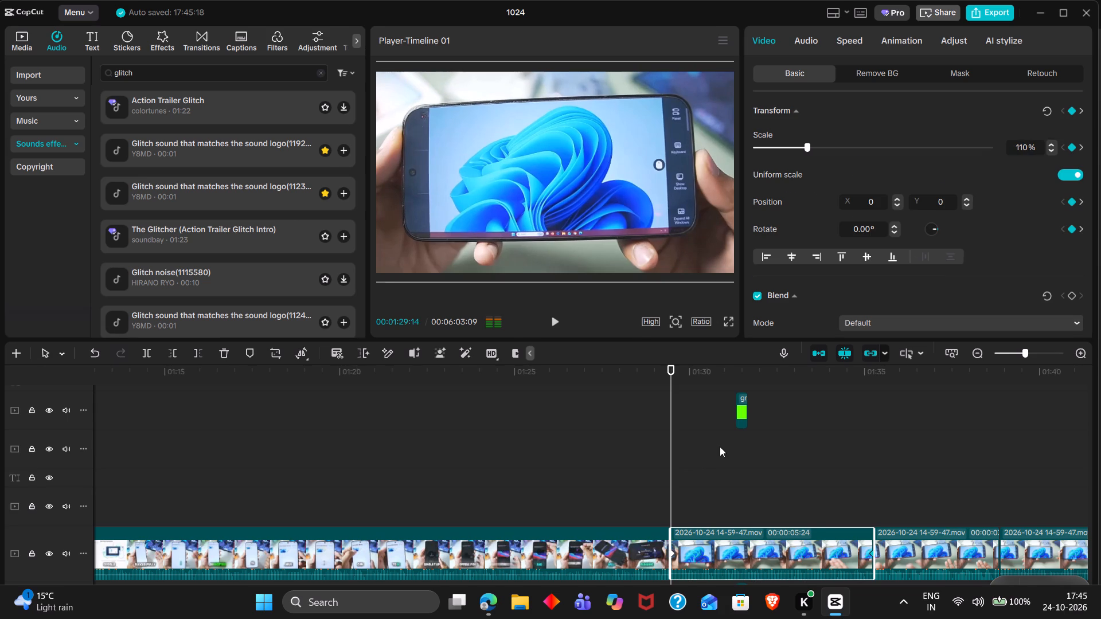
Copy the Active Internet title at about 00:00:11 and paste it at 00:01:30:27.
double_click(720, 446)
key(space)
scroll(720, 446, right, 7)
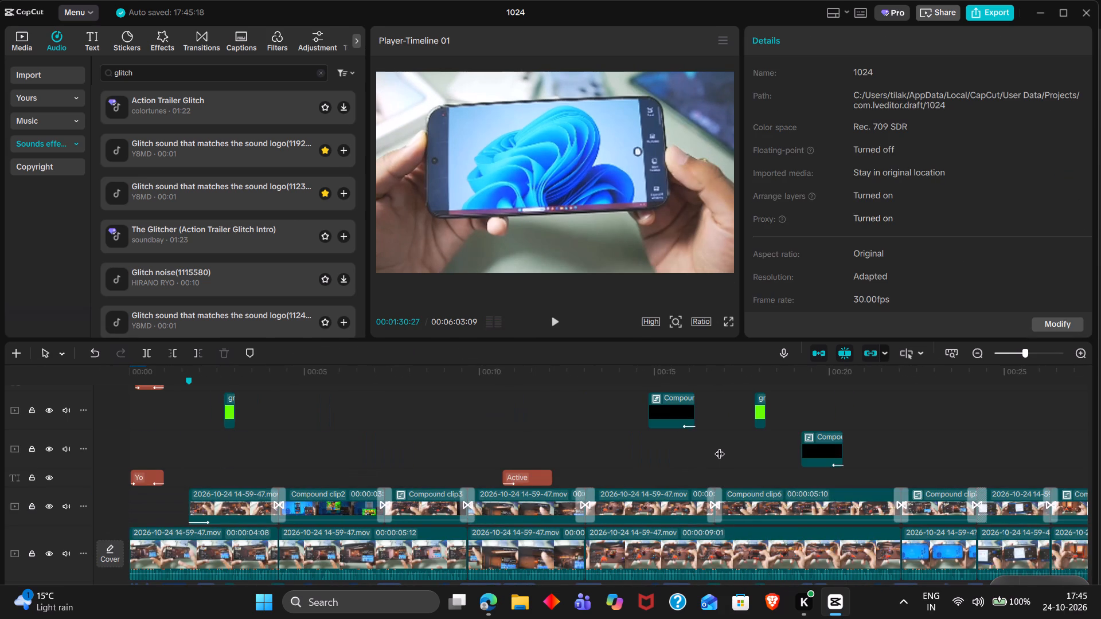
click(537, 477)
key(ctrl+c)
key(ctrl+v)
Copy the Enter / Cl… sound clip beneath the original Active Internet title and paste it at 00:01:30:27.
scroll(537, 477, right, 2)
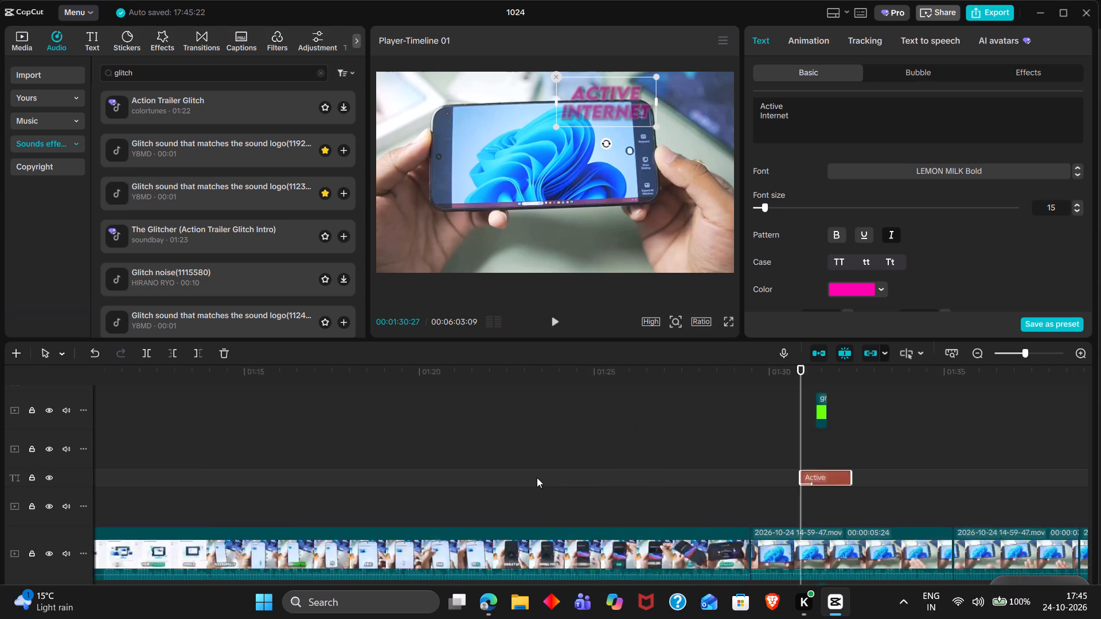
scroll(537, 477, right, 4)
scroll(537, 477, down, 3)
click(524, 516)
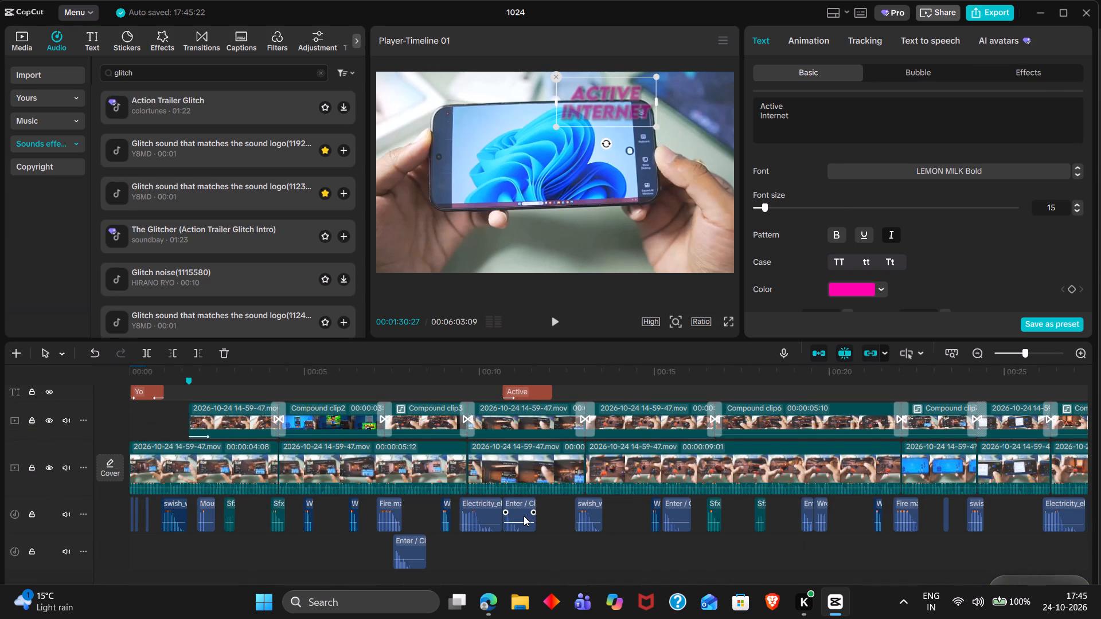
key(ctrl+c)
key(ctrl+v)
Change the text of the pasted Active Internet title to Home Screen.
scroll(524, 516, up, 1)
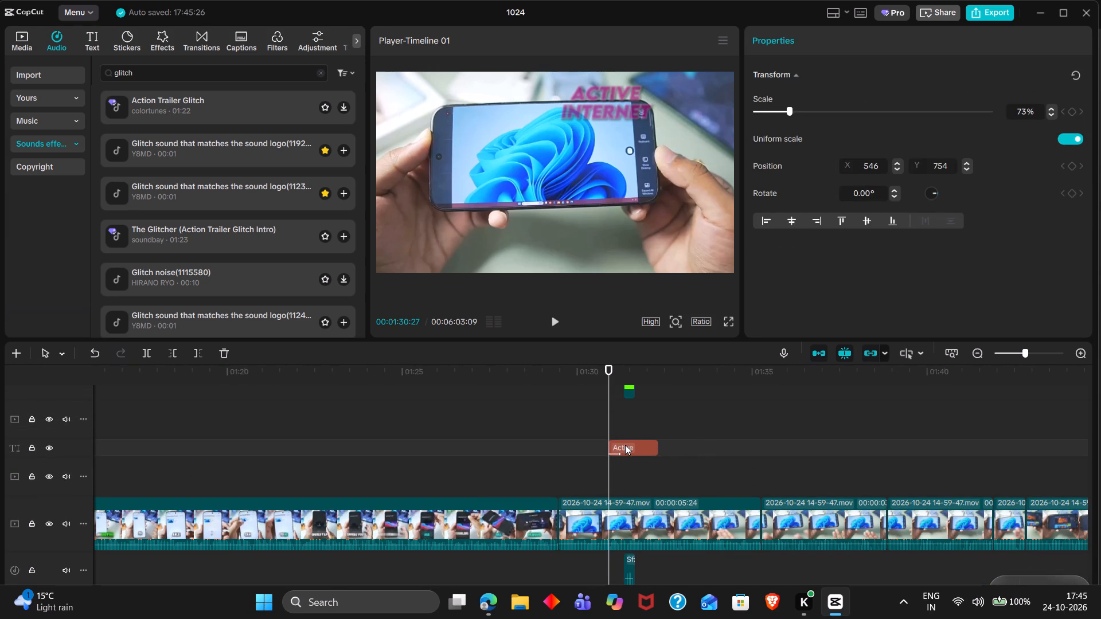
click(625, 445)
click(803, 120)
key(ctrl+a)
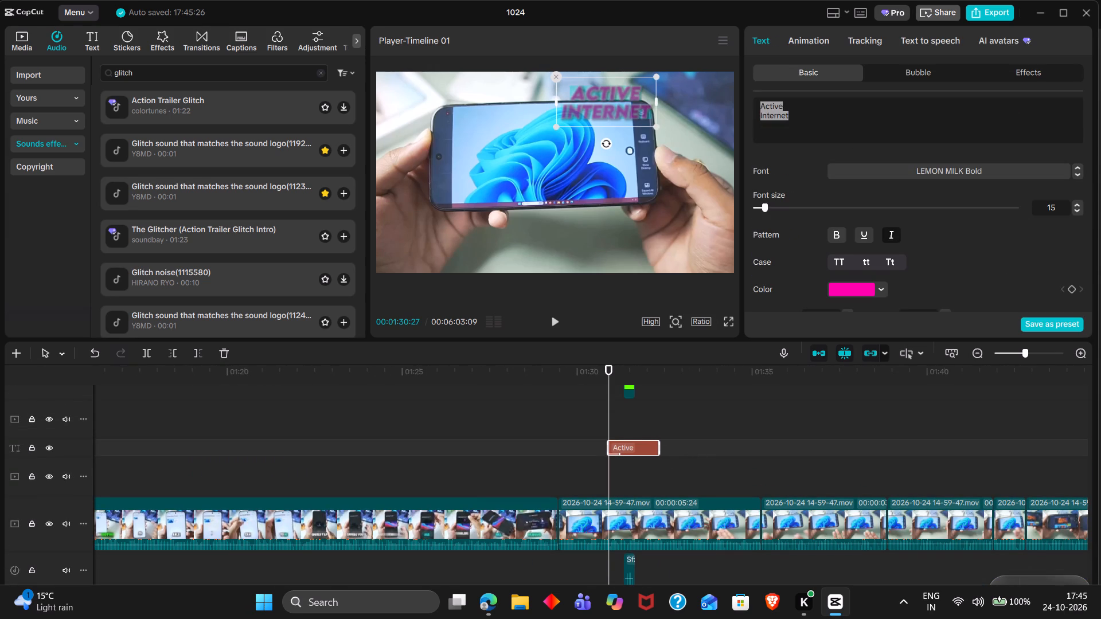
text(Homes Scr)
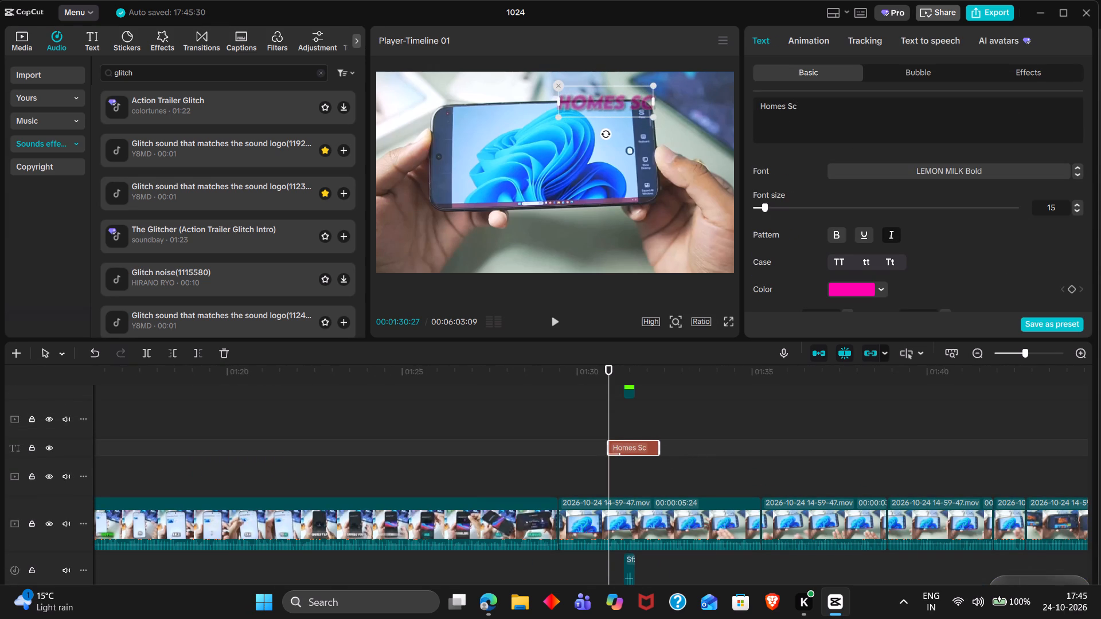
key(BackSpace)
key(BackSpace)
key(BackSpace)
key(BackSpace)
key(BackSpace)
key(space)
text(Screen)
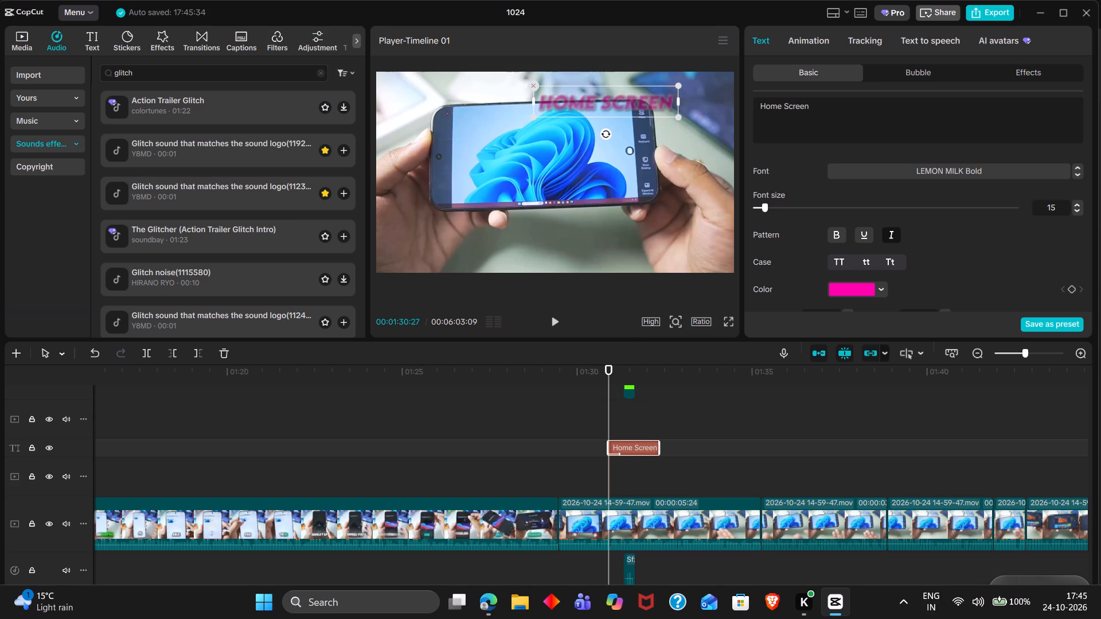
Move the Home Screen title to the top centre of the video frame, about X 0, Y 911.
drag(647, 109, 594, 94)
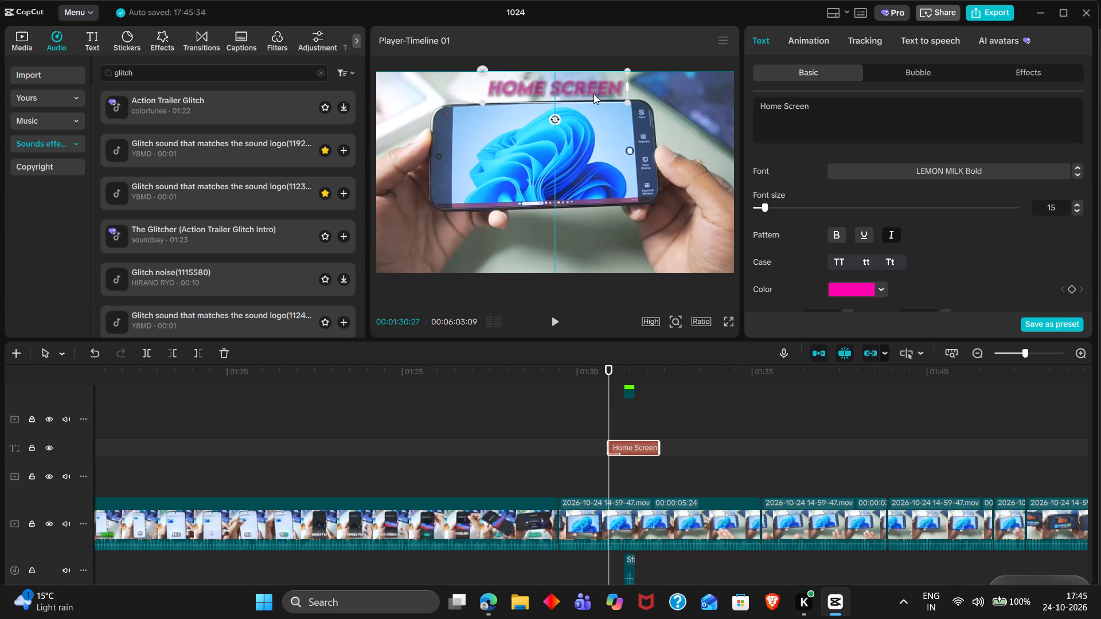
drag(594, 94, 594, 92)
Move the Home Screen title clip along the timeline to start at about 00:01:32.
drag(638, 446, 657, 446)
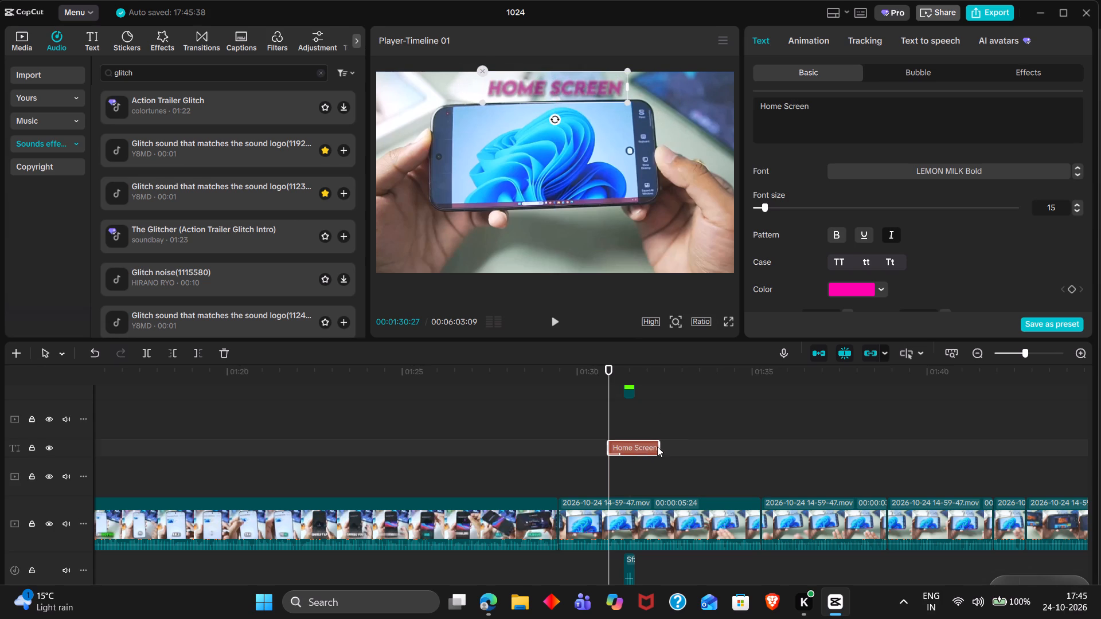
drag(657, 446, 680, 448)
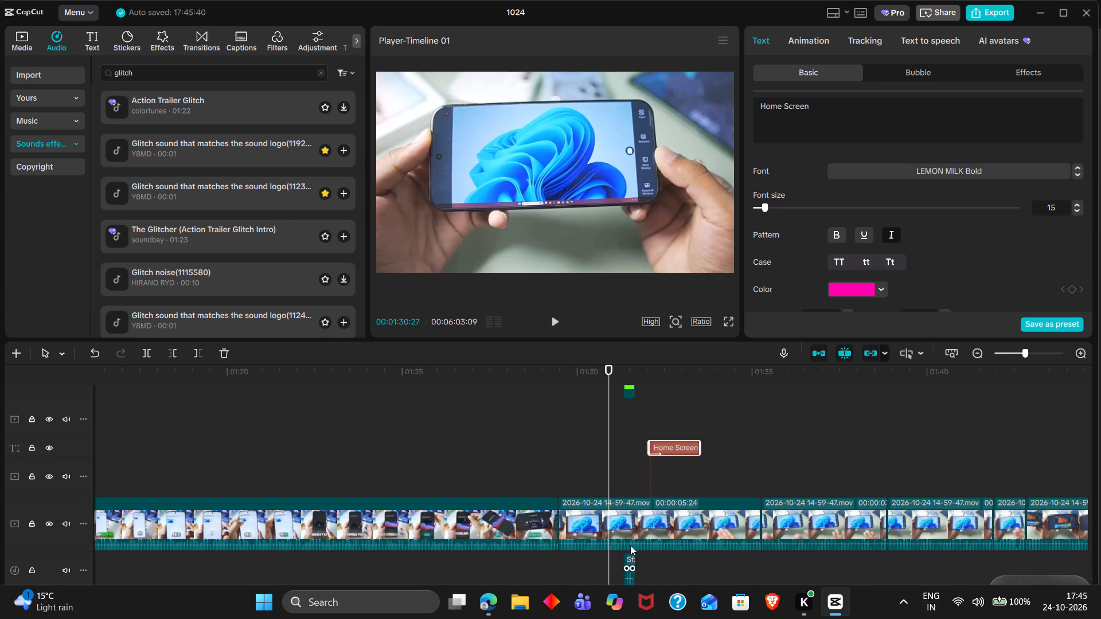
Play through the phone shot to find the cue and move the Home Screen title to start at 00:01:34:15.
click(645, 409)
drag(645, 409, 620, 409)
key(space)
key(space)
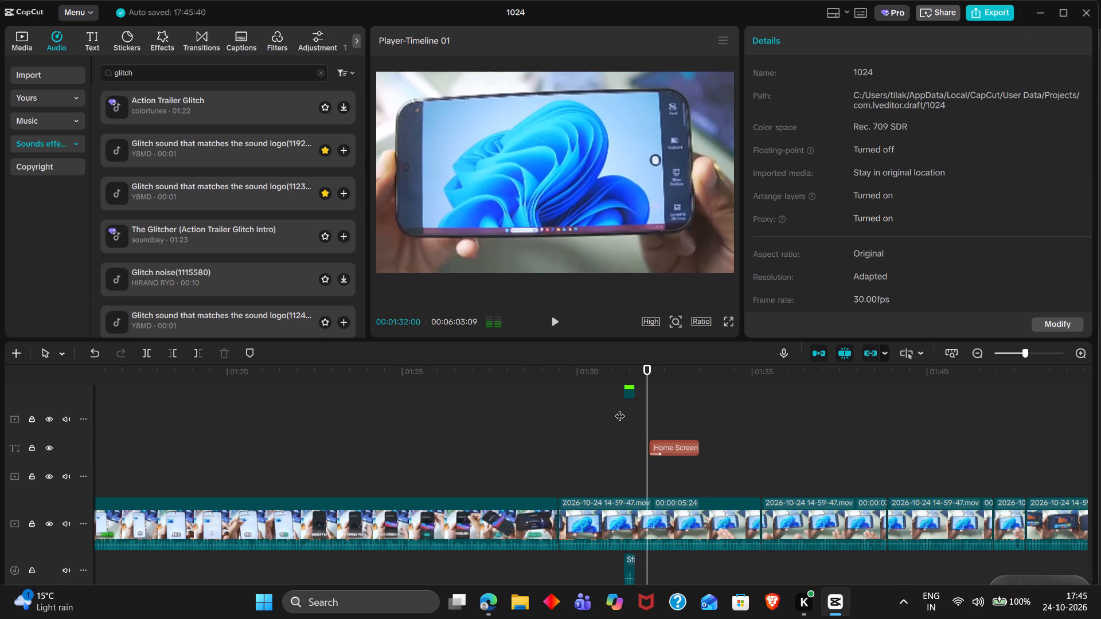
key(space)
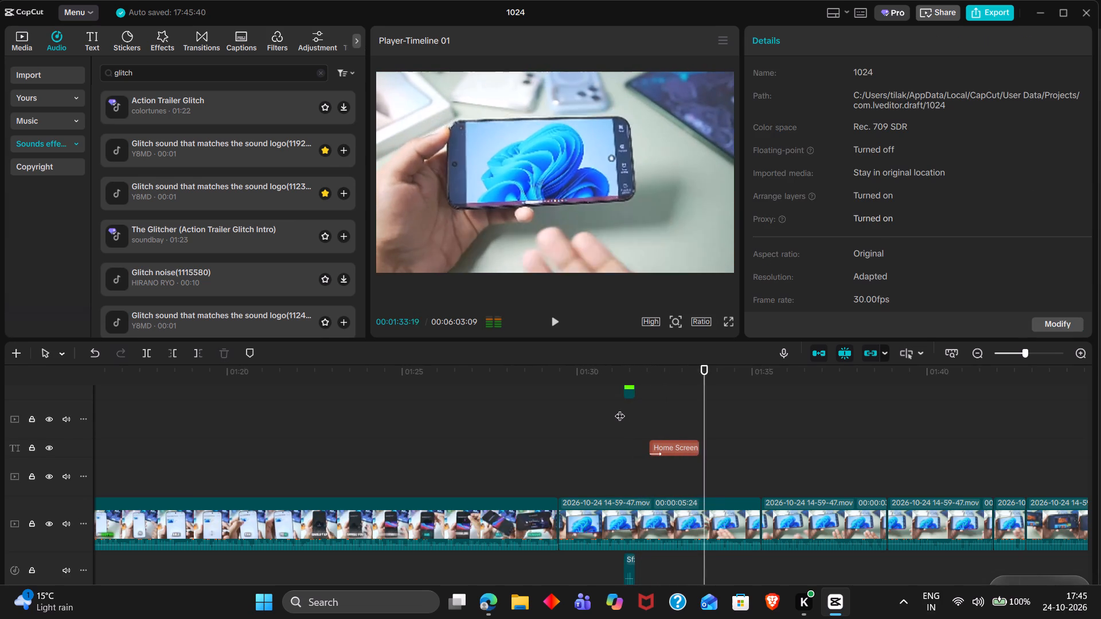
key(space)
key(space)
key(space)
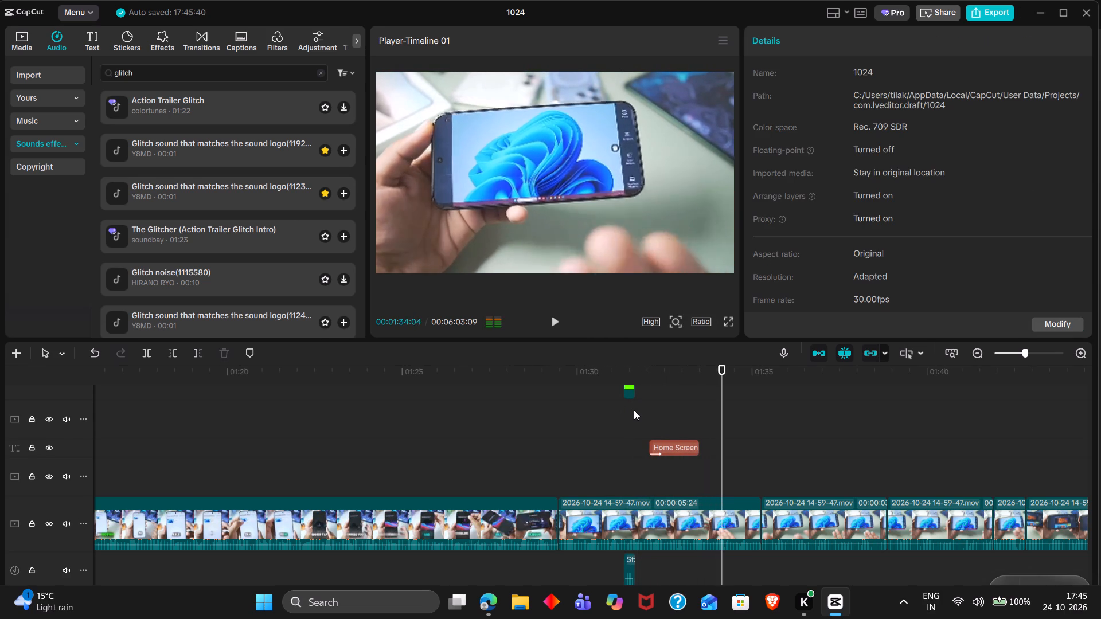
drag(670, 447, 736, 455)
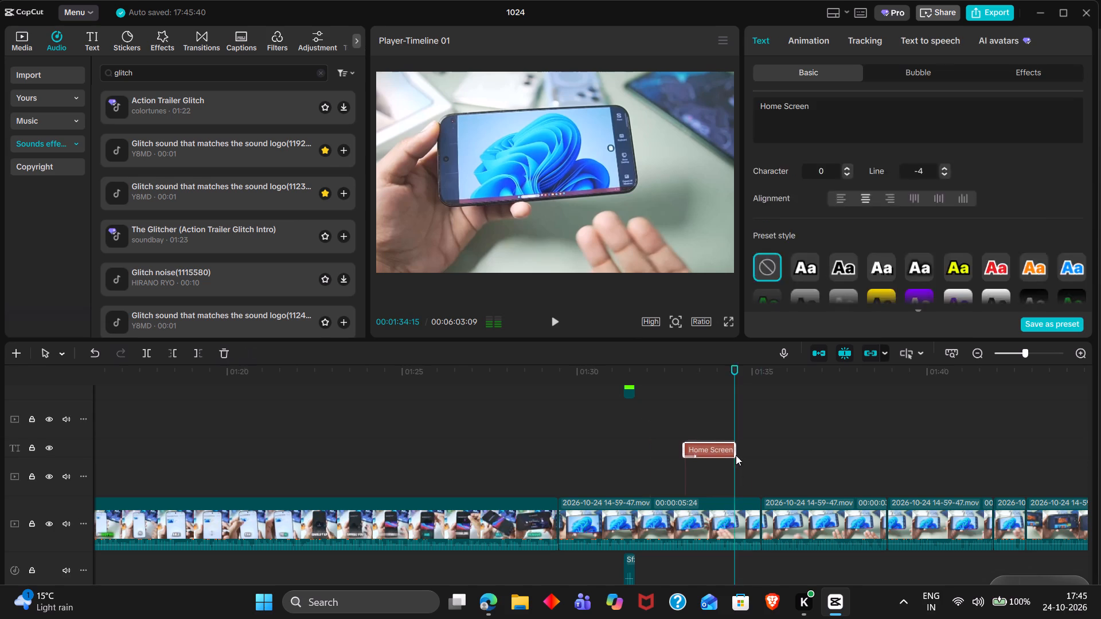
drag(736, 455, 754, 450)
Cut the Enter / Cl… sound clip at about 00:01:31, paste it at 00:01:34:15 and play it back.
scroll(754, 450, down, 1)
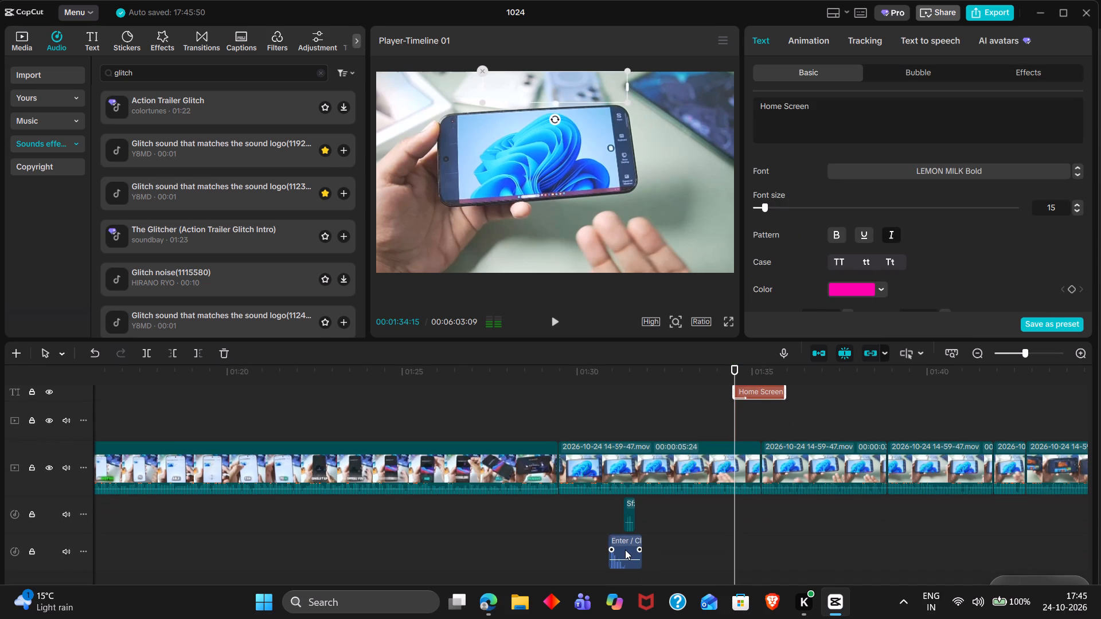
click(625, 550)
key(ctrl+c)
key(ctrl+x)
key(ctrl+v)
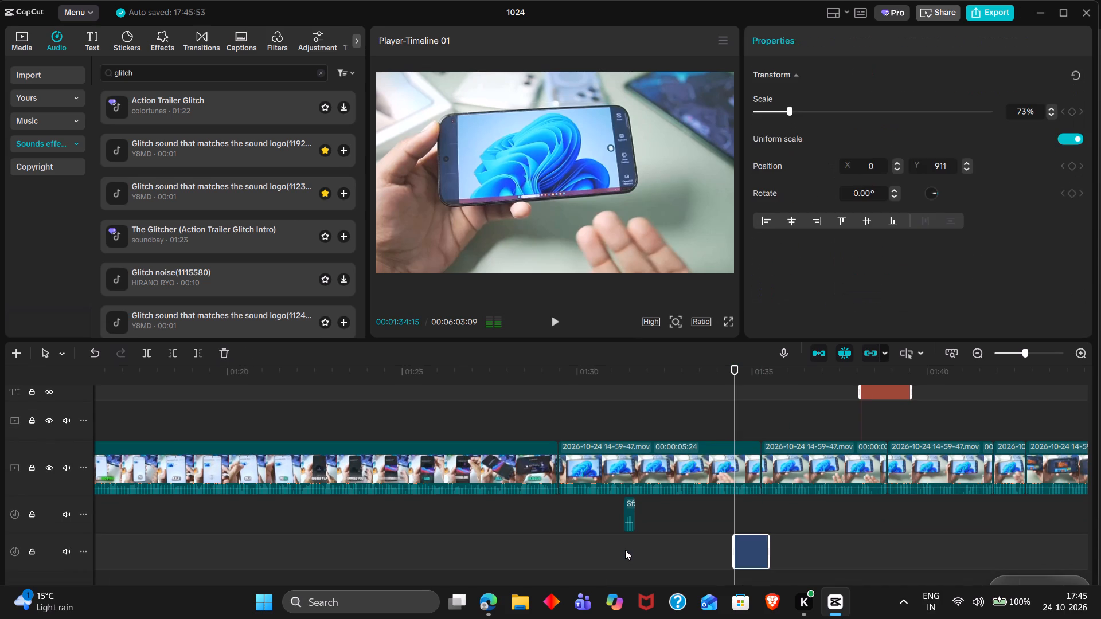
key(space)
key(space)
Move the Home Screen title clip back to 00:01:34:15, aligned with the start of the Enter / Cl… sound.
scroll(625, 550, up, 1)
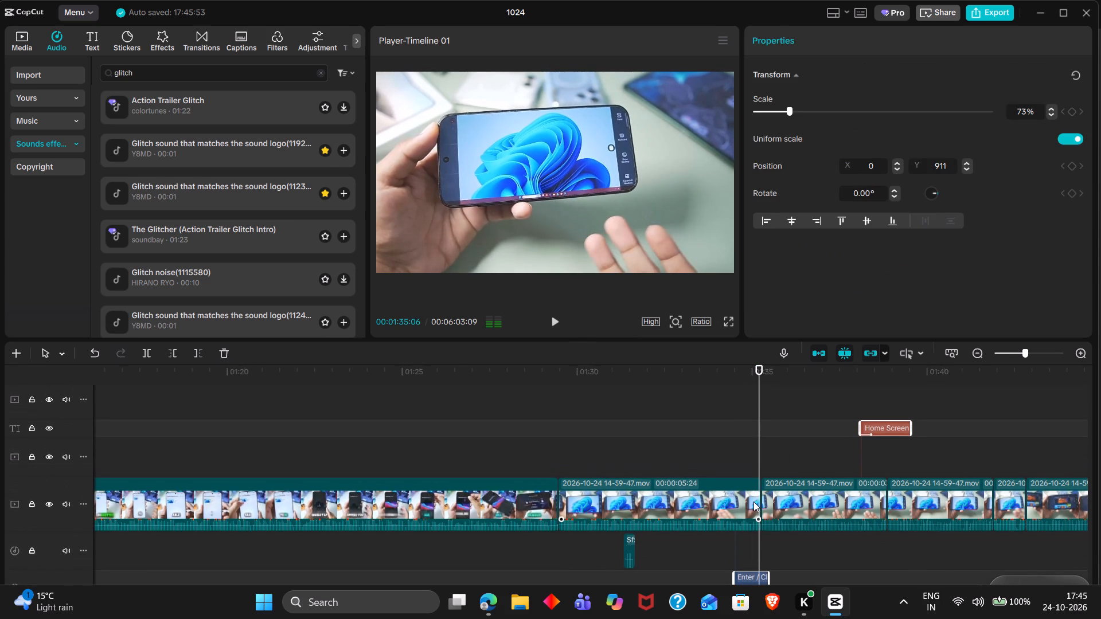
scroll(753, 502, up, 1)
double_click(725, 480)
scroll(725, 480, down, 1)
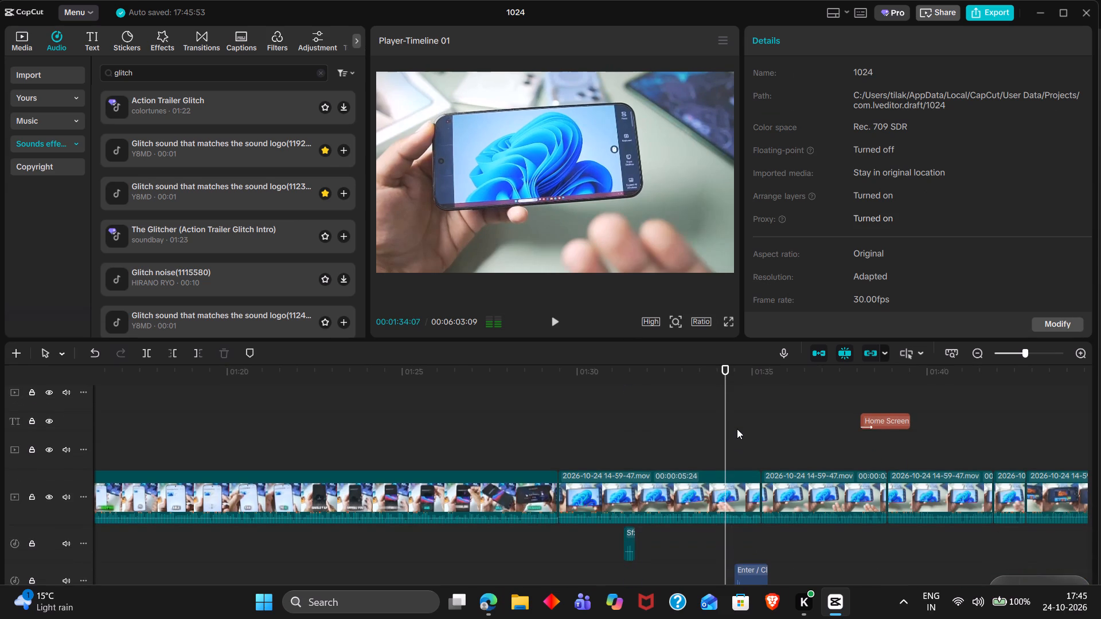
triple_click(737, 429)
drag(873, 421, 778, 428)
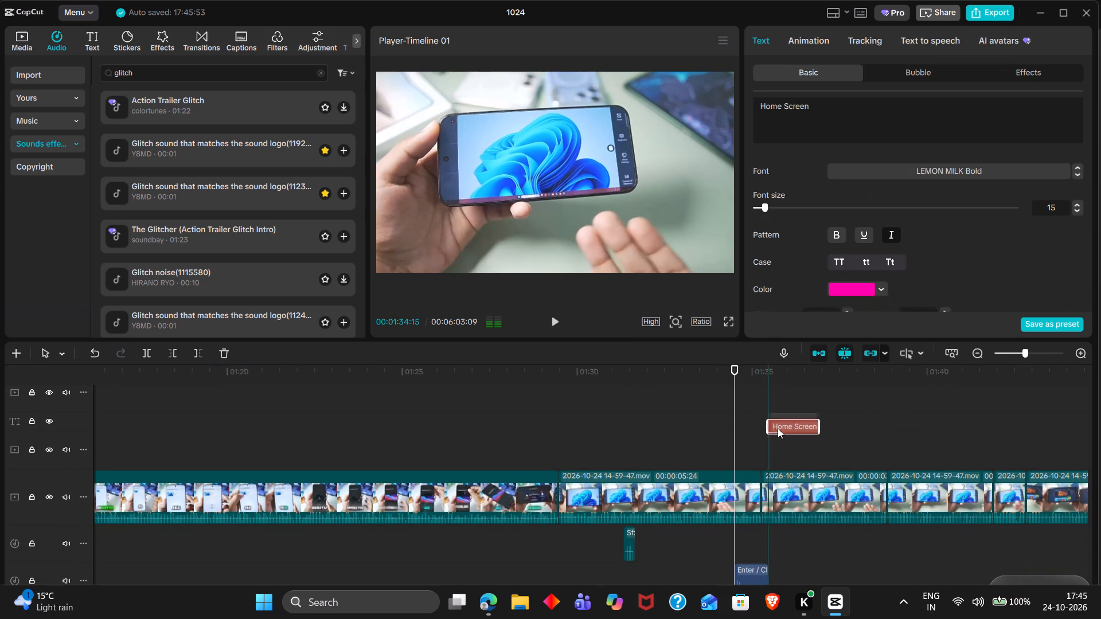
drag(778, 428, 748, 423)
Play to 00:01:35:13 and trim the end of the Home Screen title to that point.
key(space)
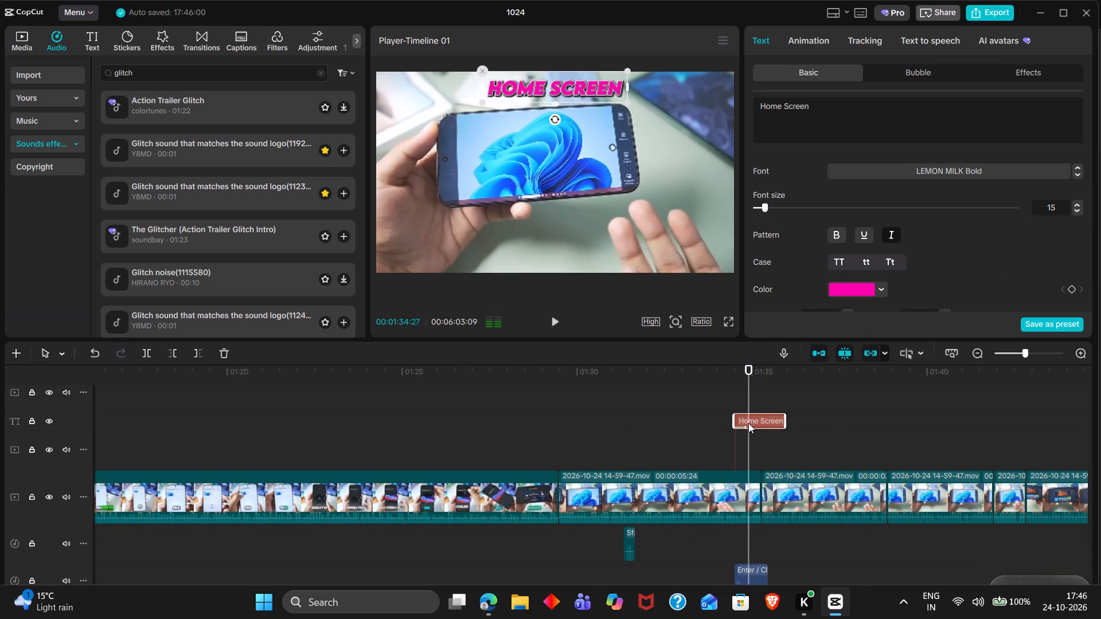
key(space)
key(w)
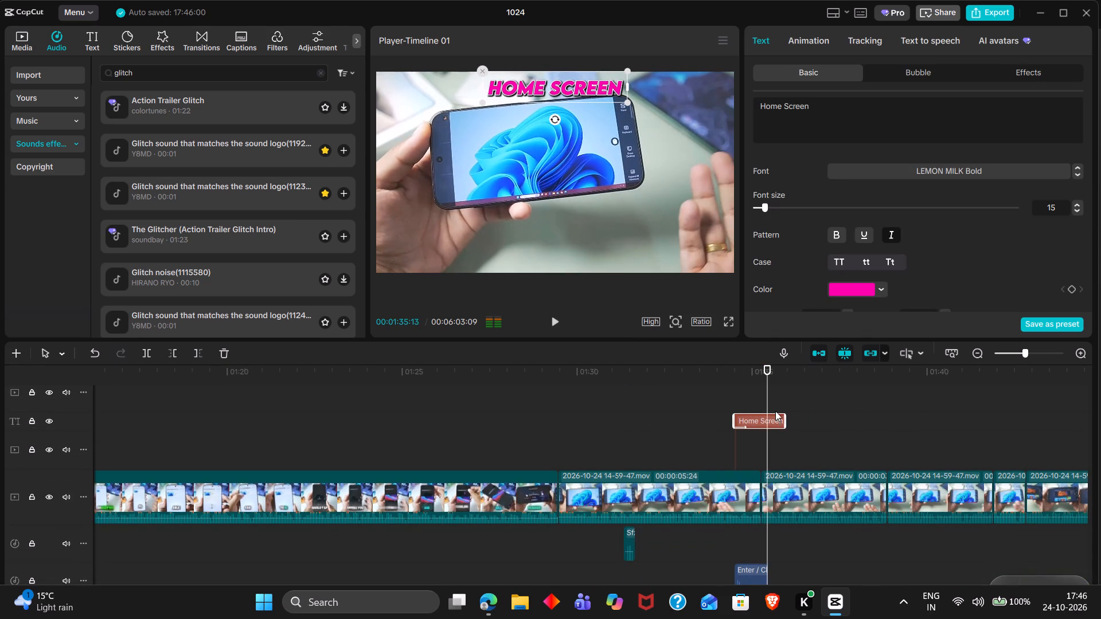
Apply the Fade Out exit animation to the Home Screen title, adjust its duration, and play back from 00:01:31:14.
double_click(815, 41)
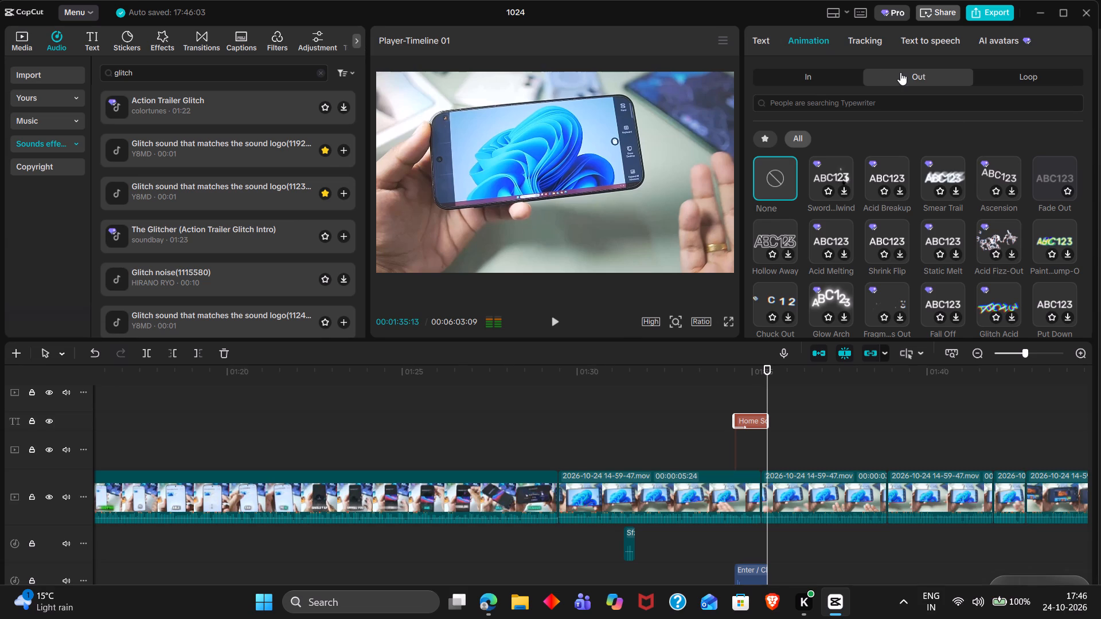
double_click(1043, 171)
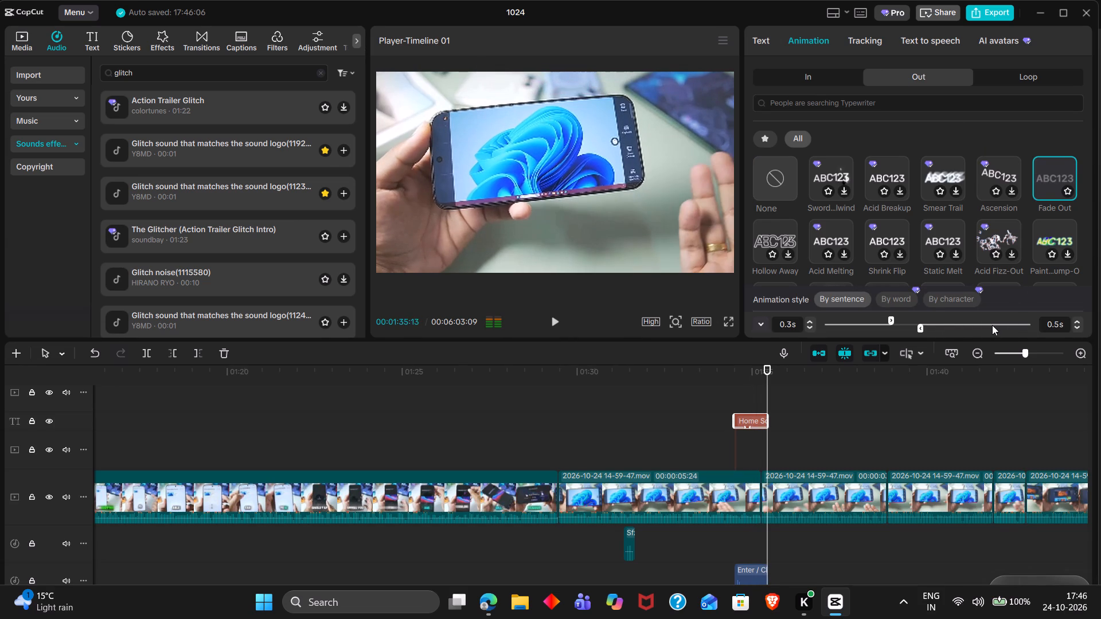
click(992, 325)
double_click(628, 403)
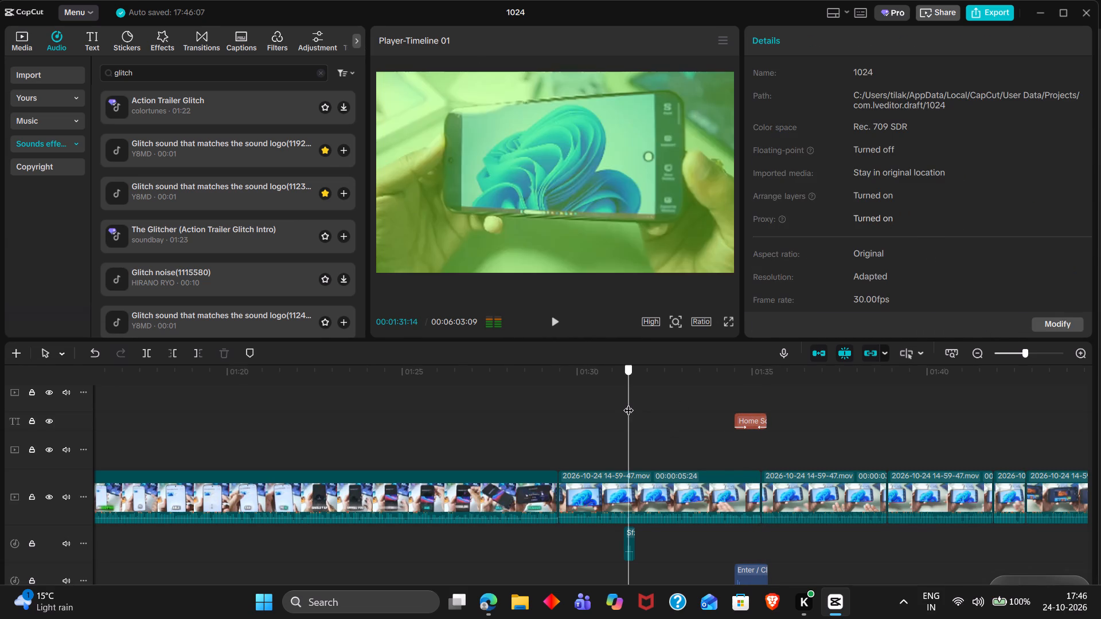
key(space)
scroll(628, 403, left, 1)
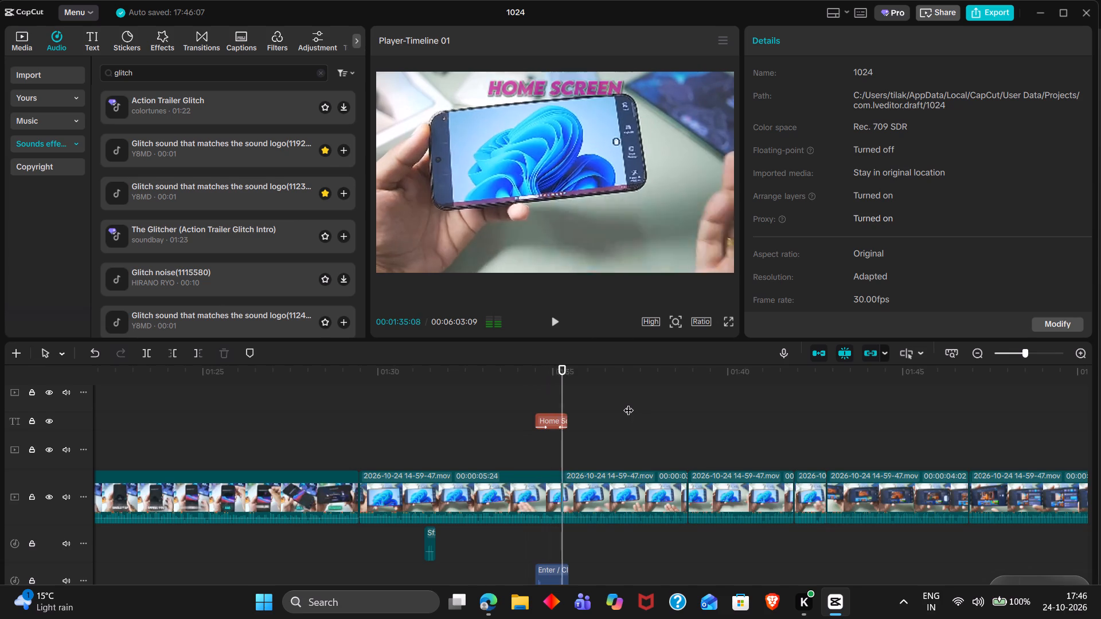
scroll(628, 403, left, 1)
key(space)
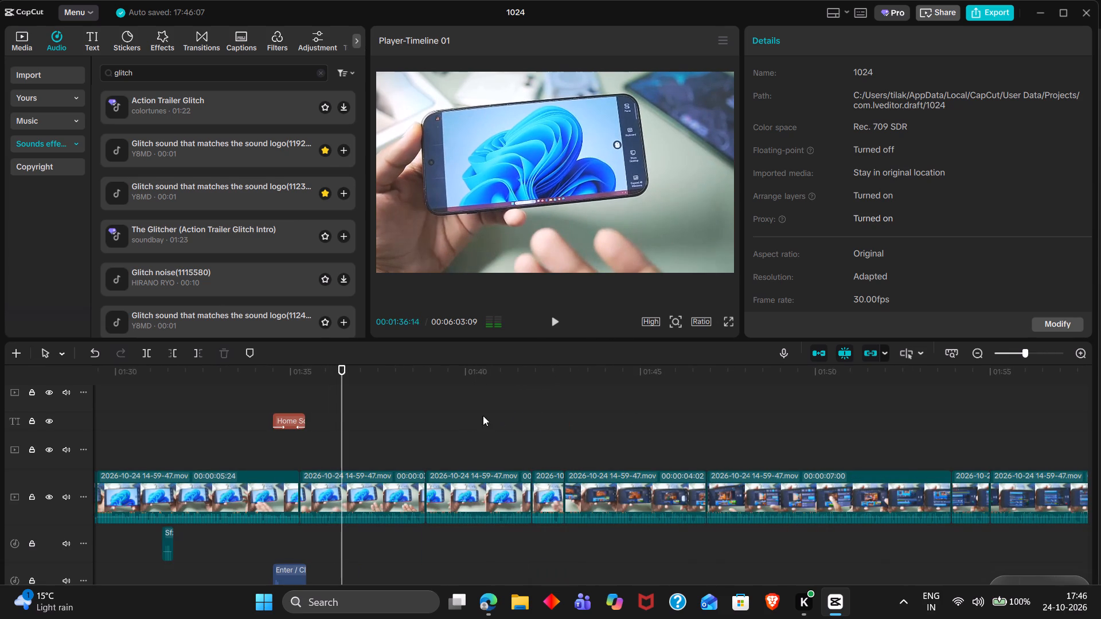
Keyframe the 3:18 phone clip's opacity from 100% at 00:01:35:23 down to 47% at 00:01:35:28.
click(293, 444)
drag(293, 444, 309, 449)
key(space)
key(space)
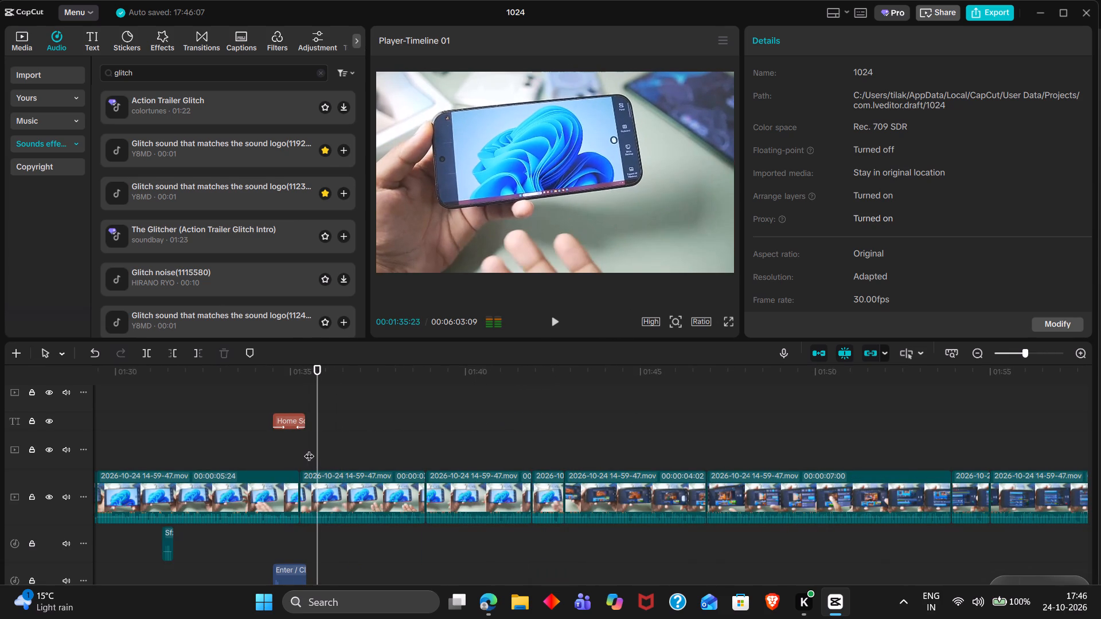
ctrl+scroll(309, 449, up, 5)
click(352, 503)
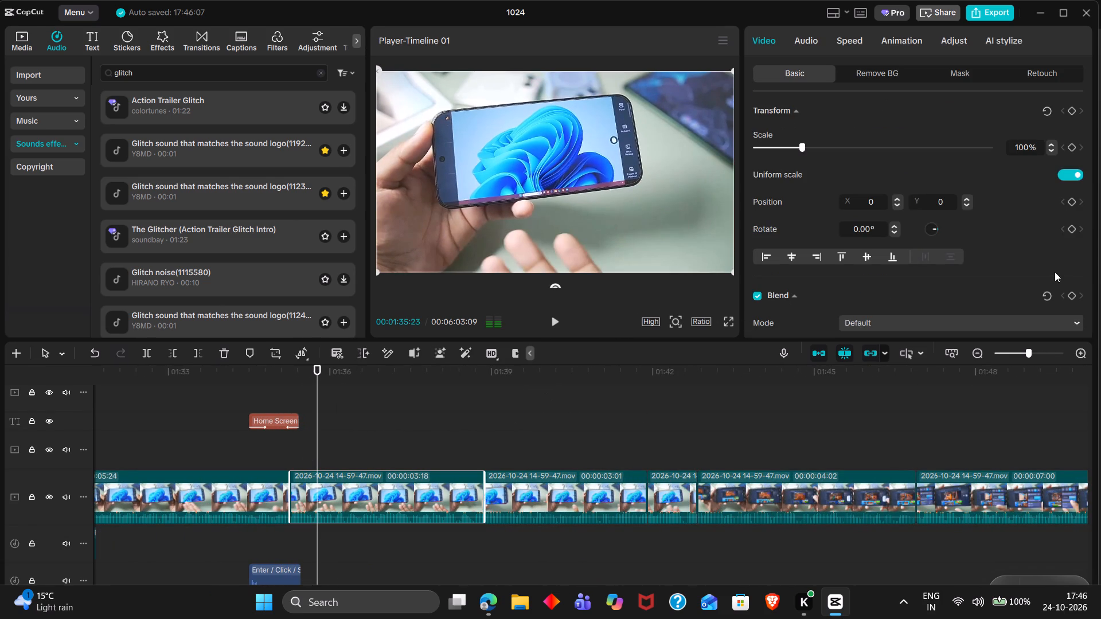
click(1071, 296)
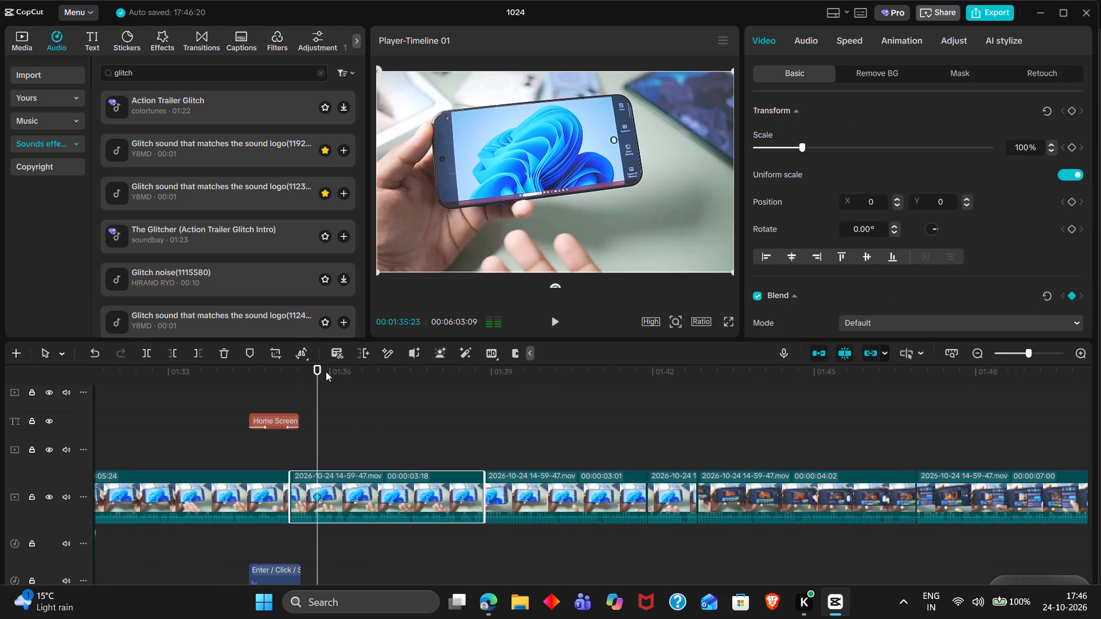
triple_click(326, 371)
scroll(866, 294, down, 1)
click(849, 267)
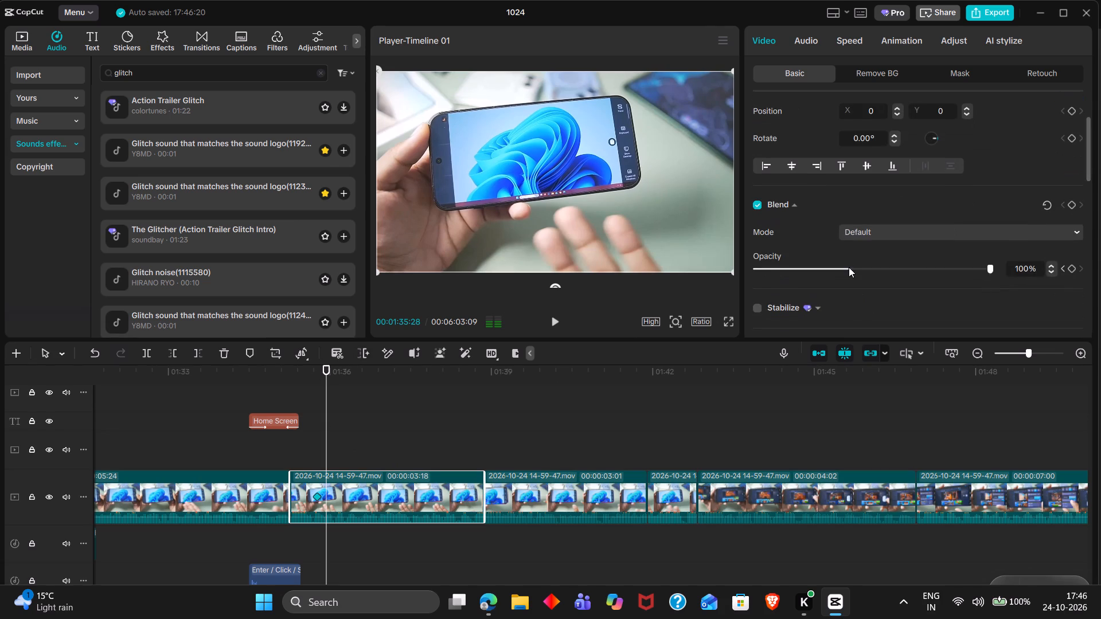
drag(849, 267, 866, 271)
Add the Color Glitch transition at the start of the 5:24 phone clip, near 00:01:29.
scroll(612, 425, right, 2)
scroll(661, 477, left, 2)
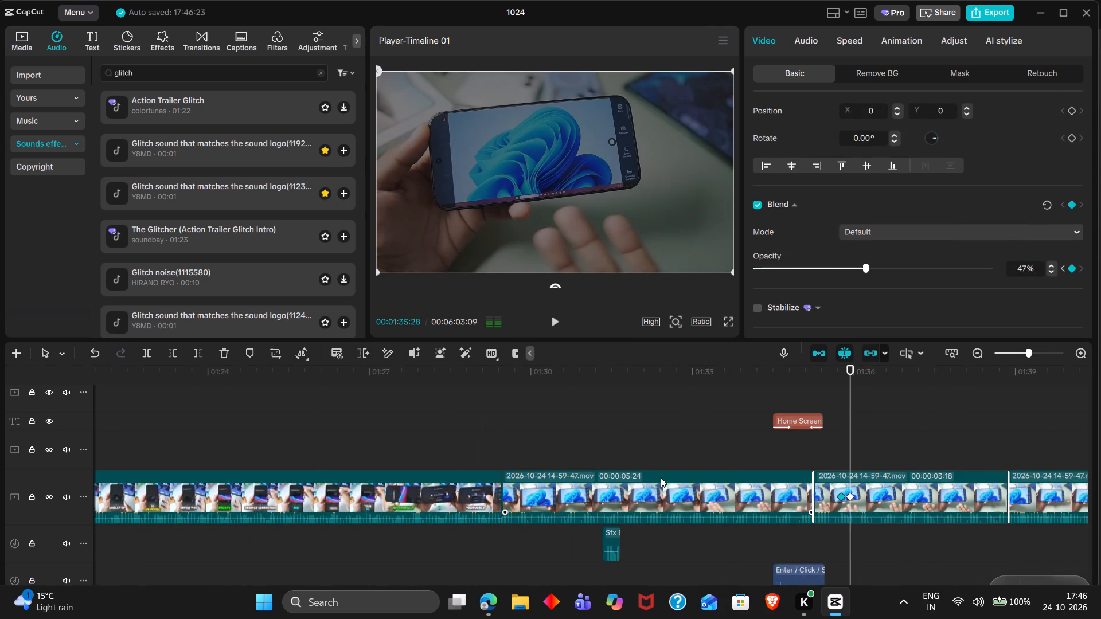
double_click(208, 42)
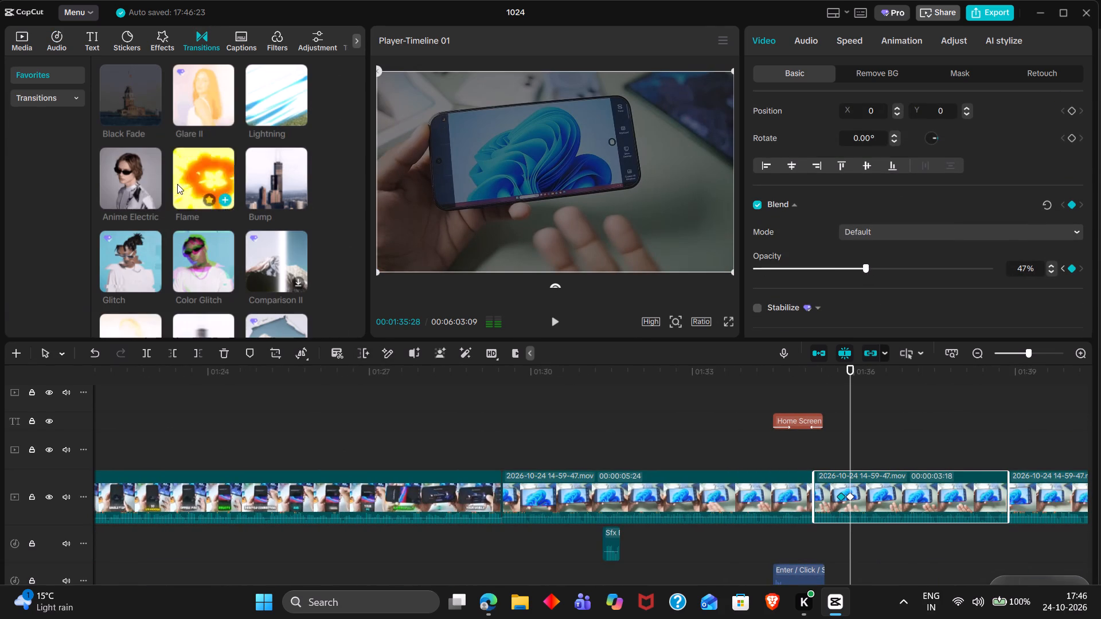
drag(197, 257, 488, 512)
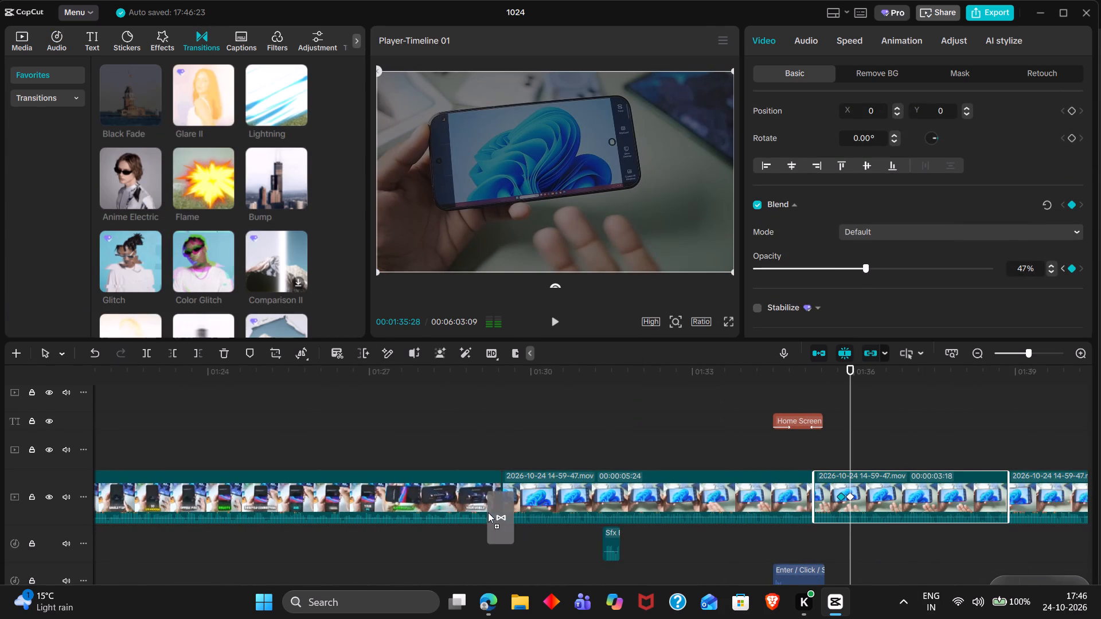
drag(488, 512, 491, 503)
Place the first favourited 'Glitch sound that matches the sound logo' effect at the transition's start, 00:01:29:07, and play it back.
double_click(487, 449)
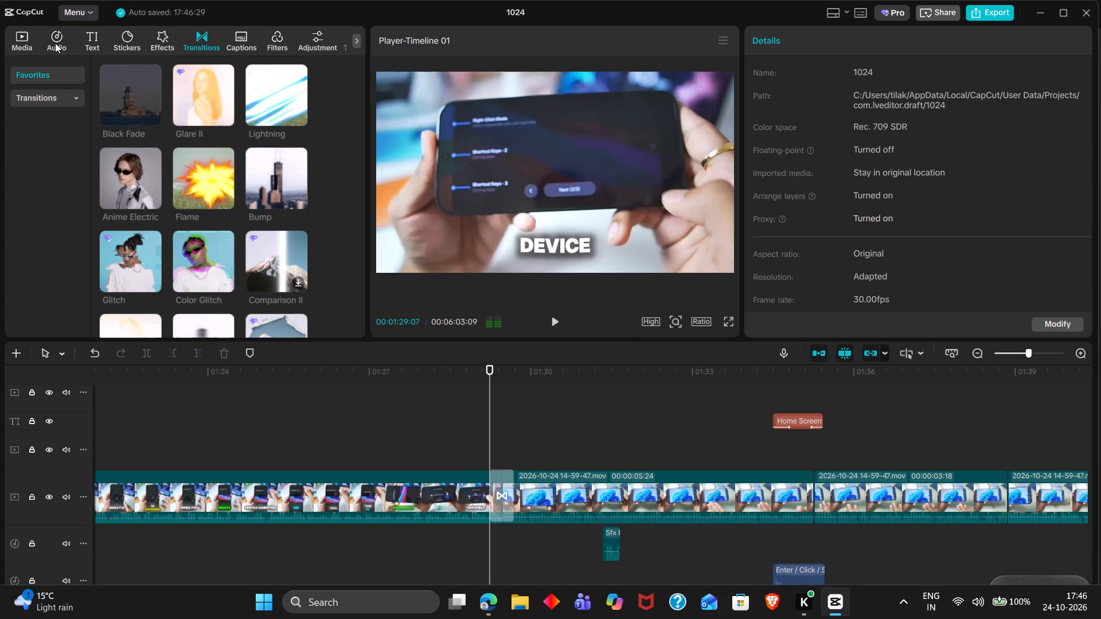
click(52, 41)
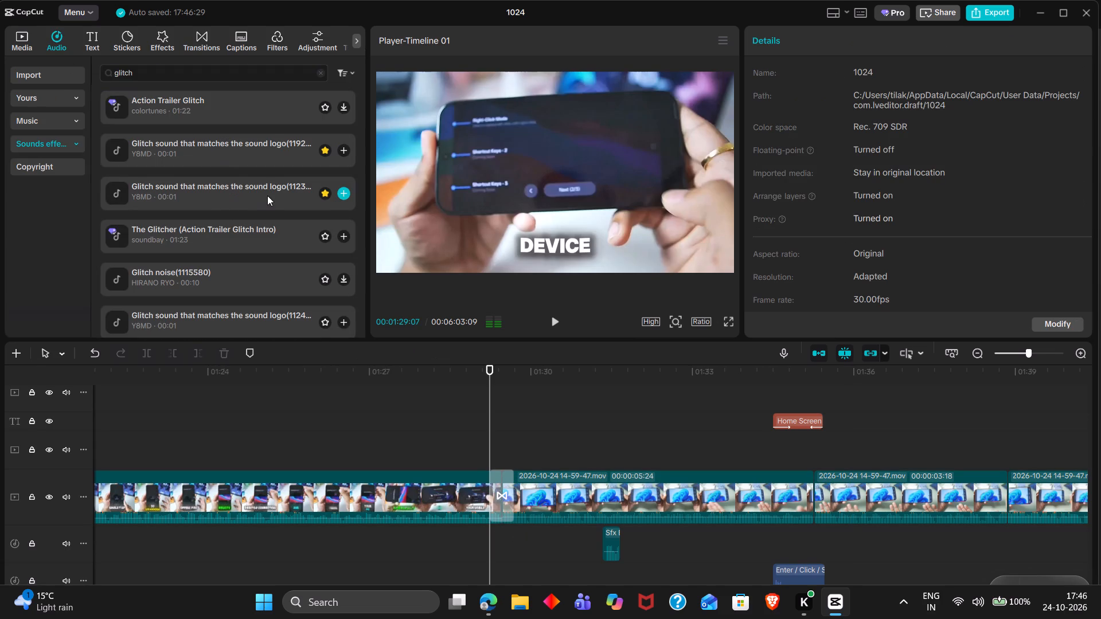
drag(274, 136, 490, 538)
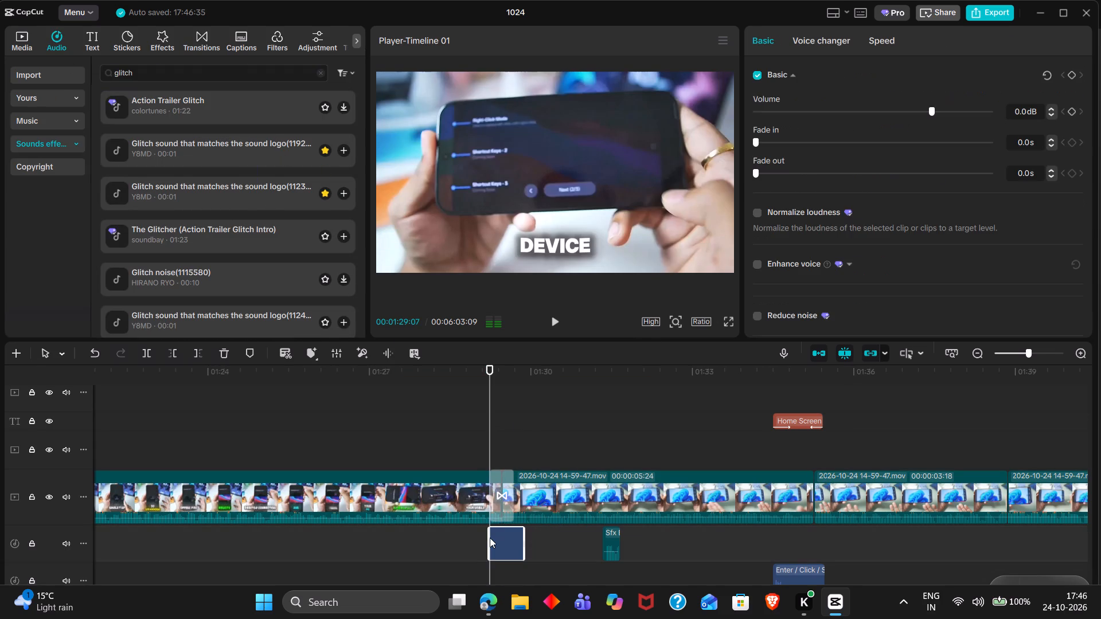
key(space)
scroll(490, 538, left, 1)
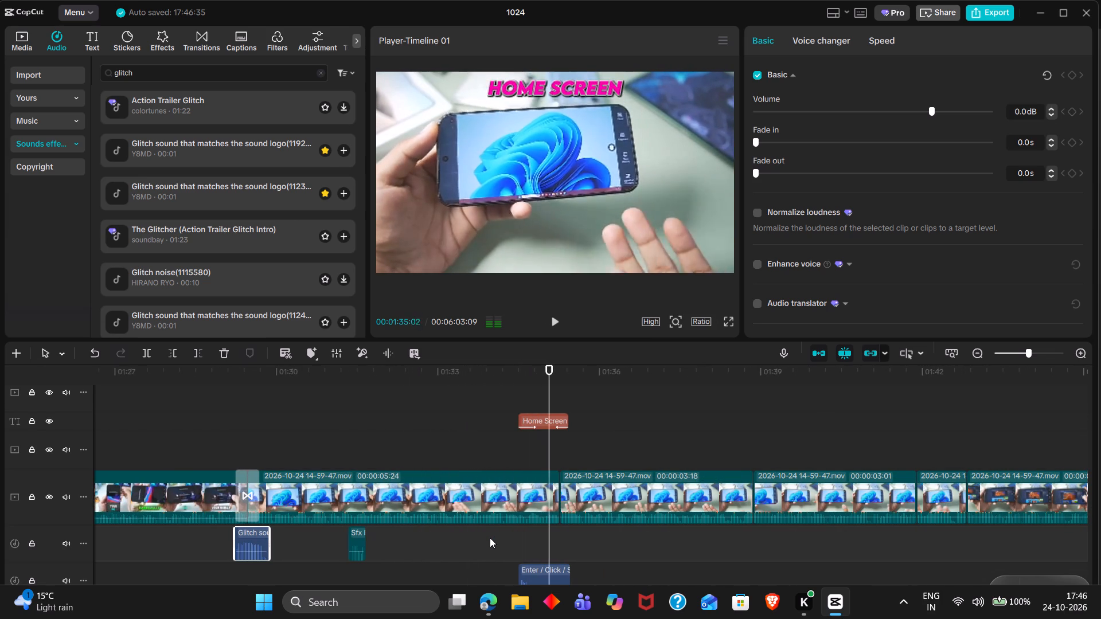
scroll(490, 538, left, 1)
key(space)
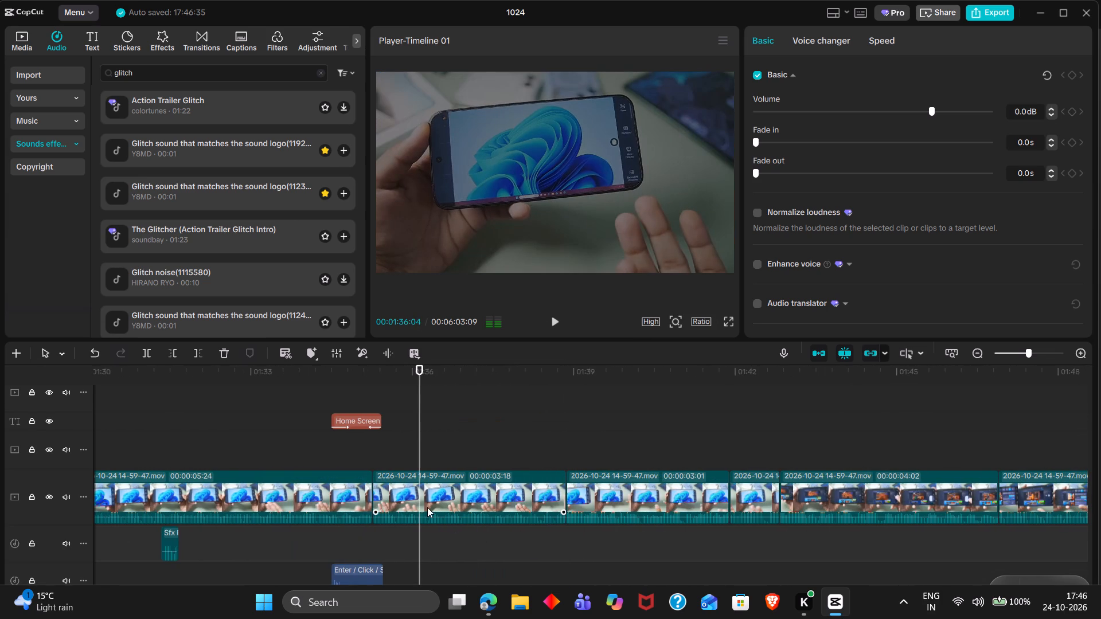
Overlay the scam 2.webp image above the phone clip from 00:01:35:23 and shrink it to about two thirds, centred in the frame.
click(427, 507)
click(401, 497)
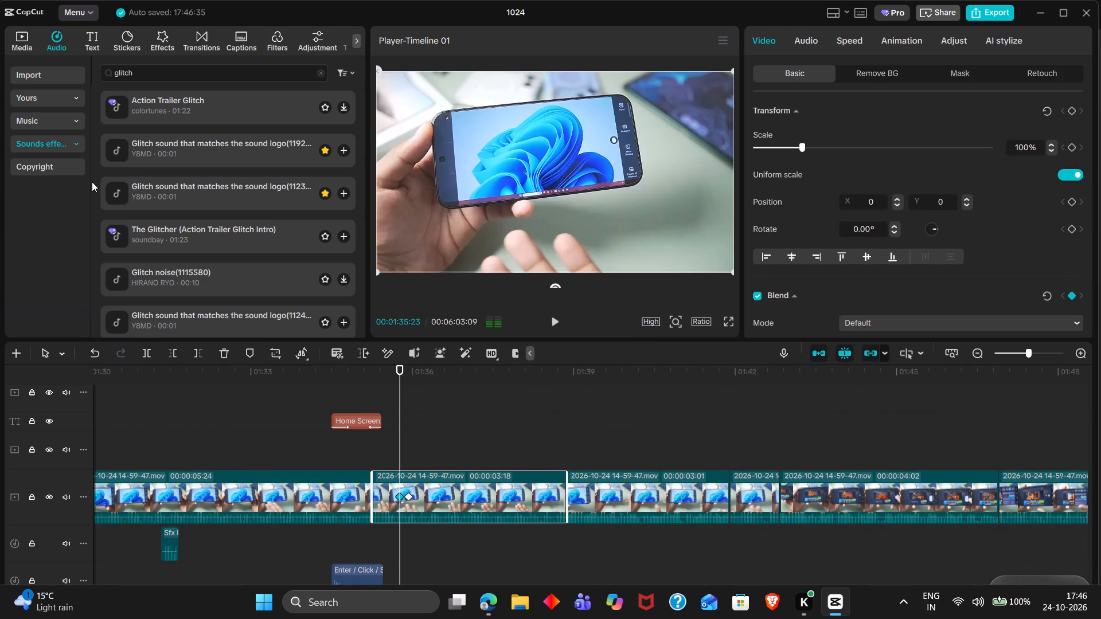
double_click(25, 57)
double_click(25, 50)
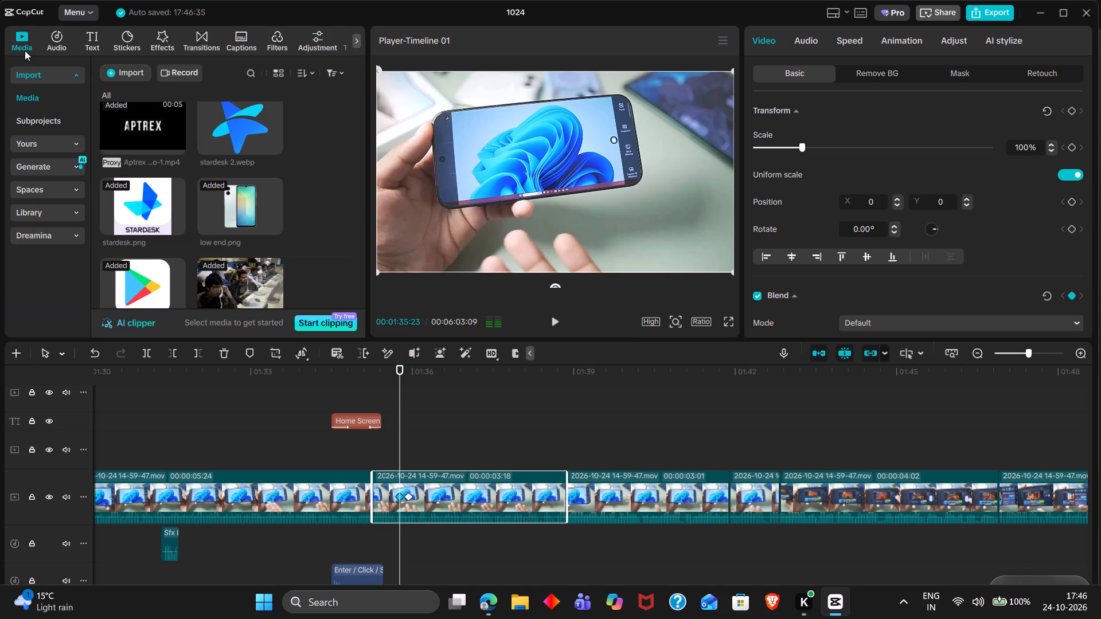
scroll(197, 254, up, 2)
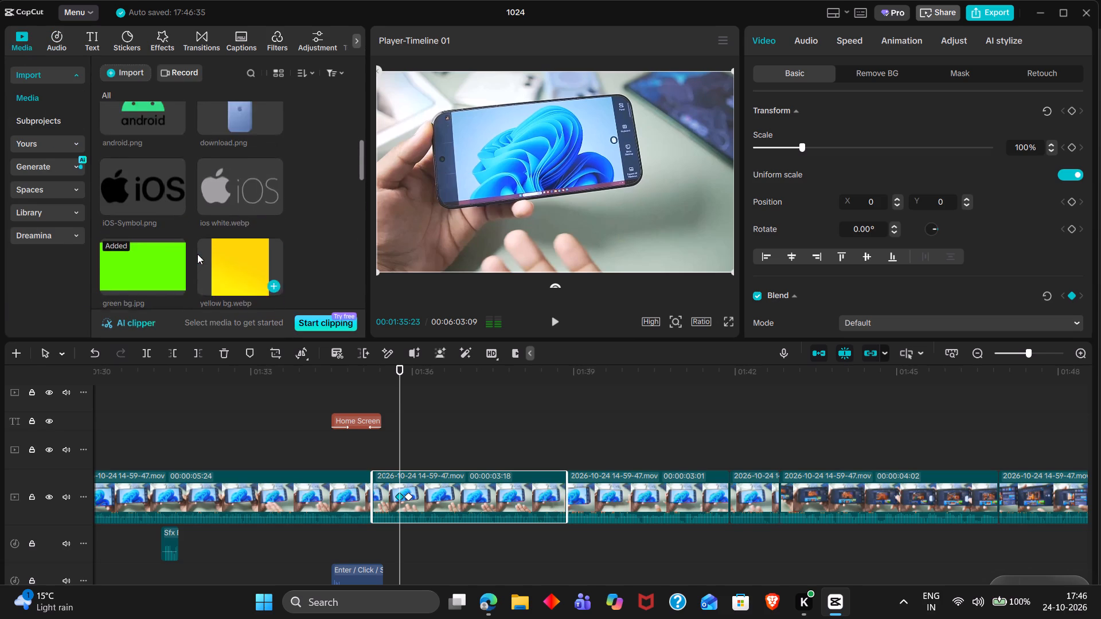
scroll(197, 254, up, 1)
drag(158, 137, 163, 139)
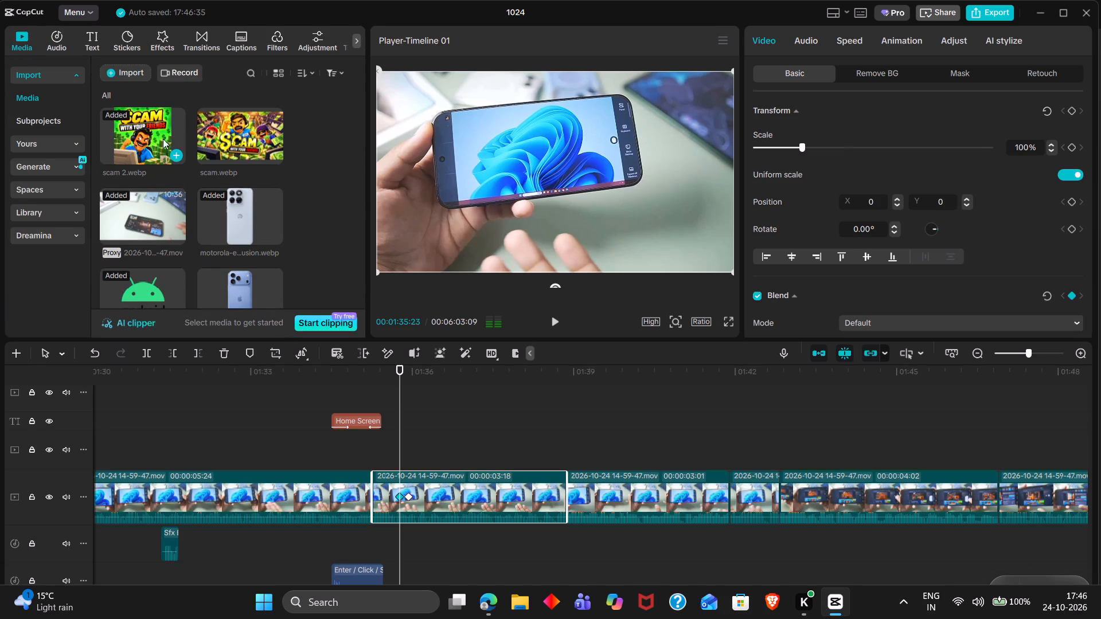
drag(163, 139, 399, 450)
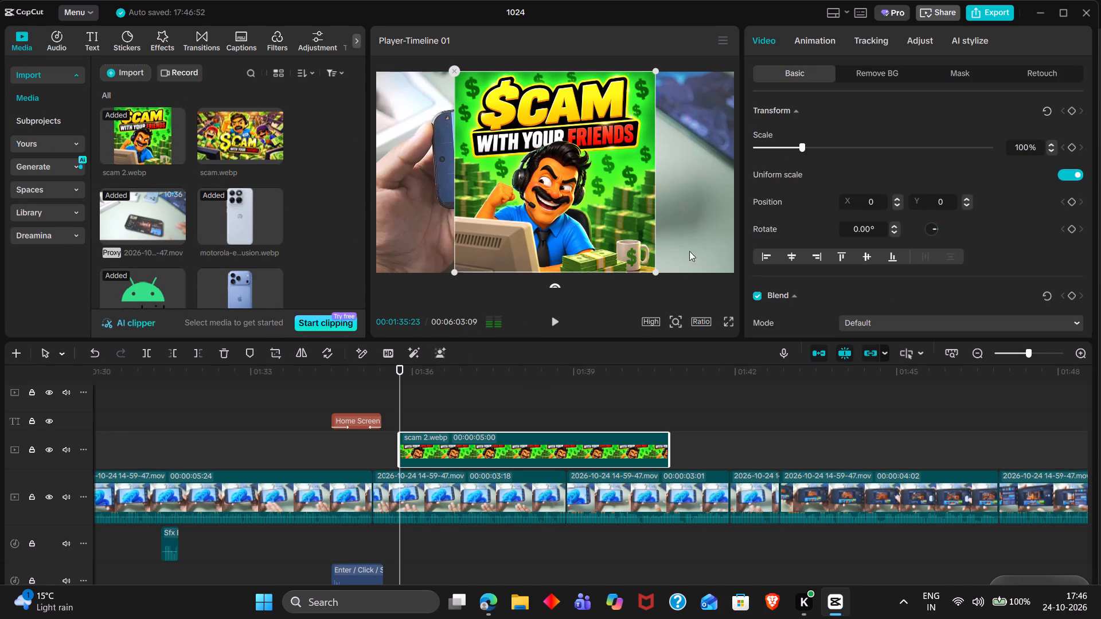
drag(650, 273, 611, 228)
Apply the Slide Down entrance animation to the scam 2.webp overlay with a 0.4 s duration.
double_click(814, 49)
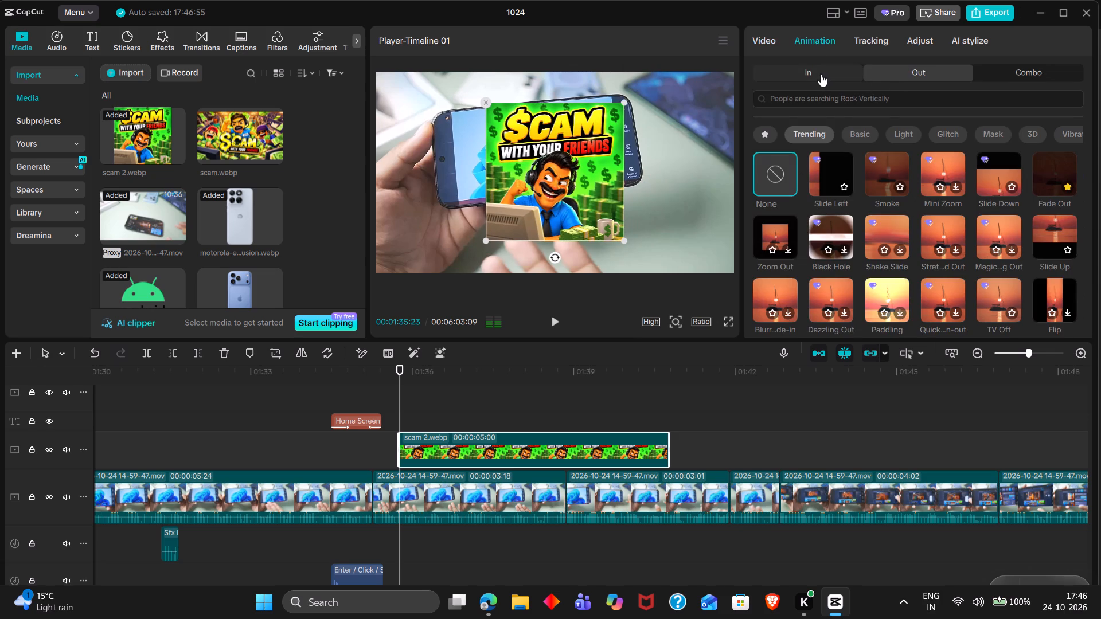
double_click(821, 74)
double_click(1059, 226)
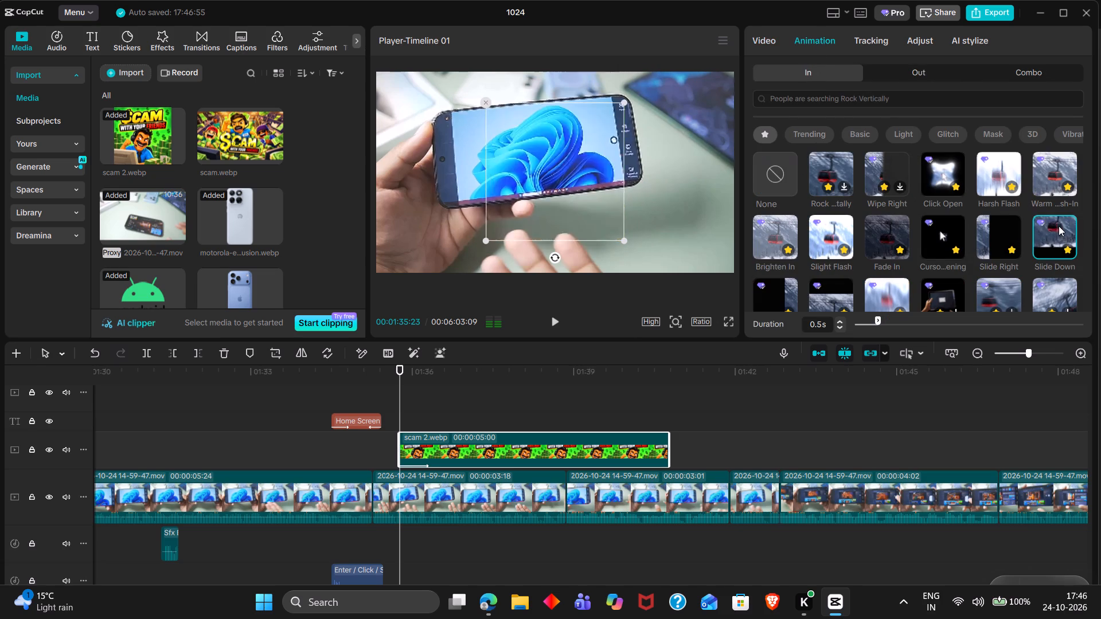
click(838, 327)
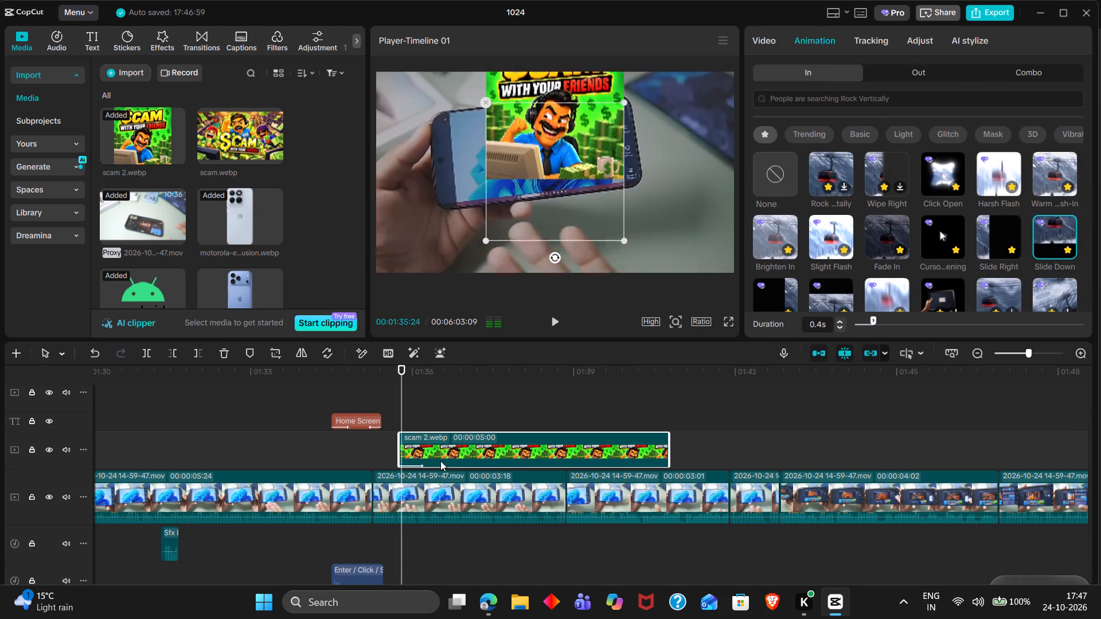
Copy the Wh… sound clip at about 00:00:21 and paste it at 00:01:35:26, under the scam image's entrance.
double_click(397, 399)
drag(397, 399, 404, 402)
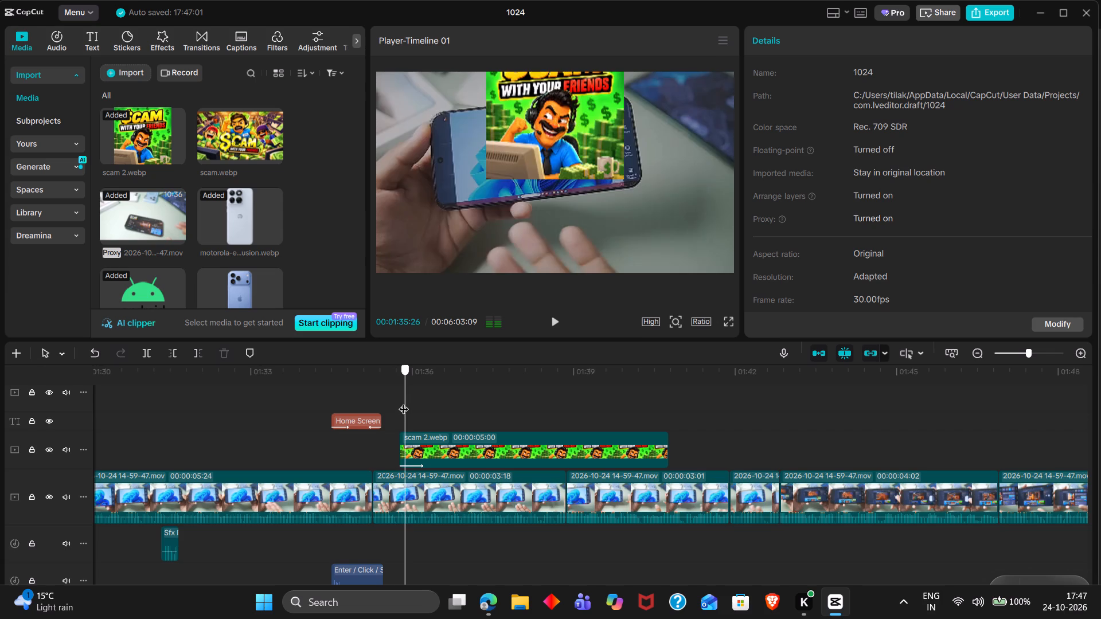
drag(404, 402, 405, 402)
scroll(405, 402, down, 2)
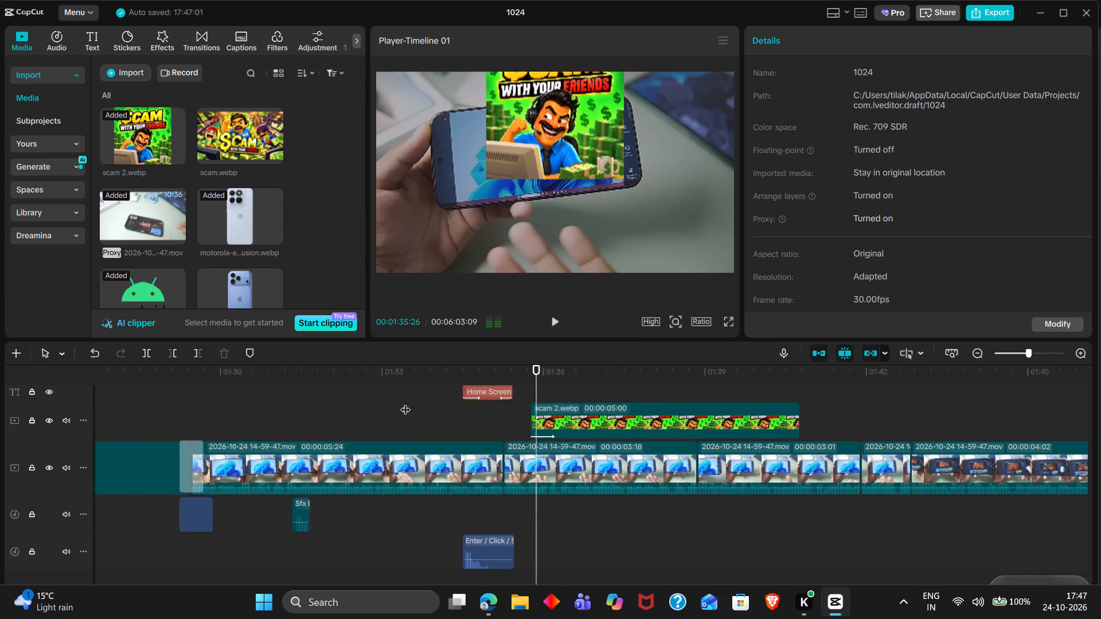
scroll(405, 402, down, 2)
scroll(405, 402, right, 1)
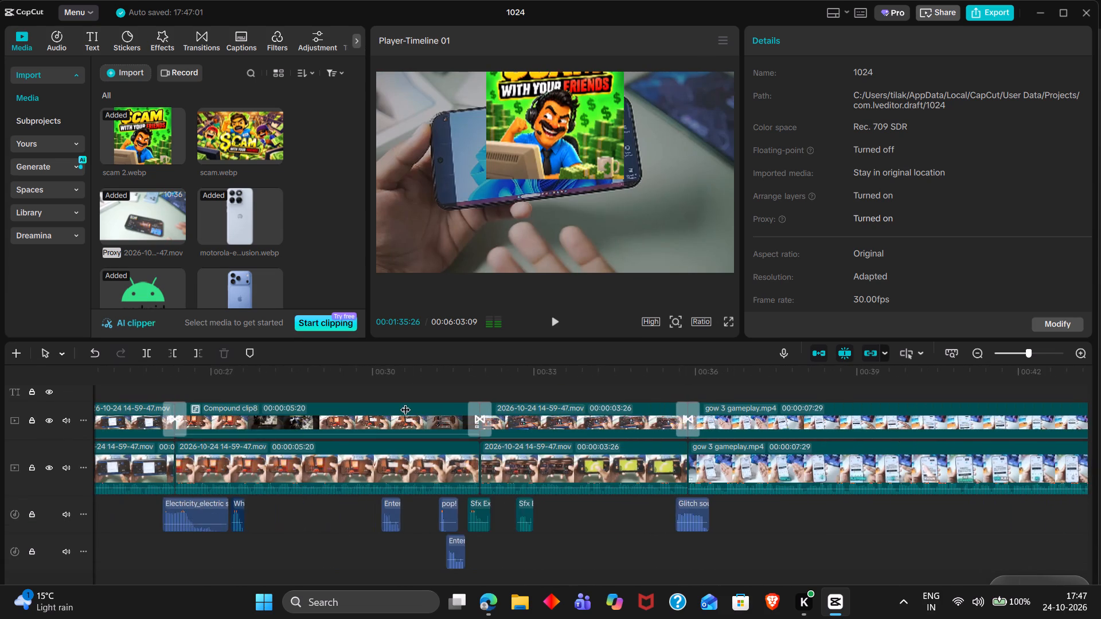
scroll(405, 402, right, 1)
scroll(518, 468, right, 1)
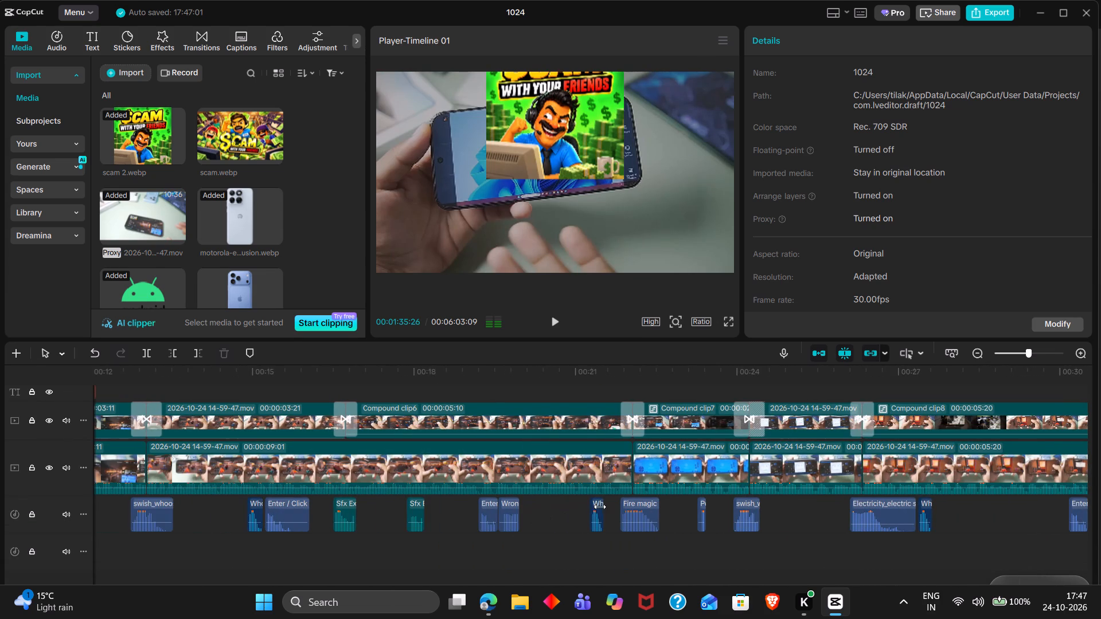
click(596, 515)
key(ctrl+c)
key(ctrl+v)
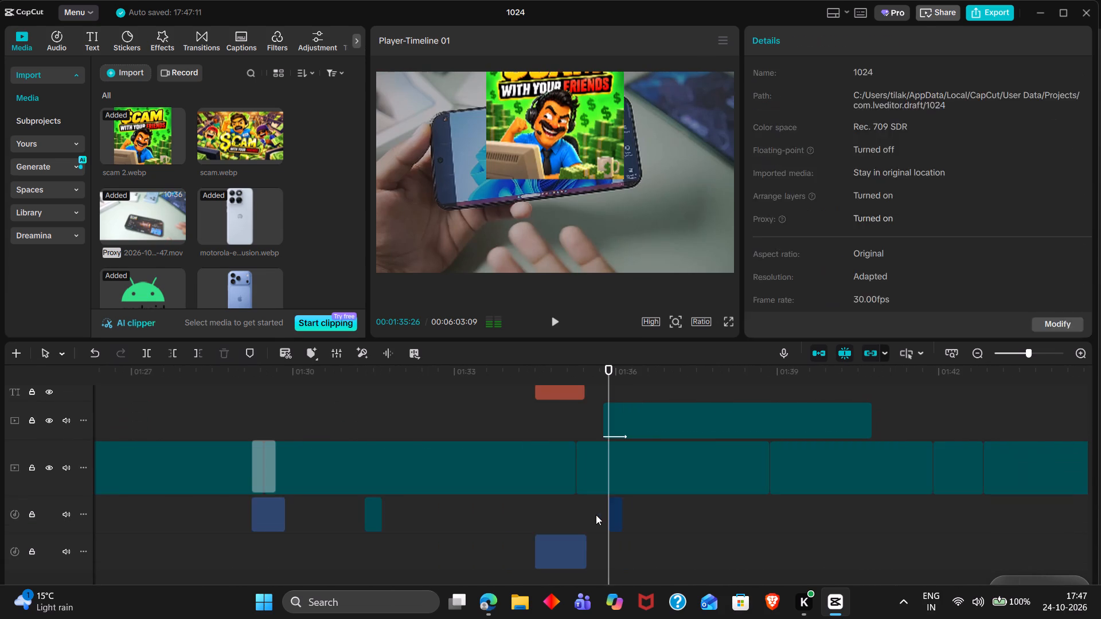
Play back the scam 2.webp overlay from 00:01:35:26 to check its entrance and sound timing against the narration.
key(space)
key(space)
ctrl+scroll(596, 515, down, 3)
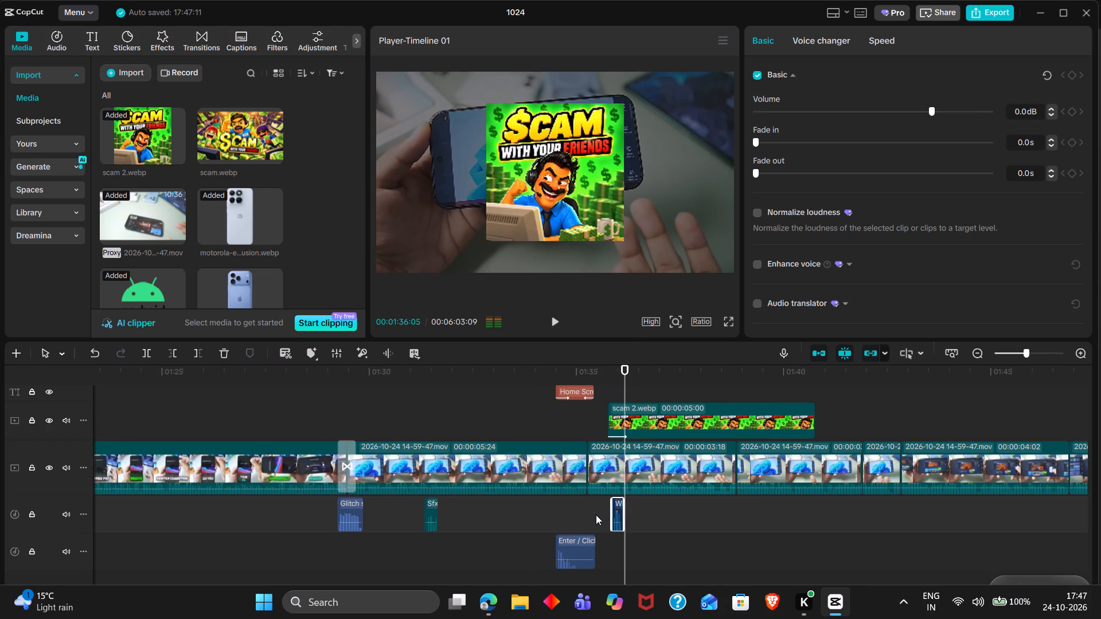
double_click(532, 530)
key(space)
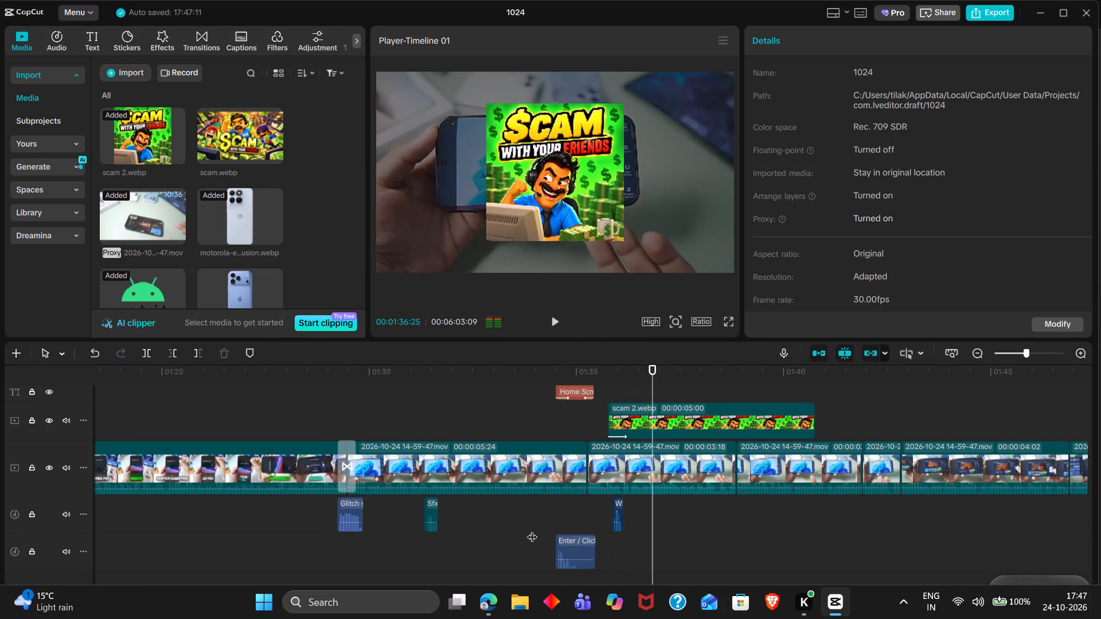
key(space)
key(space)
key(space)
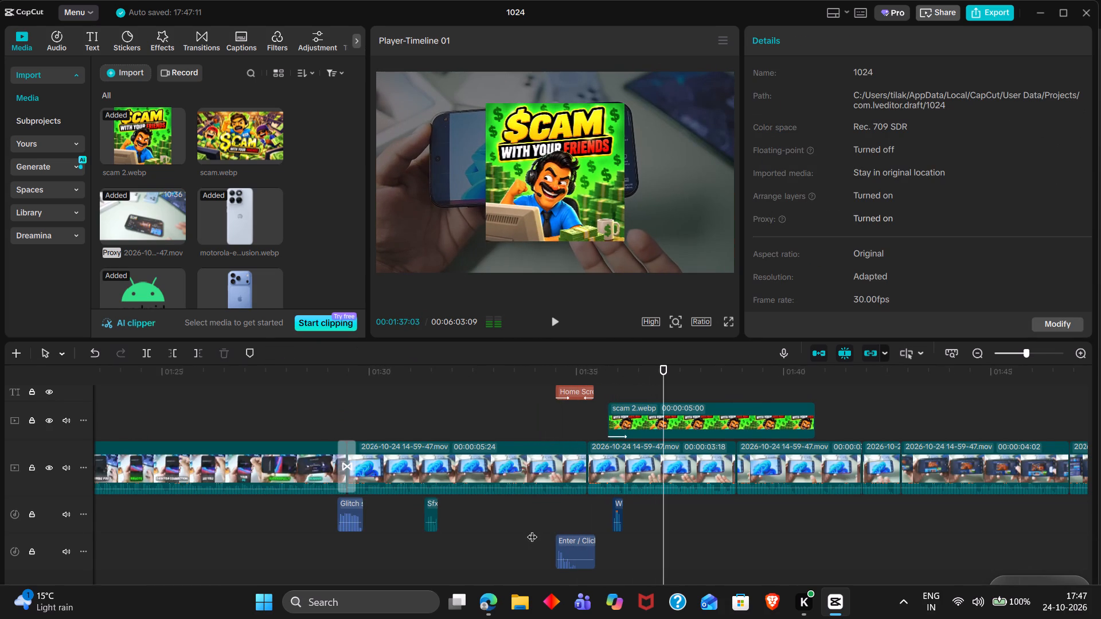
key(space)
key(space)
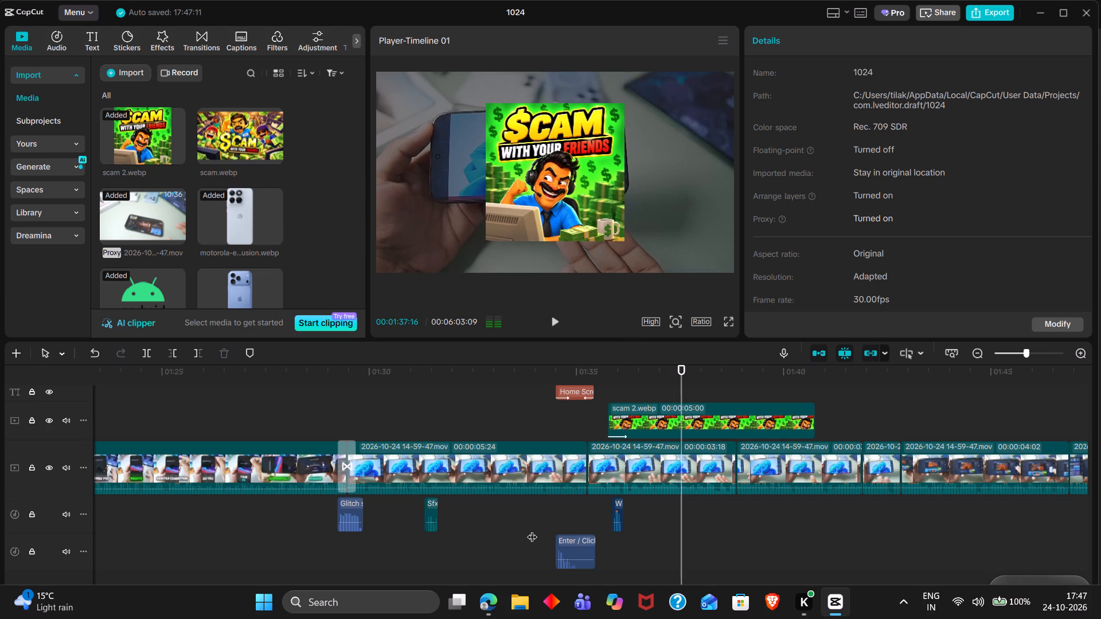
Trim off the scam 2.webp overlay after 00:01:37:02.
double_click(624, 369)
key(space)
key(space)
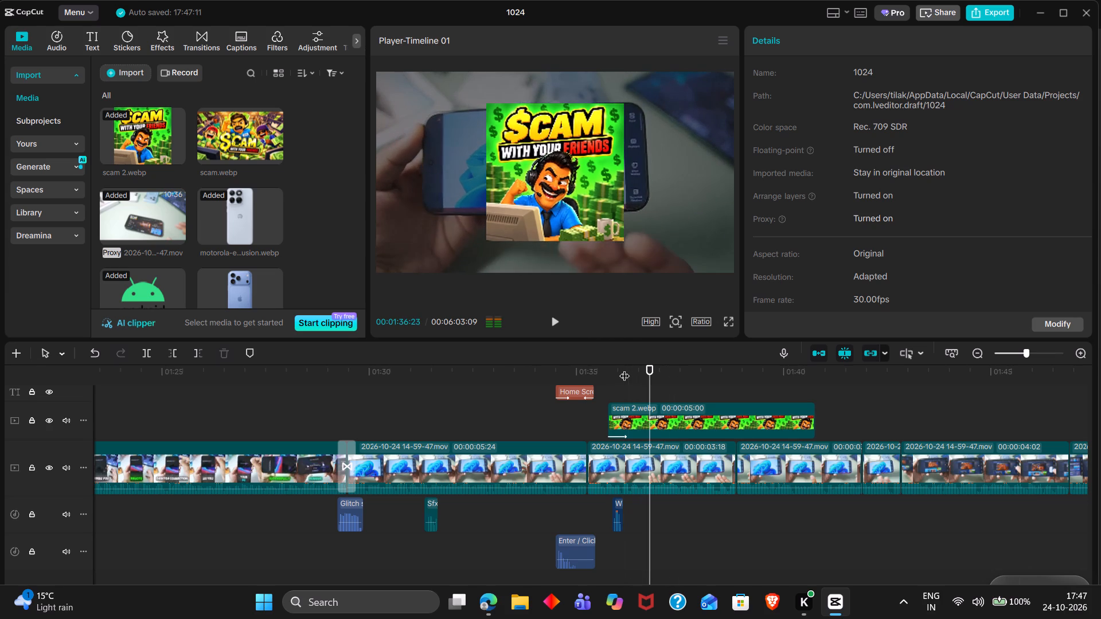
key(space)
key(space)
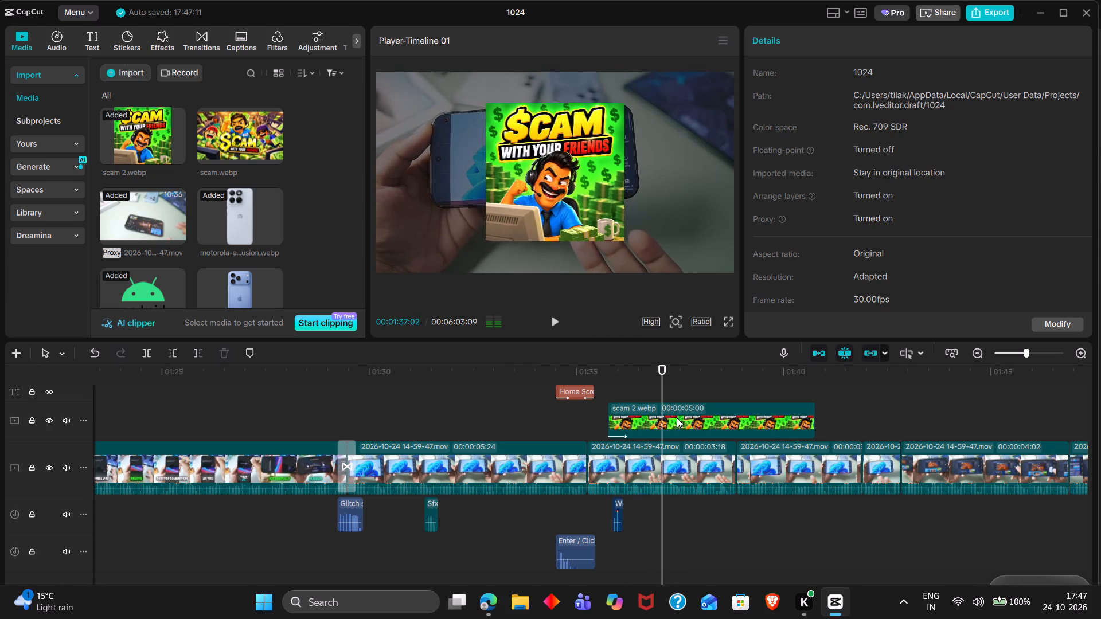
click(677, 418)
key(w)
Apply the Slide Down exit animation to the scam 2.webp overlay with a 0.3 s duration.
double_click(815, 34)
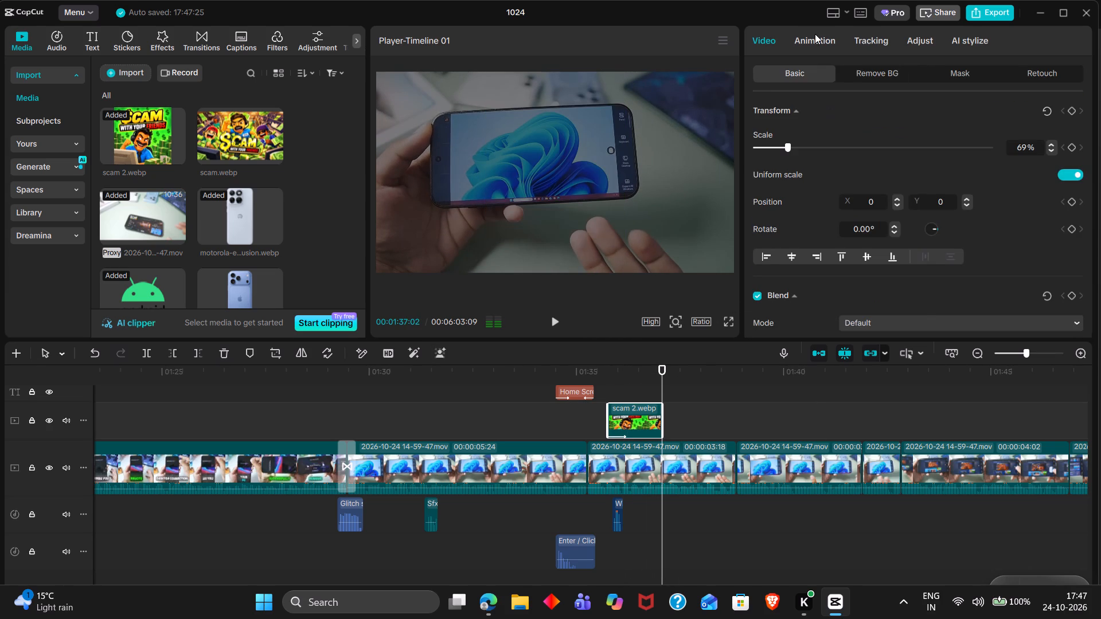
double_click(923, 78)
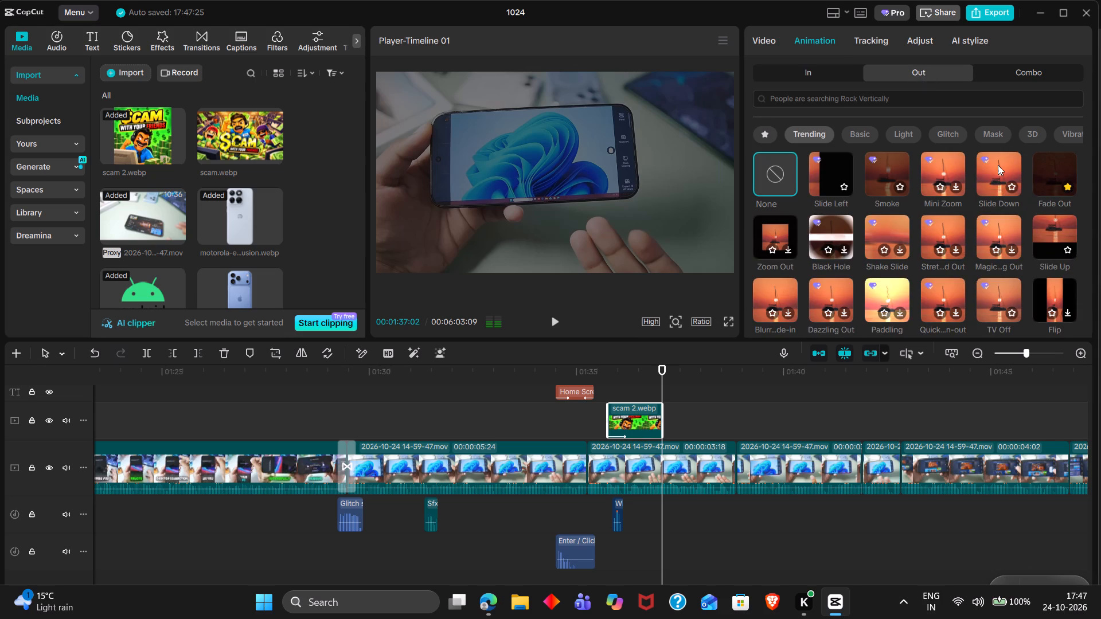
double_click(998, 165)
click(998, 326)
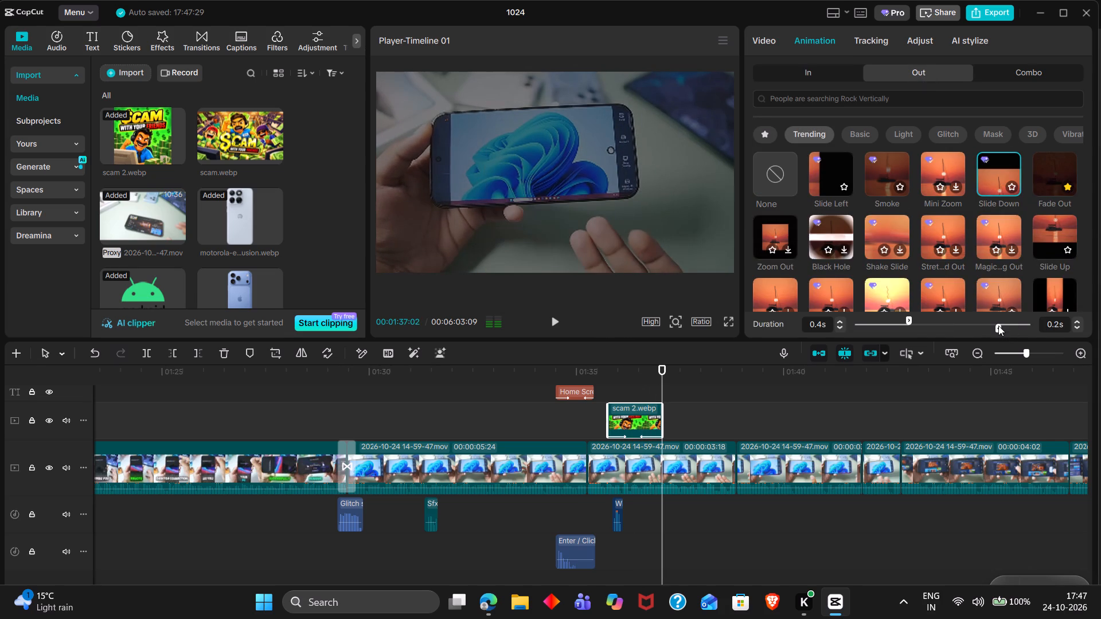
click(1077, 323)
Play back the scam 2.webp overlay from 00:01:36:08 to check its exit animation.
key(space)
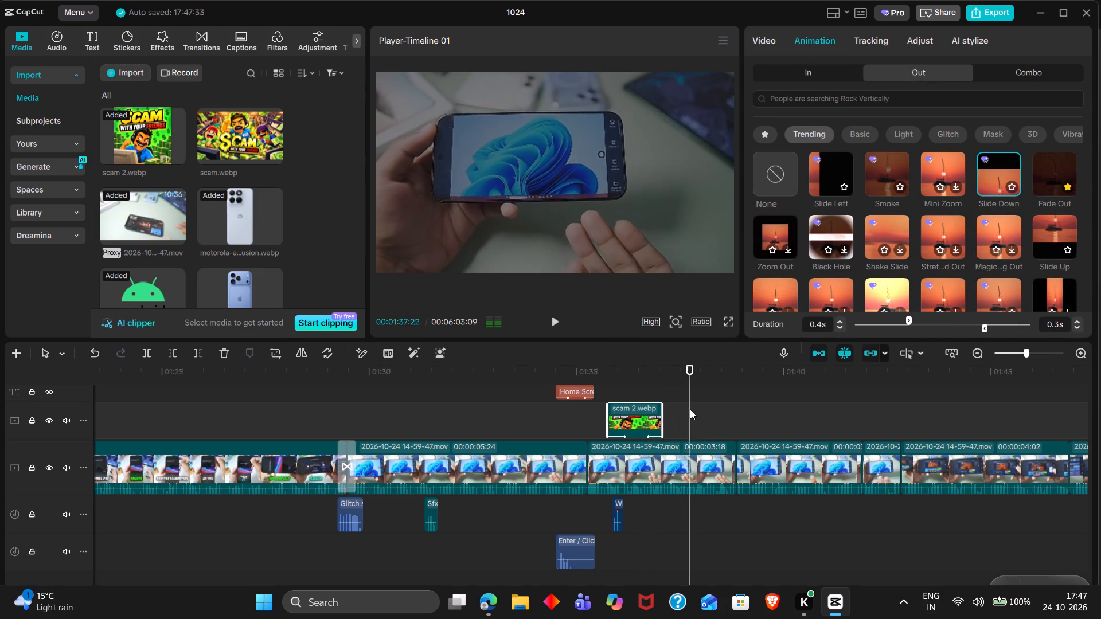
key(space)
double_click(628, 380)
key(space)
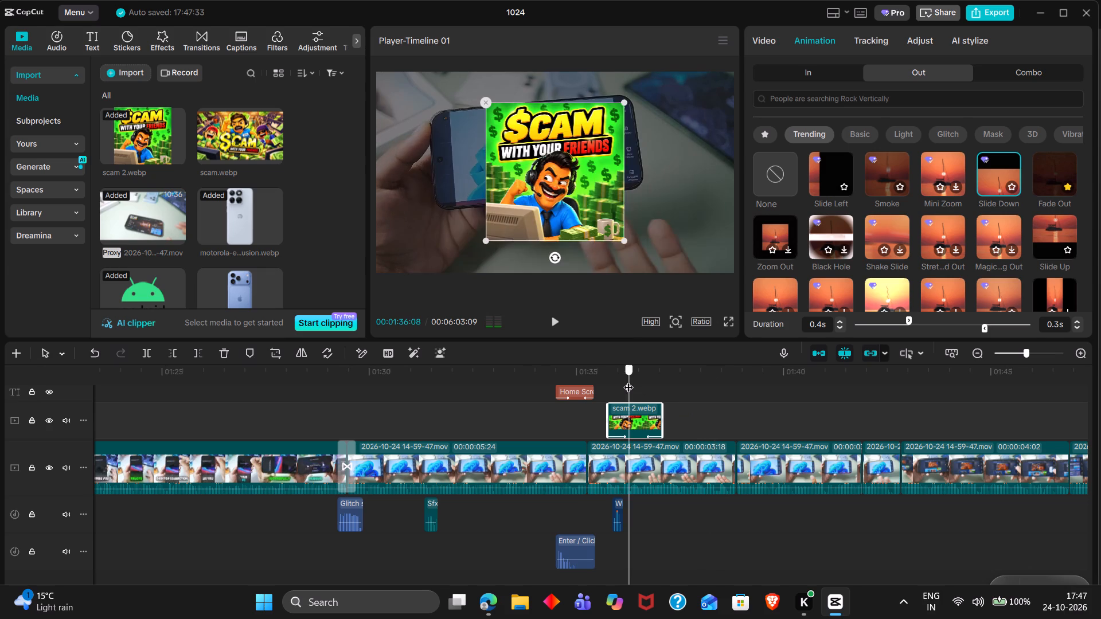
key(space)
key(space)
key(space)
key(space)
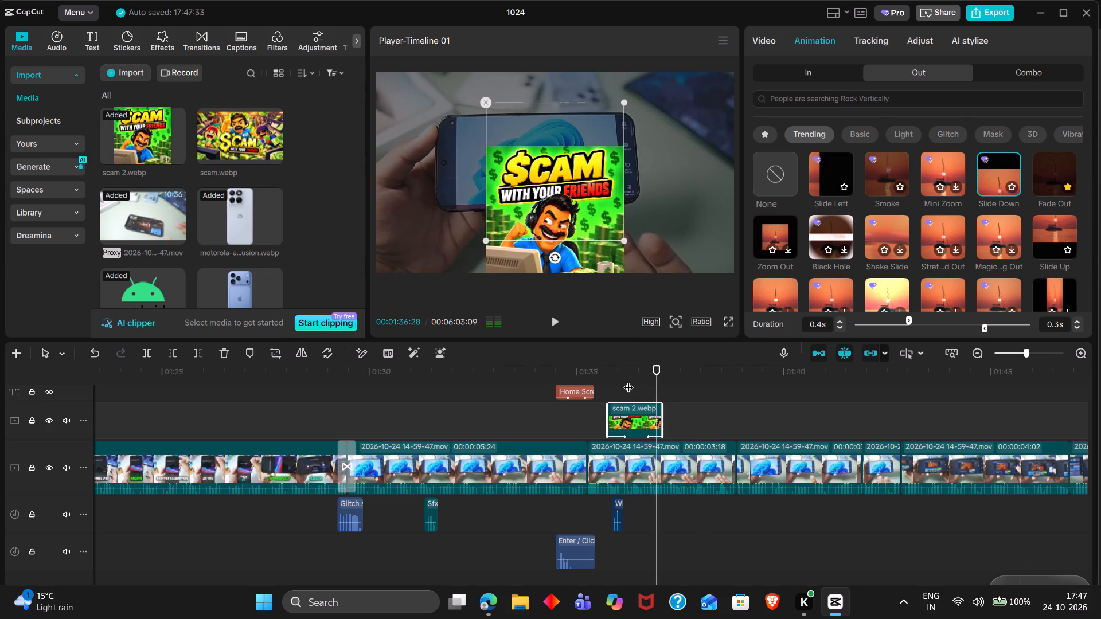
key(space)
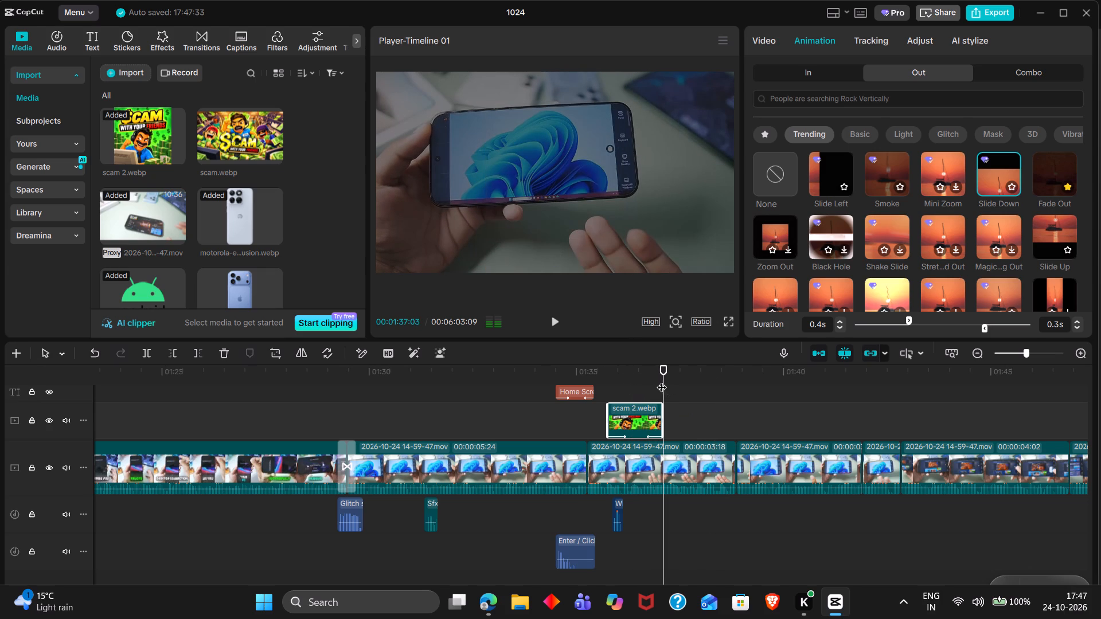
Import the image hp 15.png from the Downloads folder into the project media.
double_click(657, 379)
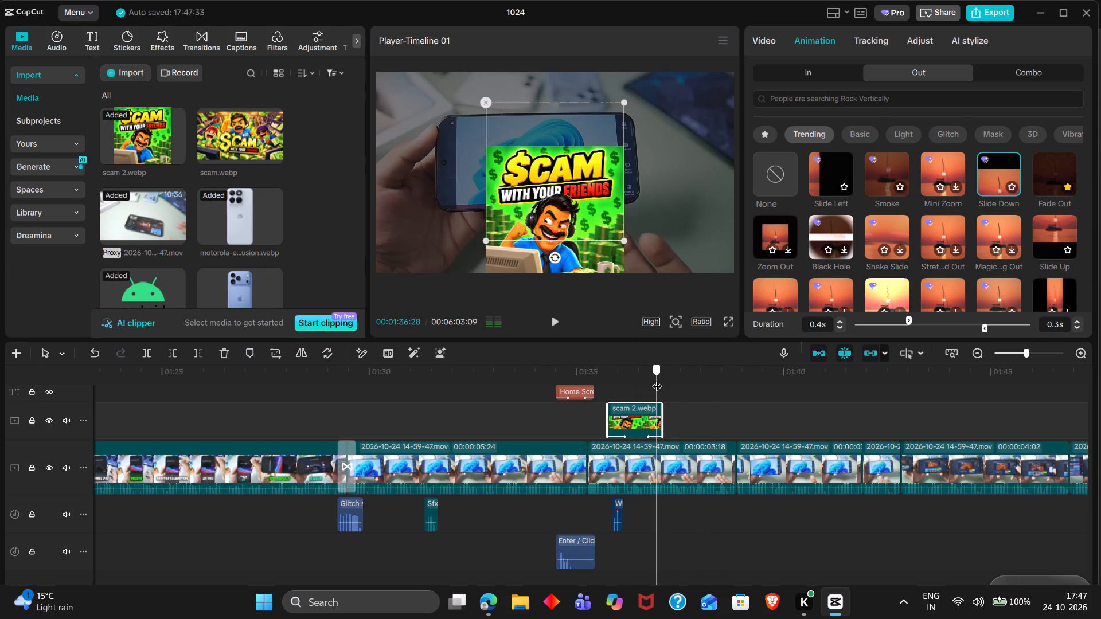
click(123, 74)
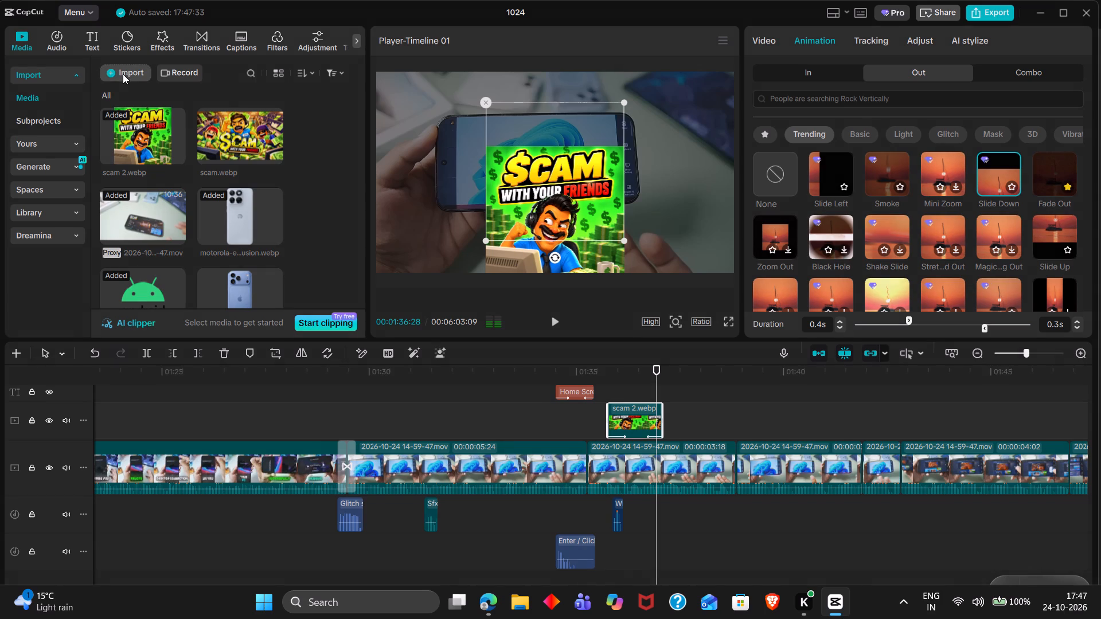
double_click(159, 99)
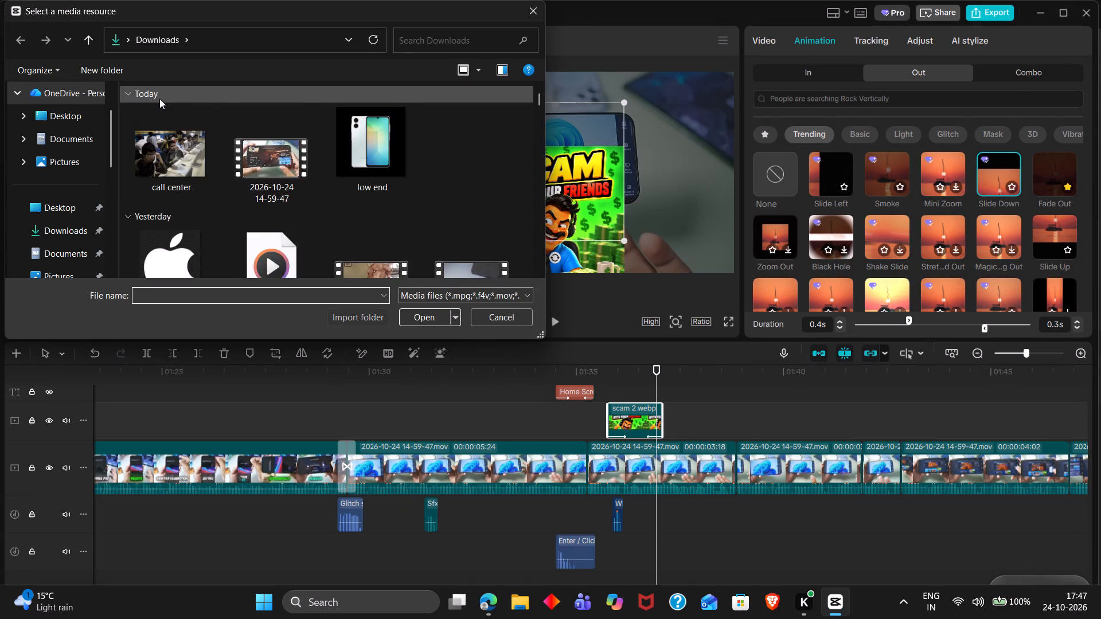
text(hp)
key(space)
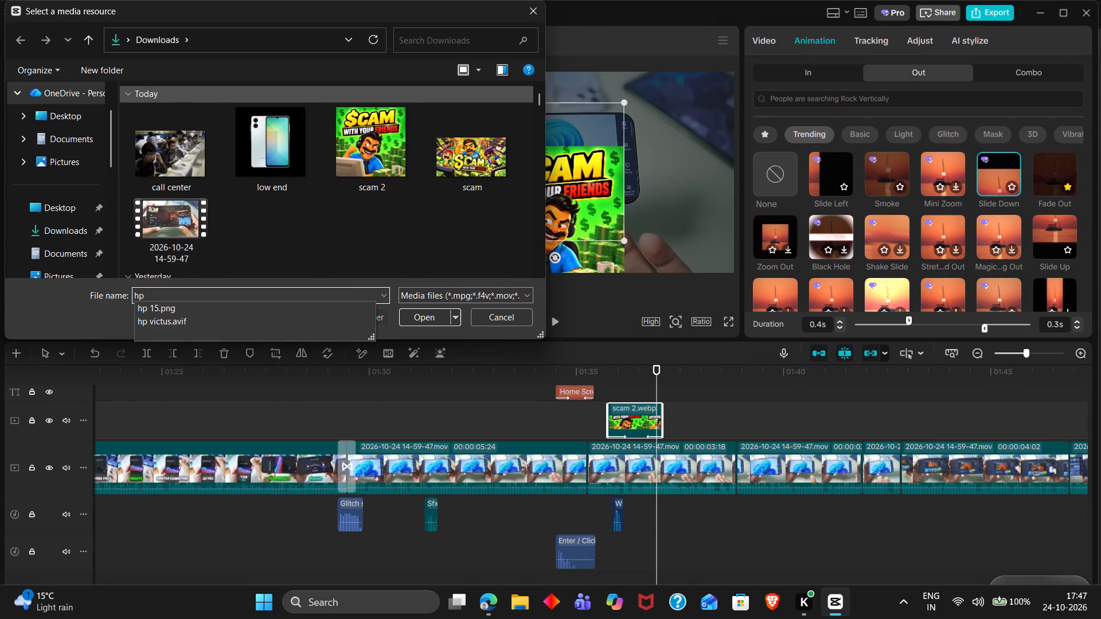
key(Down)
key(Return)
Overlay hp 15.png above the other layers from 00:01:36:28 and shrink it to about 55%, centred over the phone.
drag(145, 248, 343, 276)
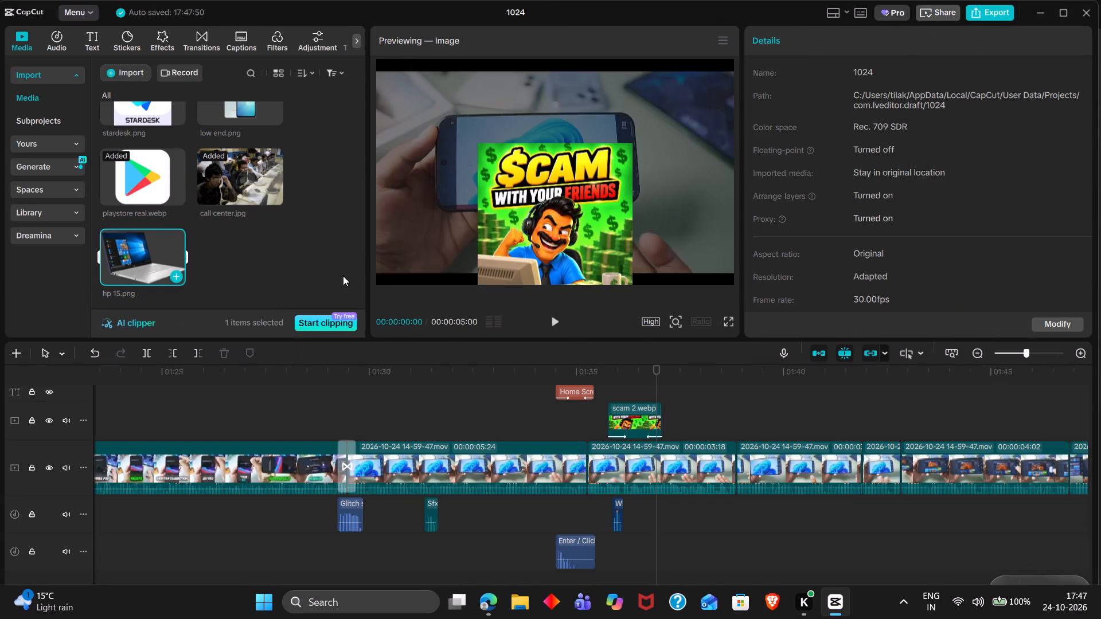
drag(343, 276, 656, 388)
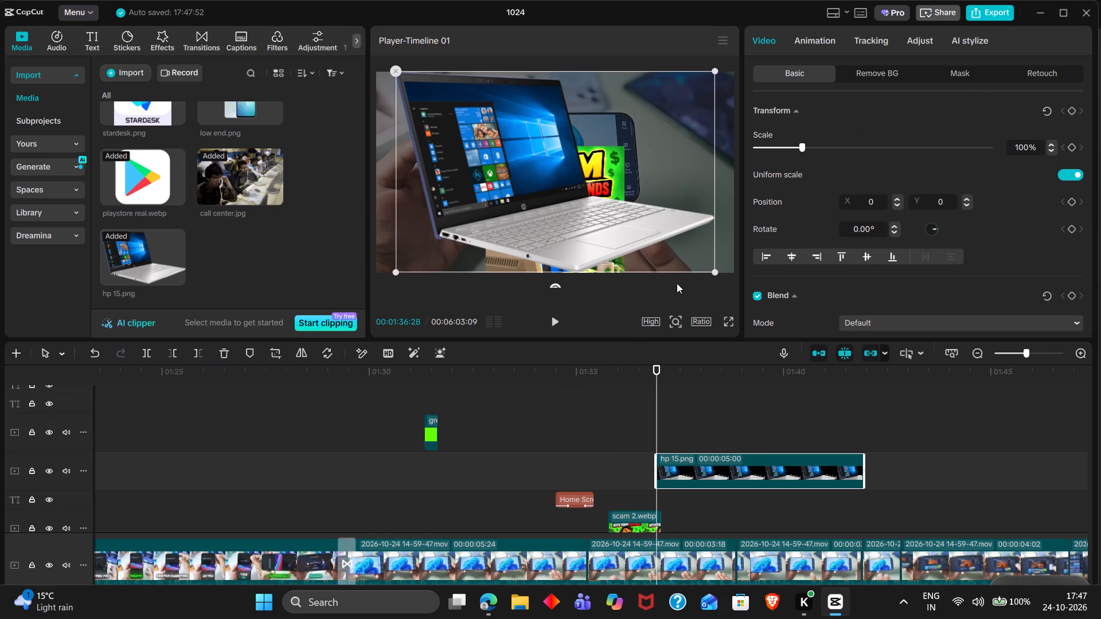
drag(713, 272, 591, 232)
drag(602, 196, 603, 190)
Apply the Slide Down entrance animation to the hp 15.png overlay with a 0.4 s duration.
click(820, 34)
drag(820, 34, 852, 78)
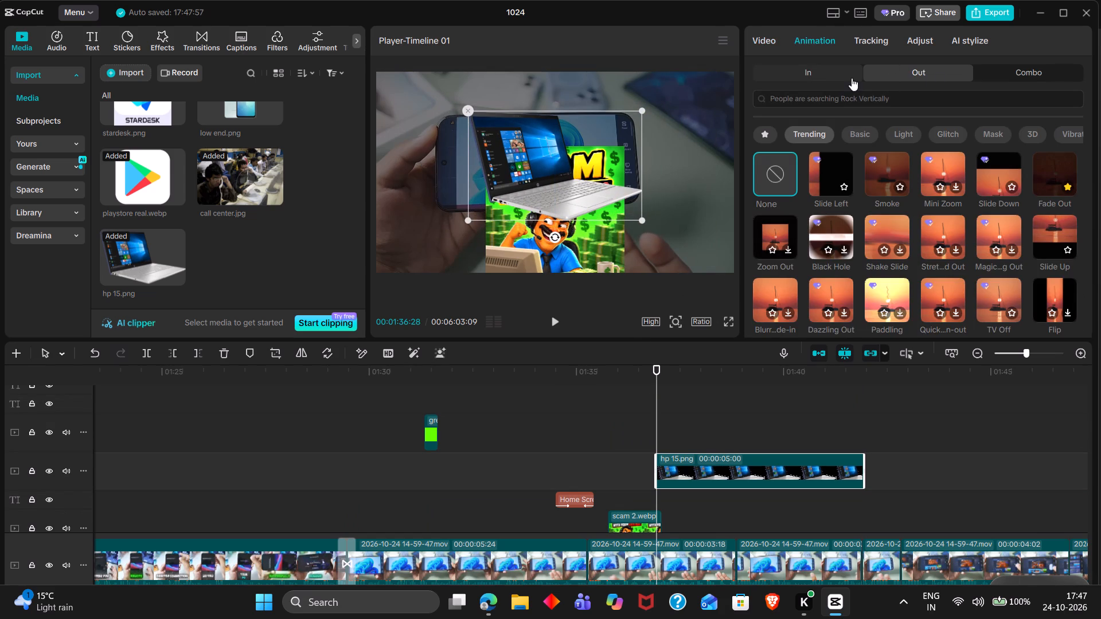
double_click(825, 75)
double_click(1060, 233)
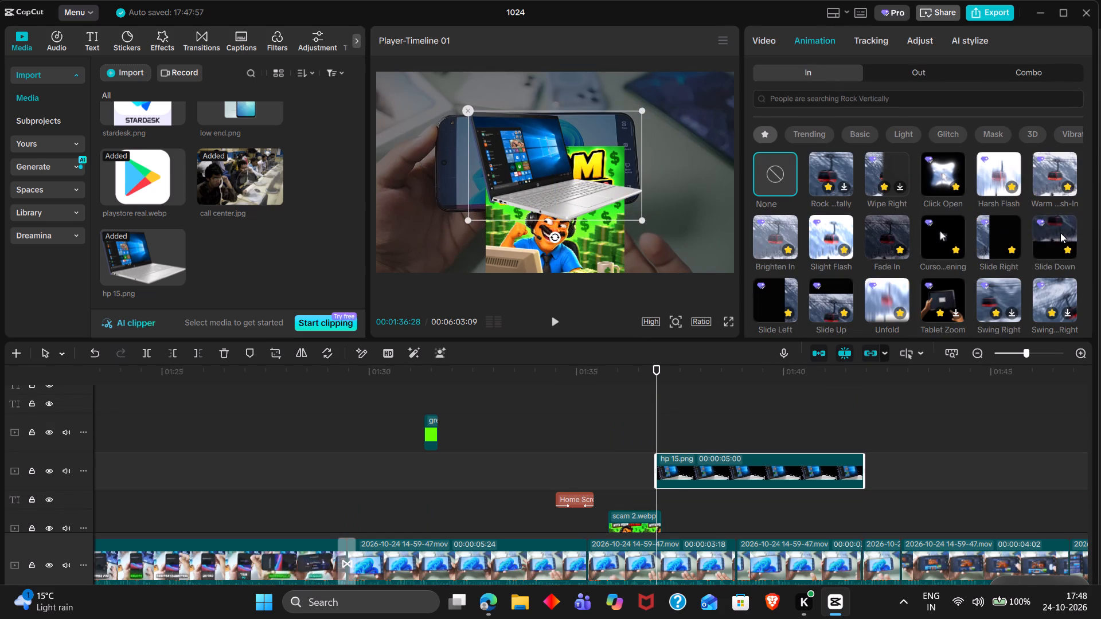
click(841, 325)
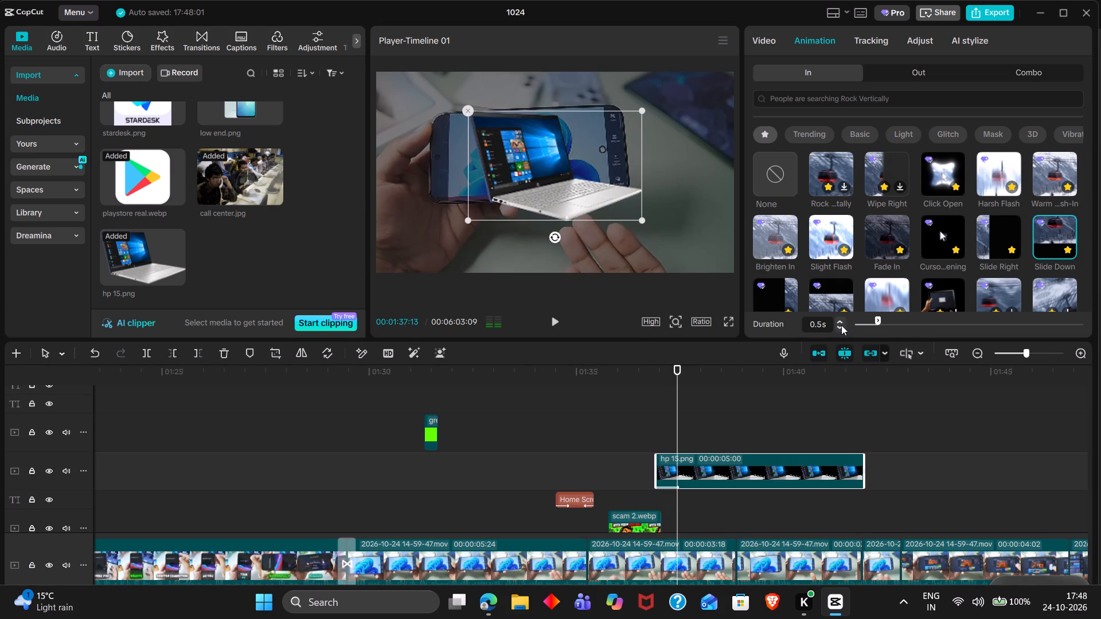
Copy the short sound clip under the scam 2.webp entrance and paste it at 00:01:37:02 for the laptop image's entrance.
click(669, 418)
drag(669, 418, 662, 418)
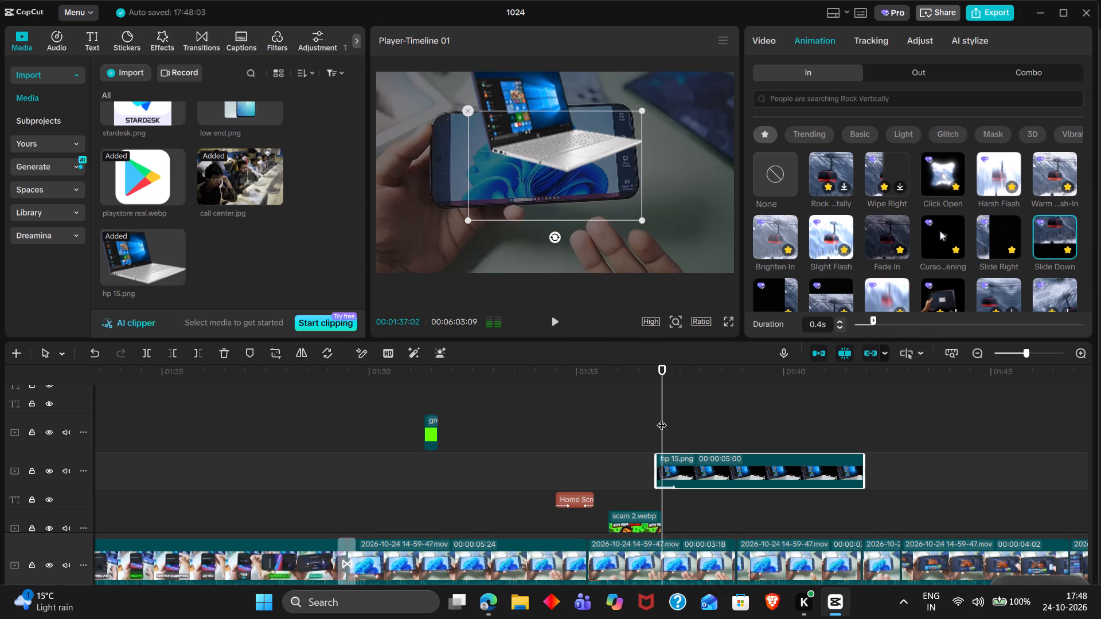
scroll(662, 418, down, 3)
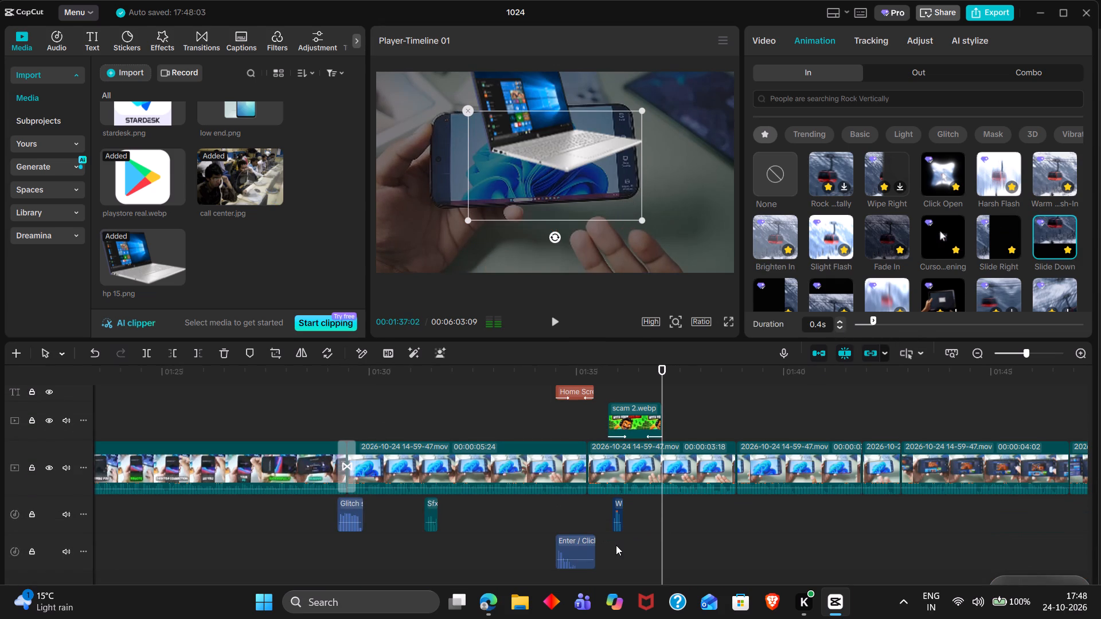
click(617, 524)
key(ctrl+c)
key(ctrl+v)
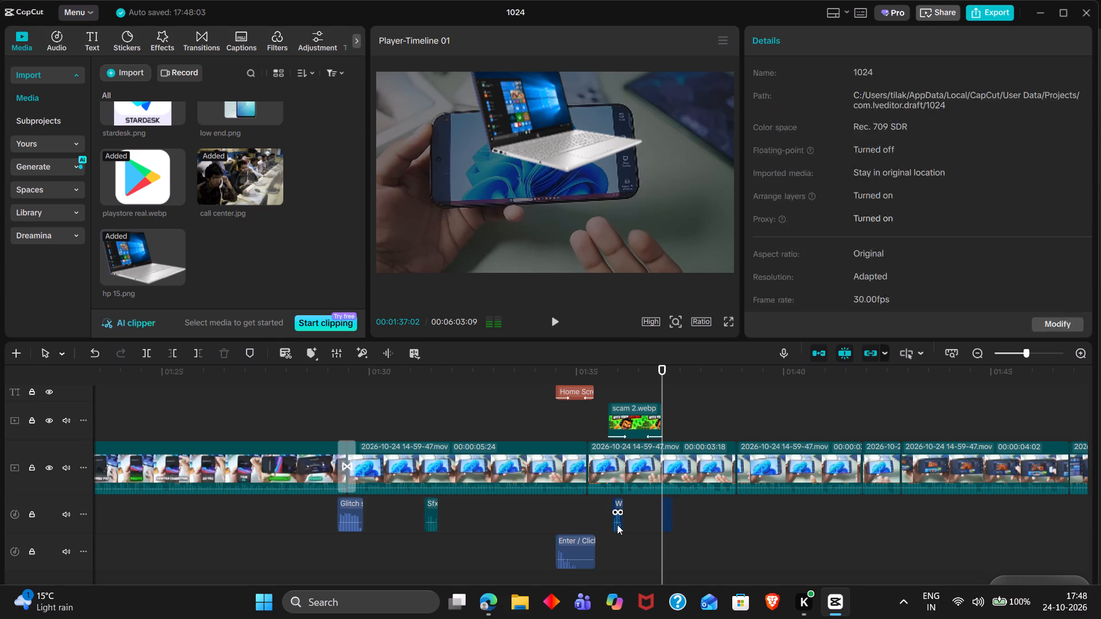
Play back the laptop image's entrance to check its timing with the pasted sound.
key(space)
key(space)
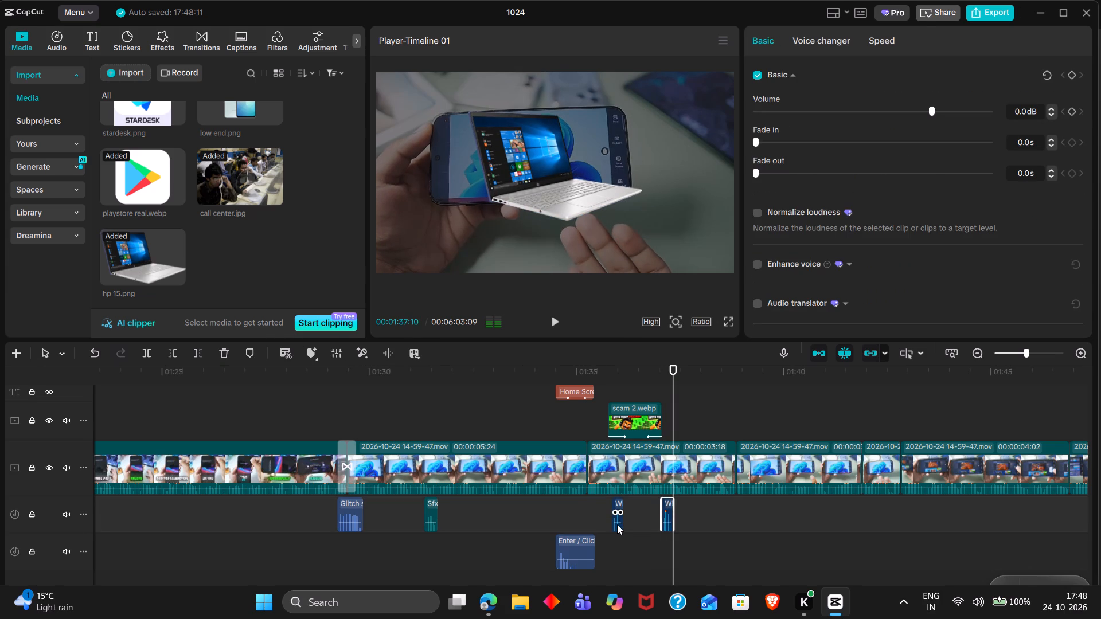
key(space)
key(space)
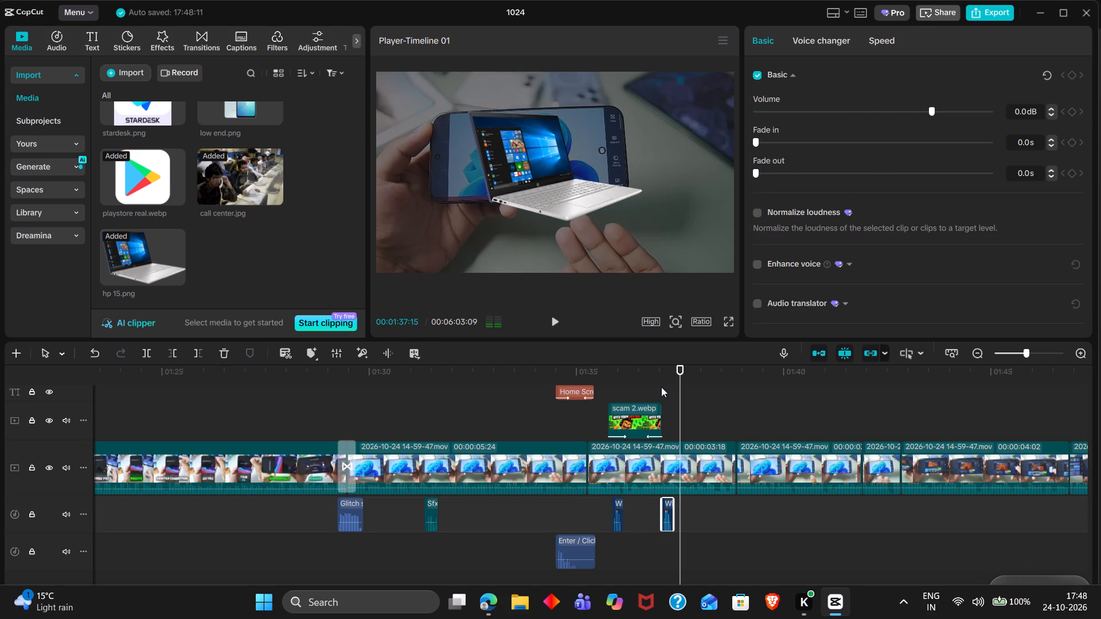
click(661, 387)
drag(661, 387, 655, 385)
key(space)
key(space)
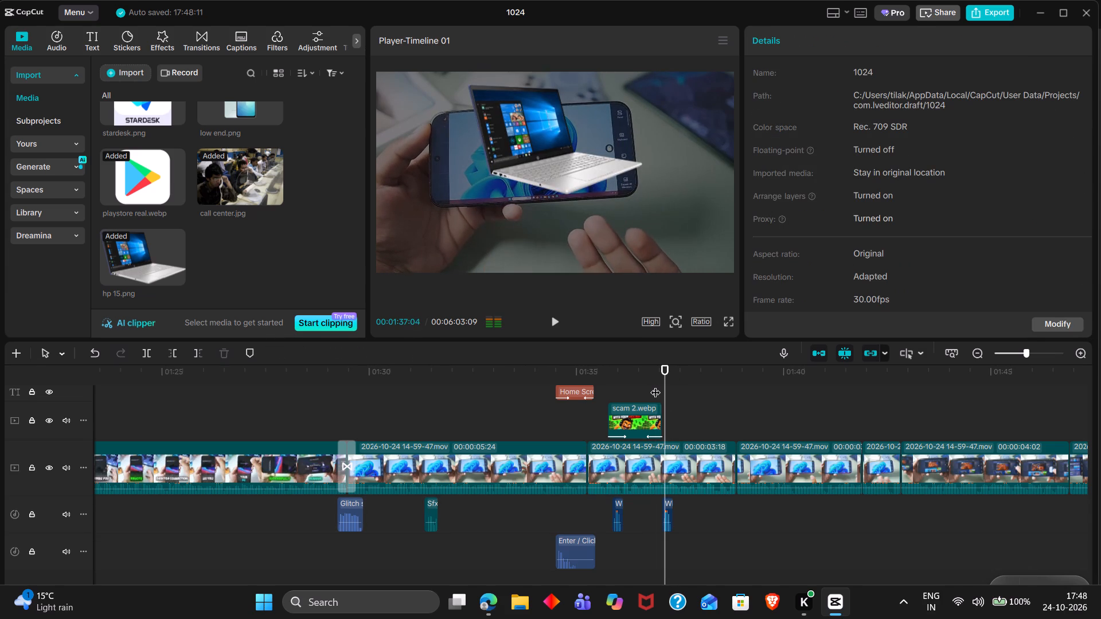
key(space)
Copy the Home Screen title, paste it at 00:01:37:10 and change its text to Low-End.
double_click(668, 386)
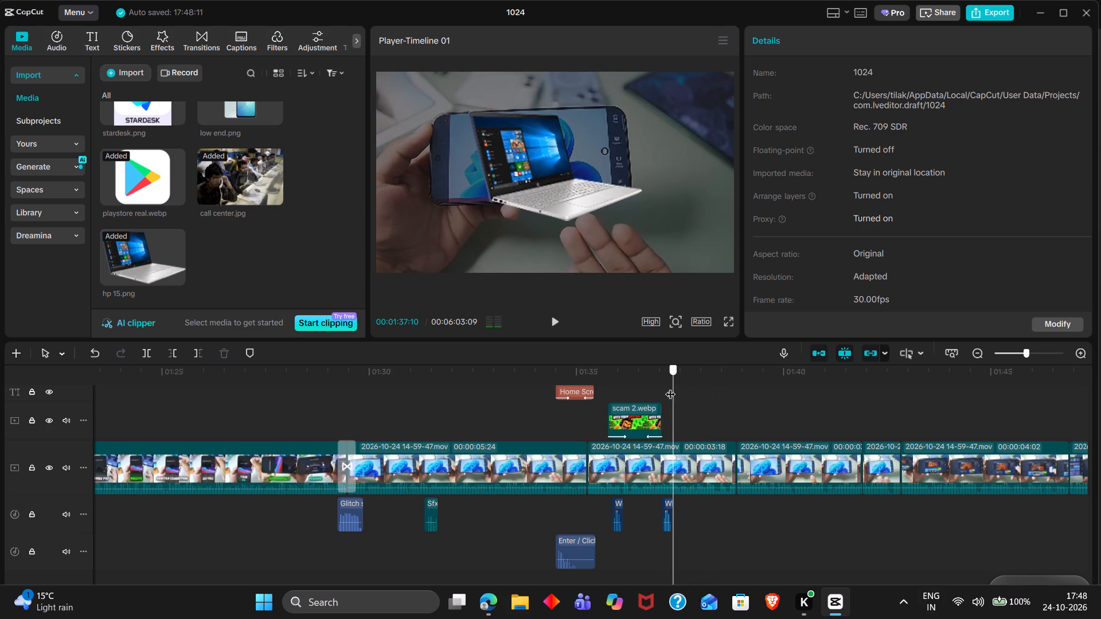
click(89, 41)
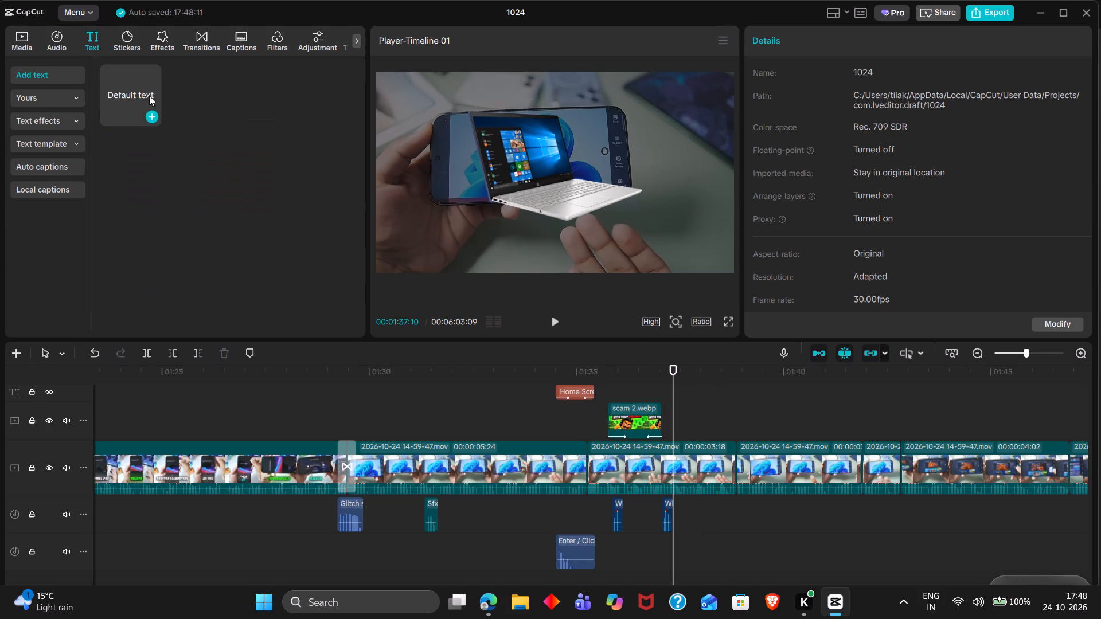
drag(120, 89, 322, 202)
click(575, 394)
key(ctrl+c)
key(ctrl+v)
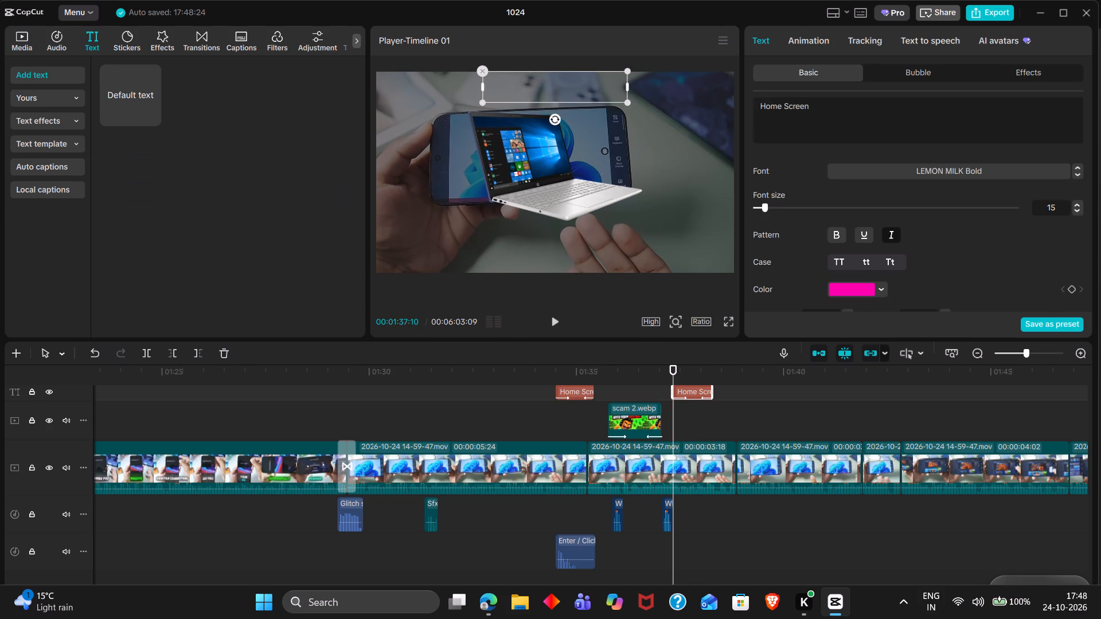
triple_click(815, 136)
text(Low-End)
Move the Low-End title to the horizontal centre just below the laptop image and play it back.
drag(564, 68, 571, 203)
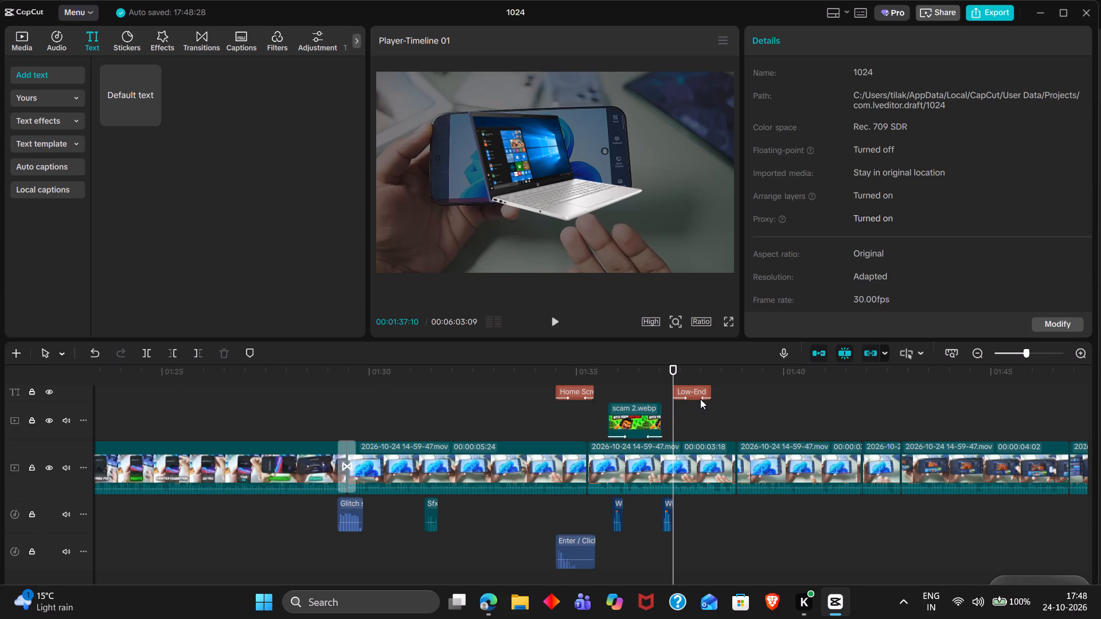
click(695, 390)
drag(553, 93, 545, 183)
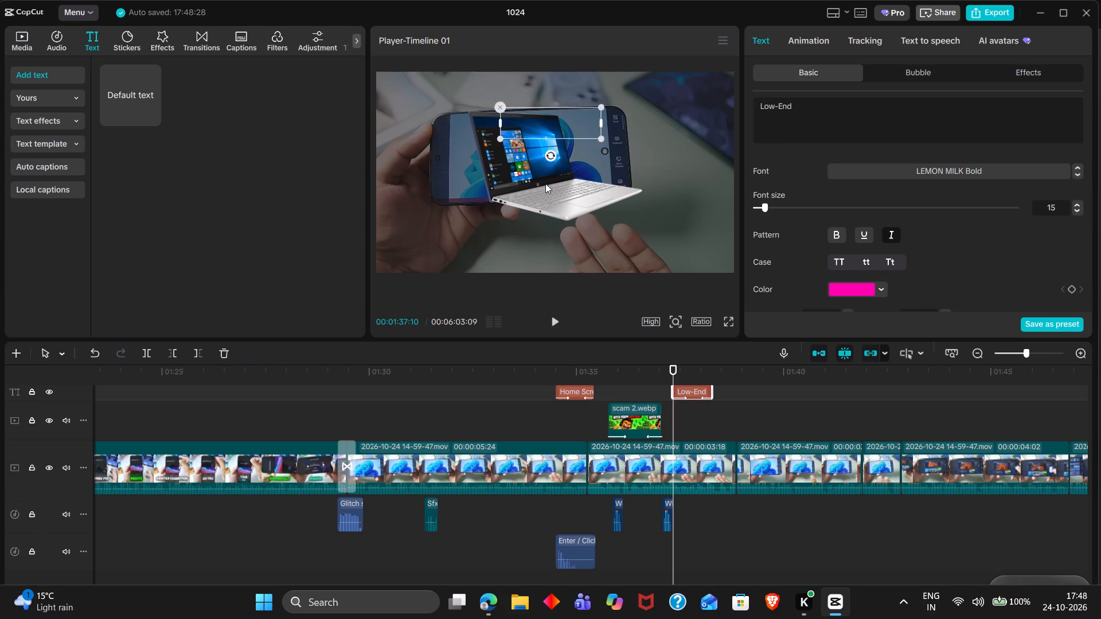
drag(545, 183, 552, 238)
key(space)
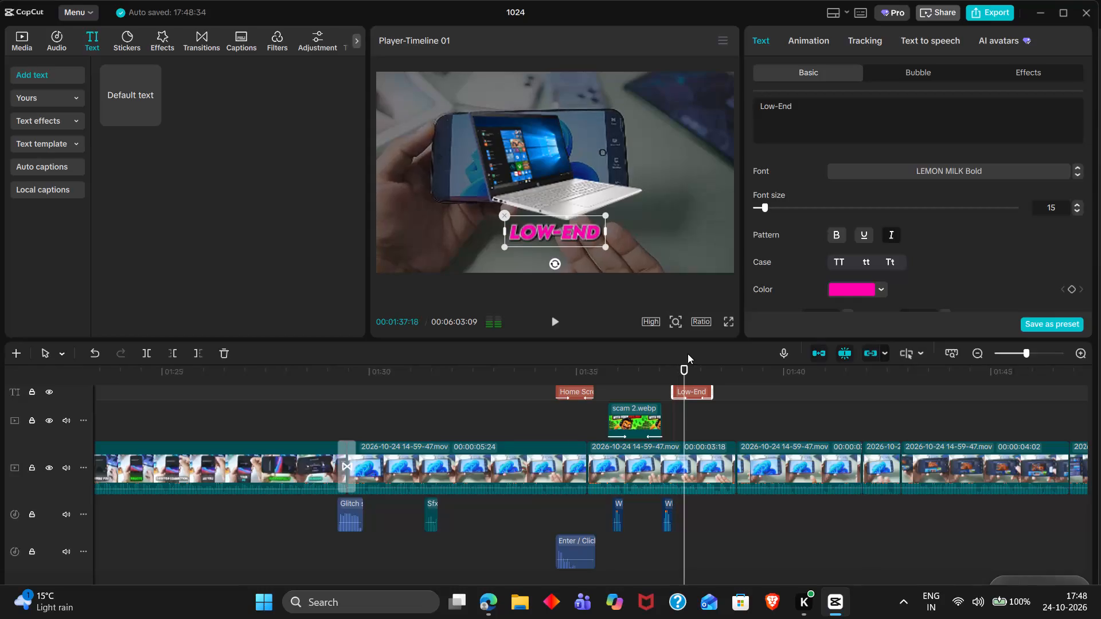
Move the laptop image up, keeping it horizontally centred, to position Y 215.
key(space)
double_click(670, 375)
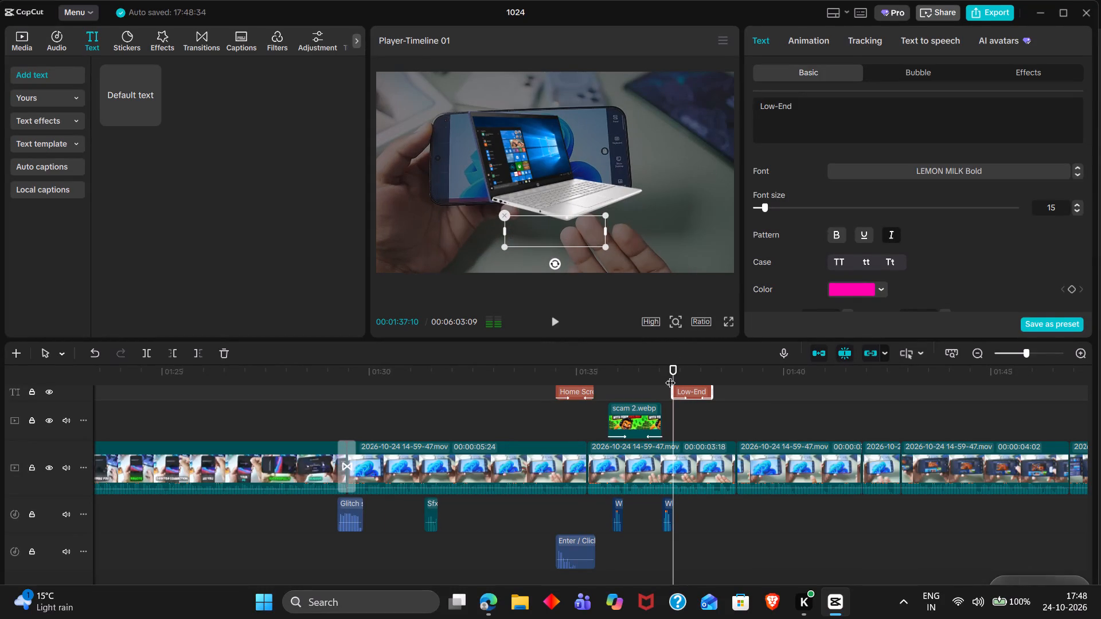
click(541, 151)
drag(541, 151, 538, 138)
Nudge the Low-End title slightly up so it sits just beneath the raised laptop image, keeping it horizontally centred.
click(692, 373)
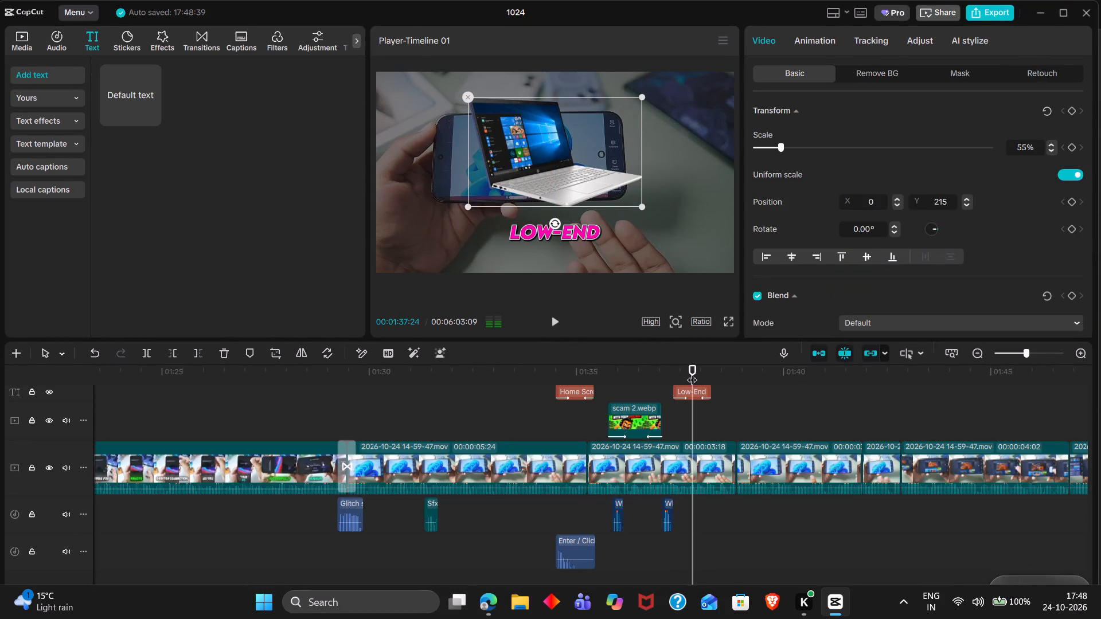
click(573, 229)
drag(573, 229, 571, 221)
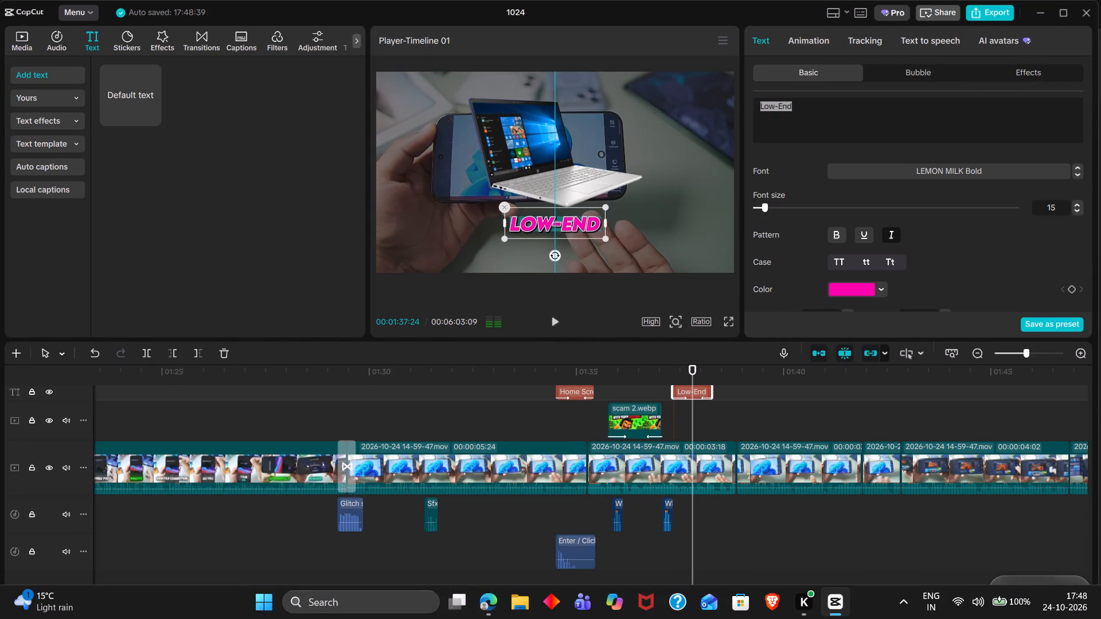
drag(571, 221, 571, 220)
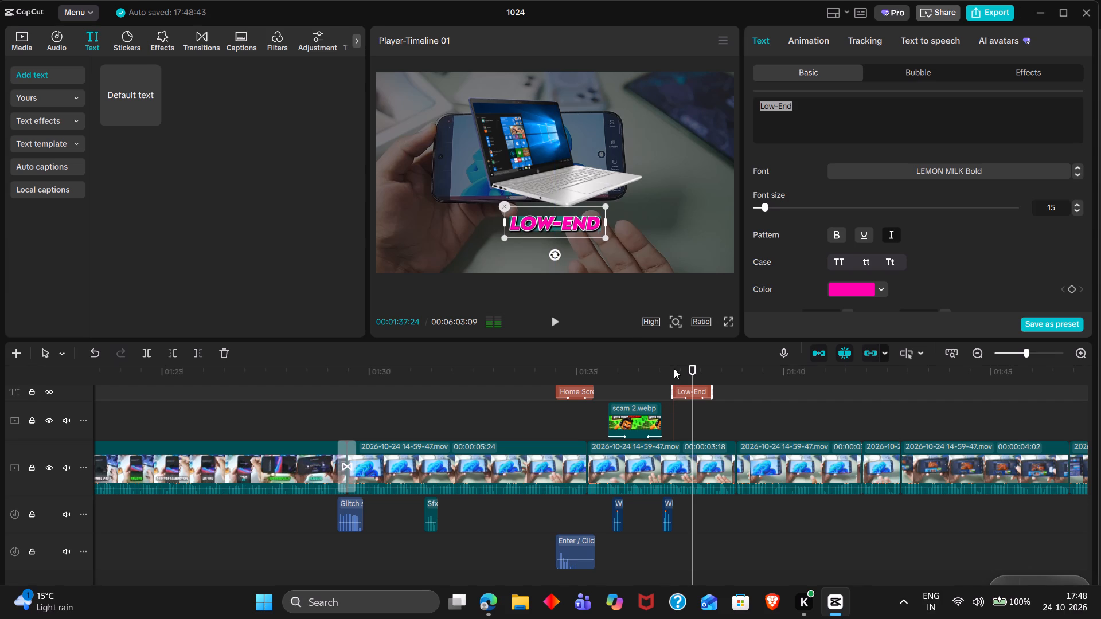
Copy the Enter / Click sound under the Home Screen title, paste it at 00:01:37:10 for the Low-End title and play it back.
double_click(674, 369)
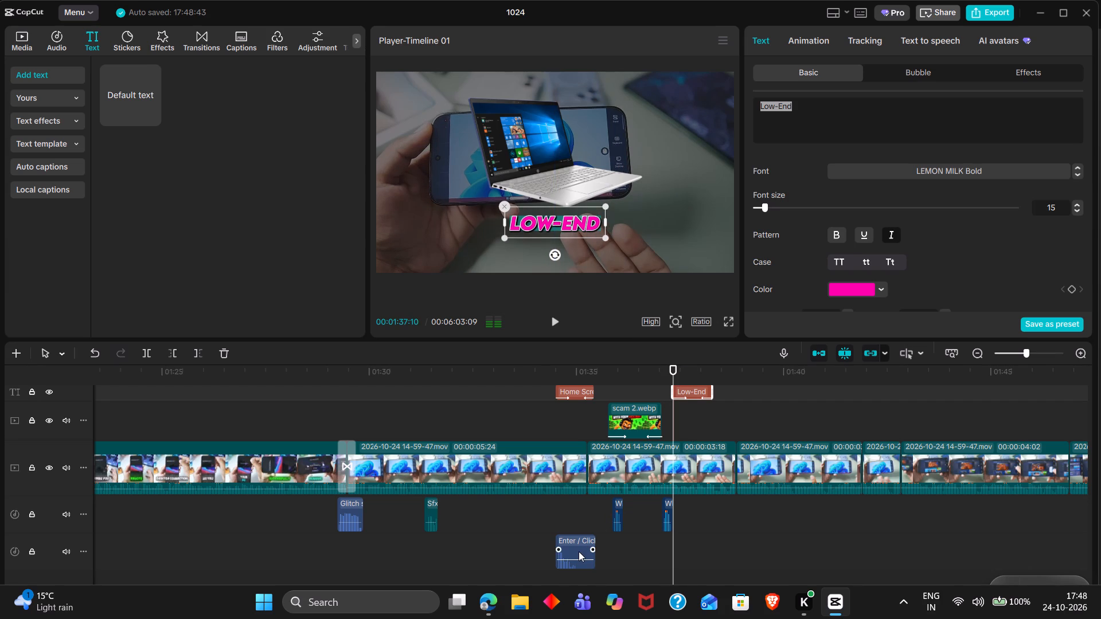
click(579, 551)
key(ctrl+c)
key(ctrl+v)
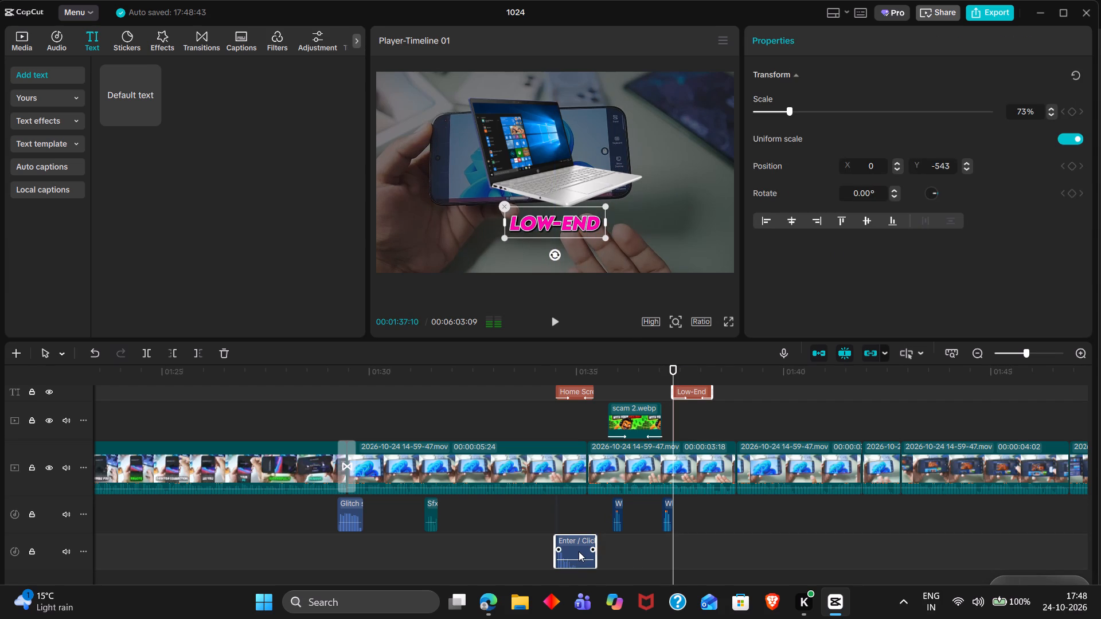
click(579, 551)
key(ctrl+c)
key(ctrl+v)
double_click(571, 506)
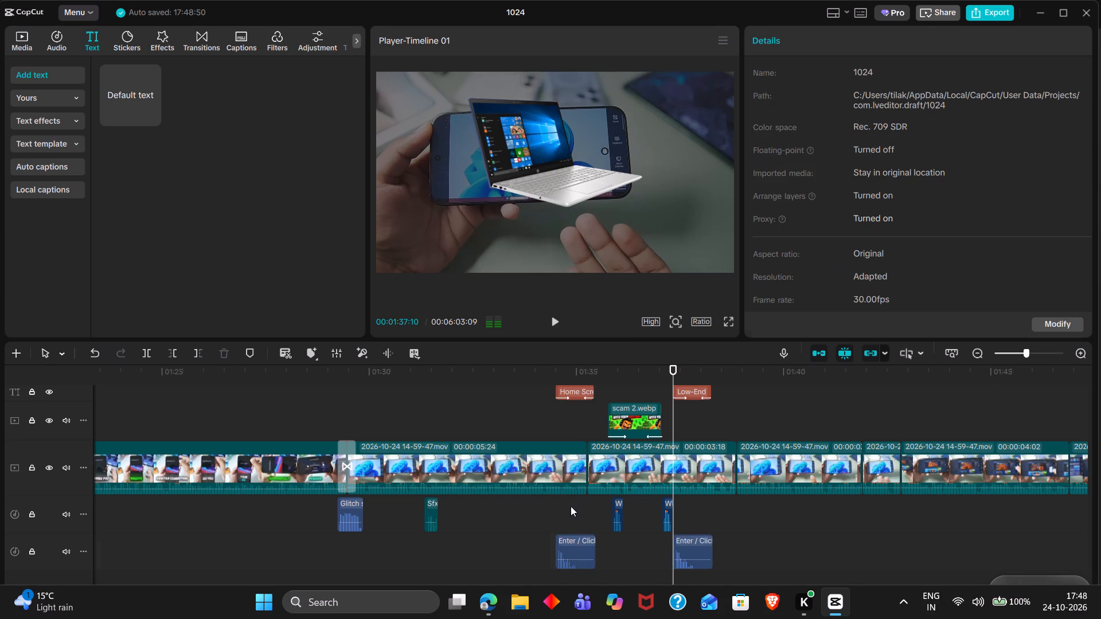
key(space)
key(space)
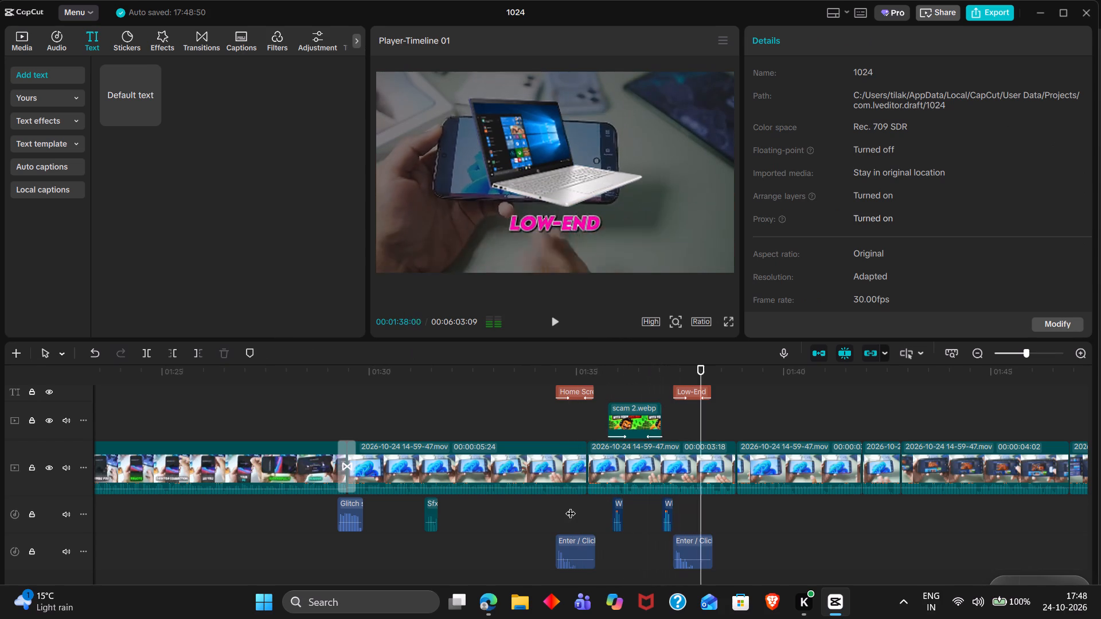
Trim the end of the hp 15.png laptop image to 00:01:38:08, where the Low-End title ends.
key(space)
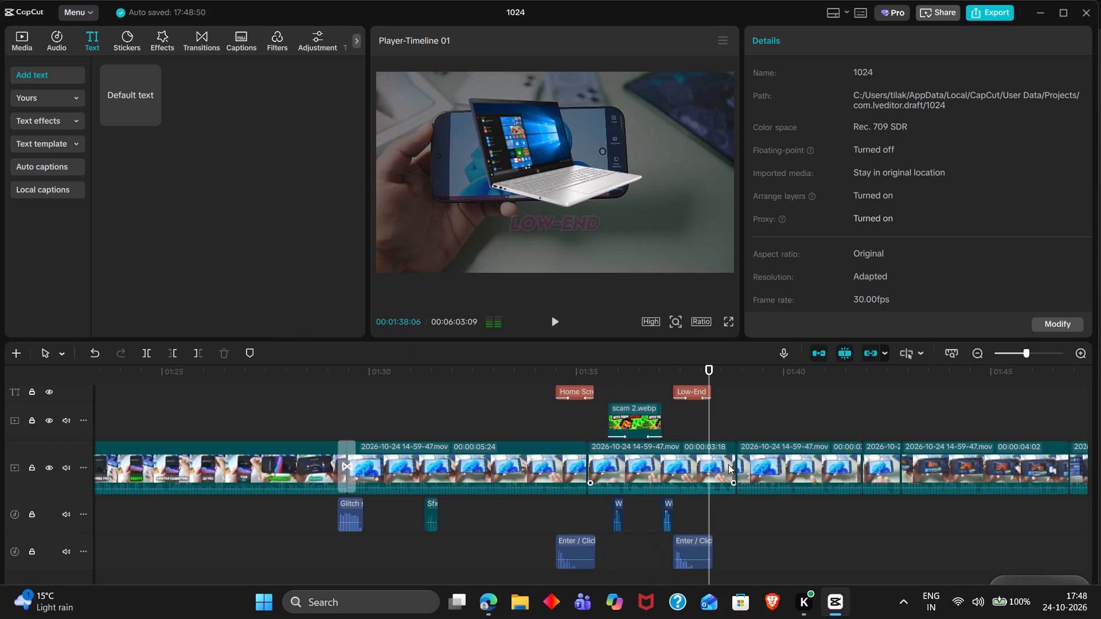
scroll(728, 464, up, 1)
click(712, 422)
key(space)
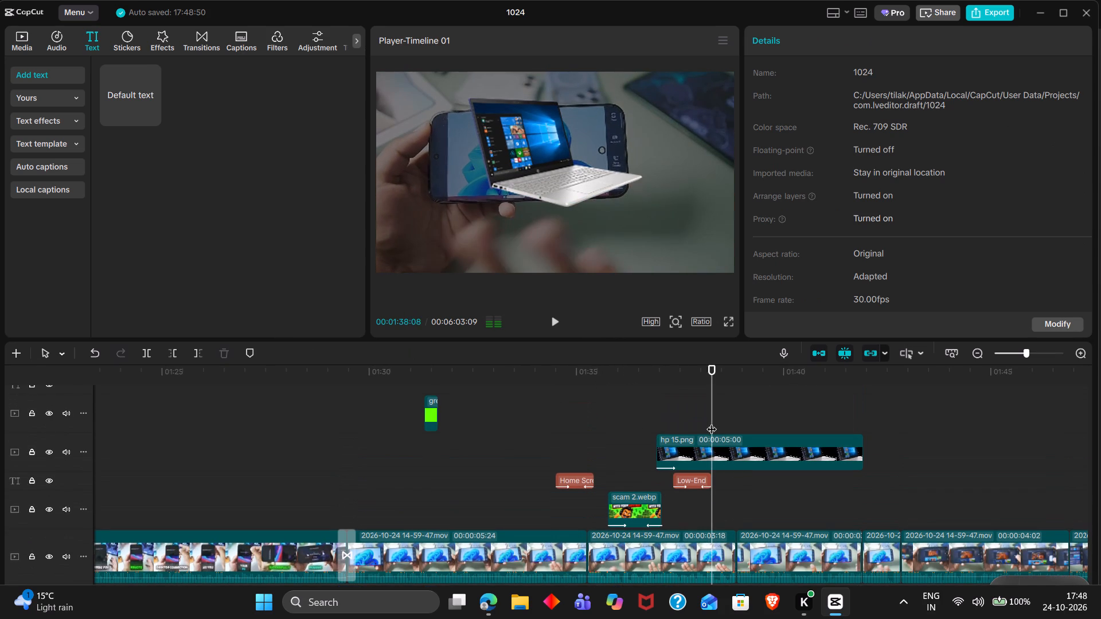
key(space)
triple_click(712, 422)
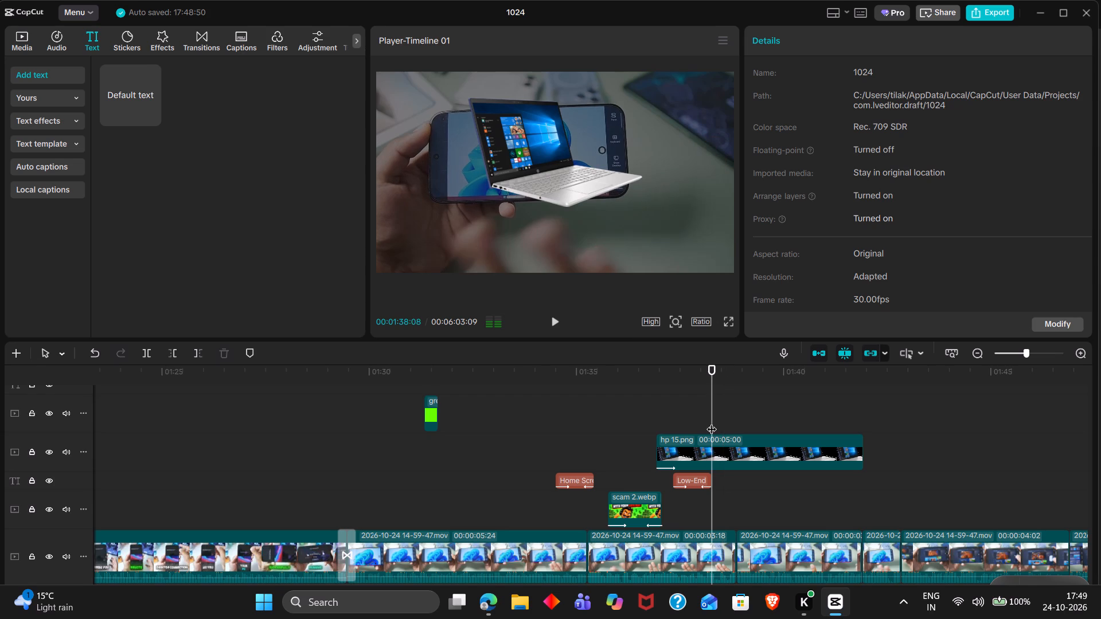
click(720, 445)
key(w)
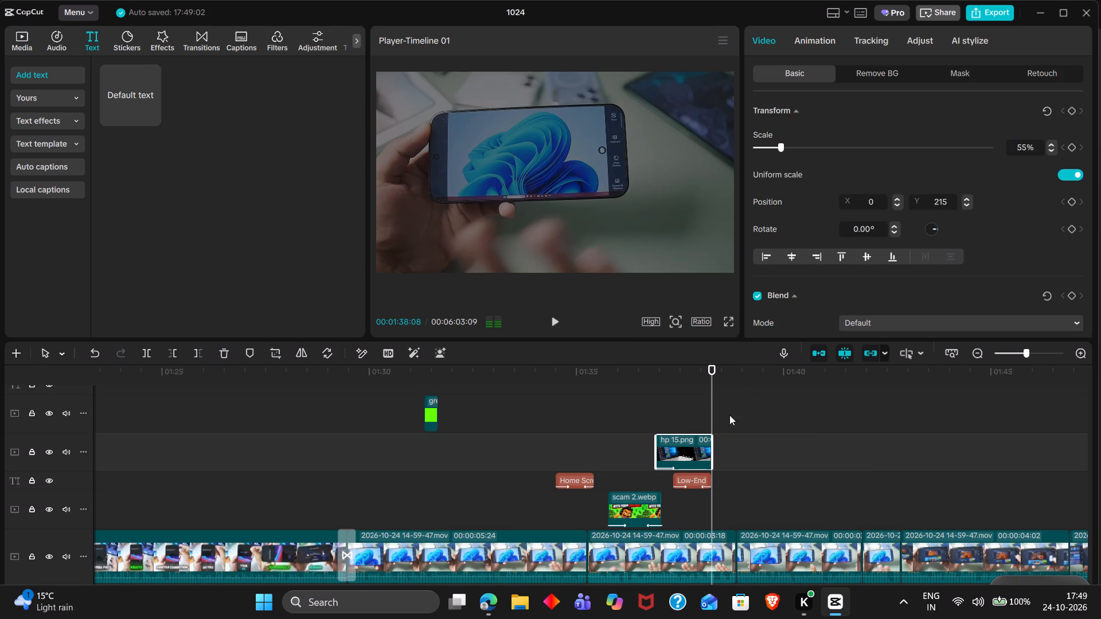
Try Slide Down as the laptop image's exit animation, set the exit duration to 0.3 s and replace it with Fade Out.
double_click(826, 55)
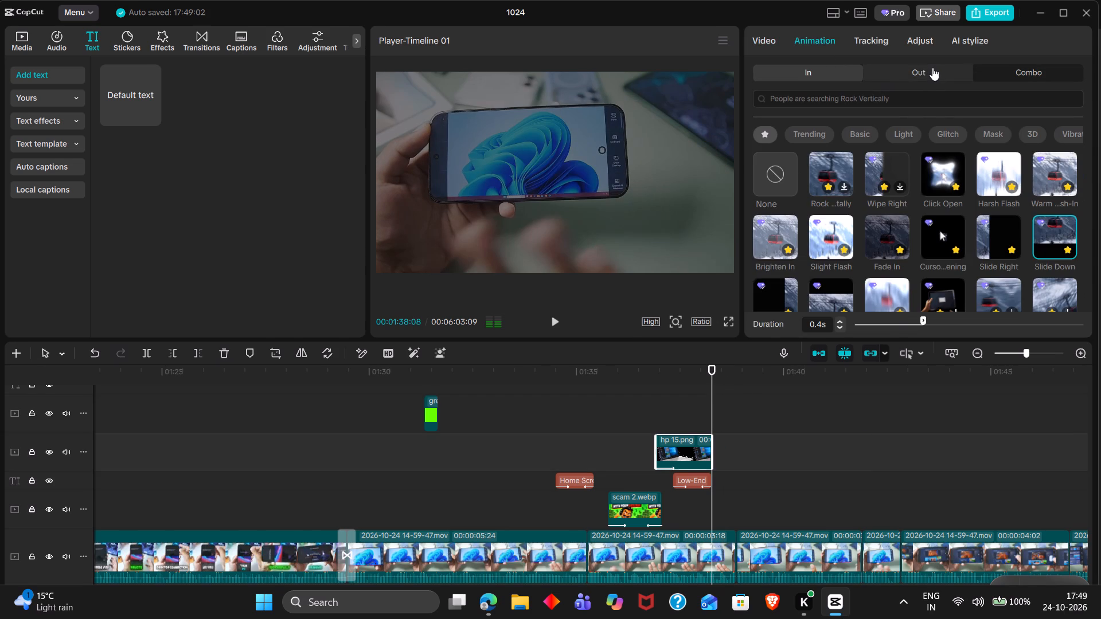
double_click(932, 68)
double_click(1008, 164)
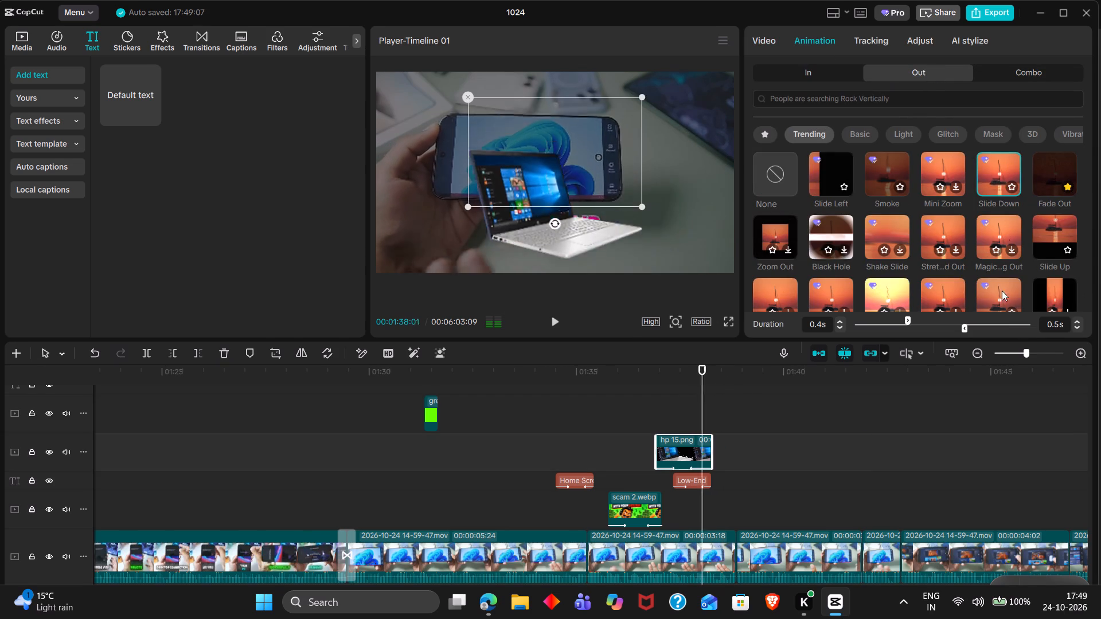
click(994, 327)
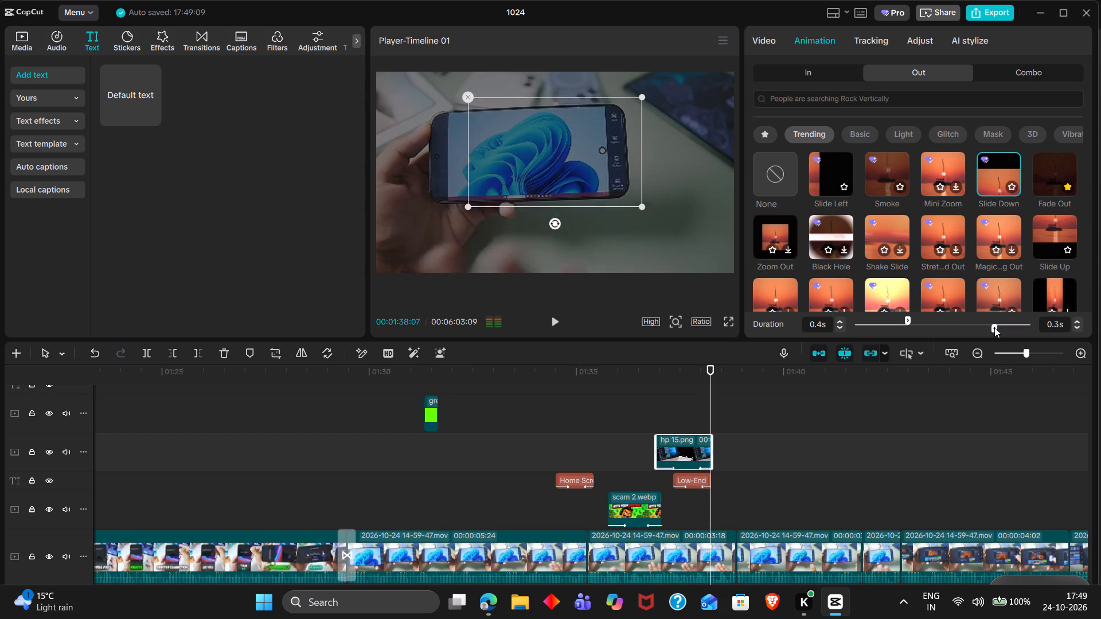
double_click(1043, 169)
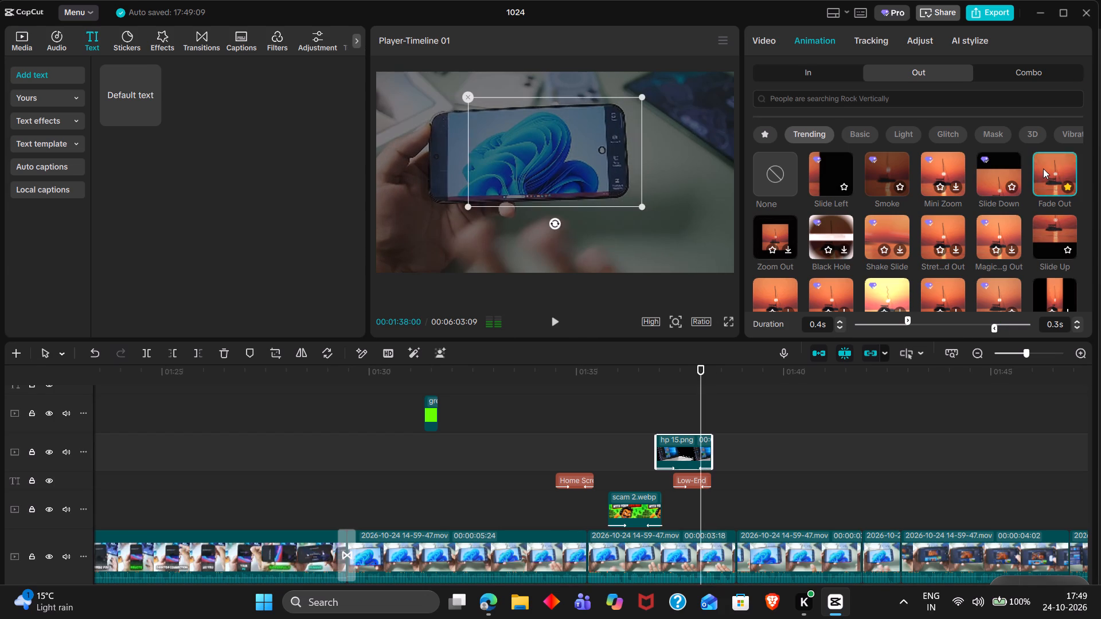
click(811, 67)
Keyframe the background clip's opacity from 47% at 00:01:38:04 to 100% at 00:01:38:08, as the laptop image fades out.
scroll(706, 564, down, 1)
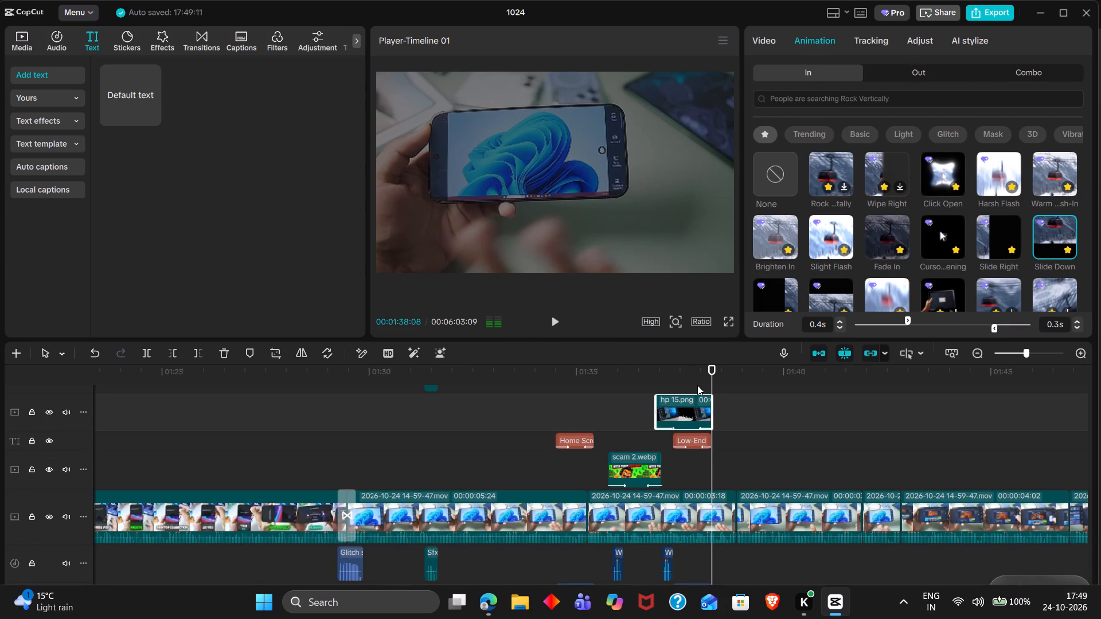
ctrl+scroll(697, 385, up, 5)
triple_click(706, 380)
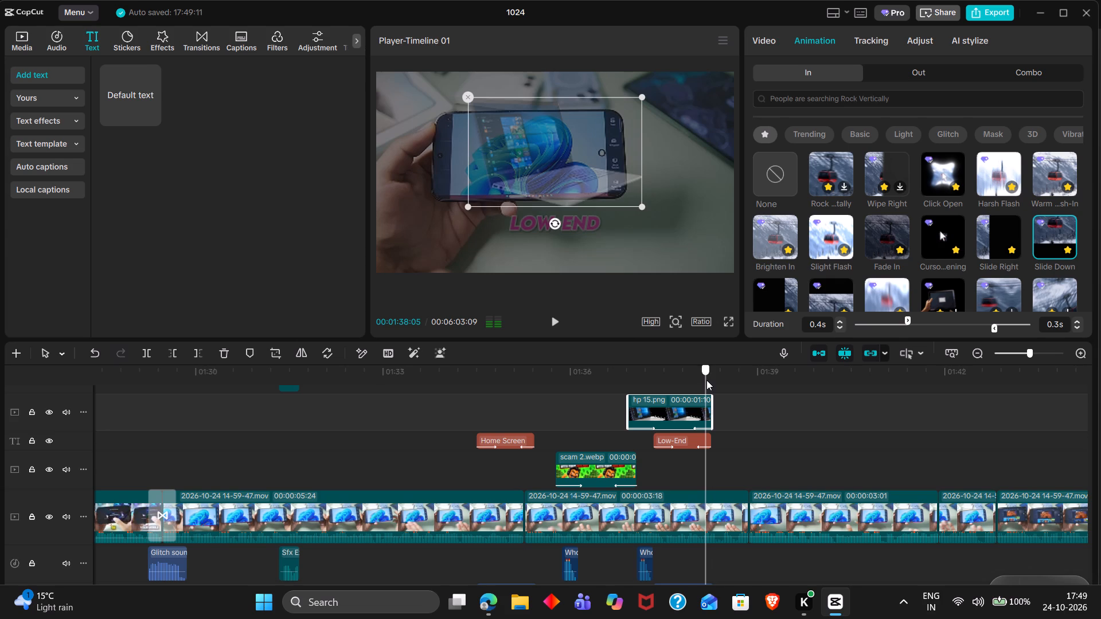
click(714, 507)
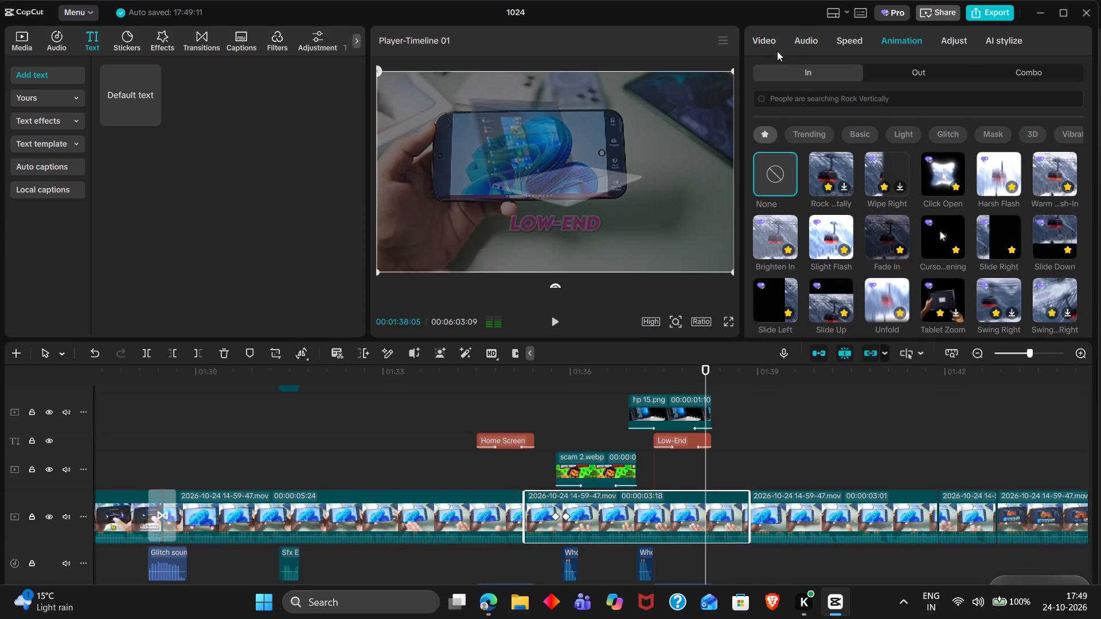
click(774, 49)
click(1070, 295)
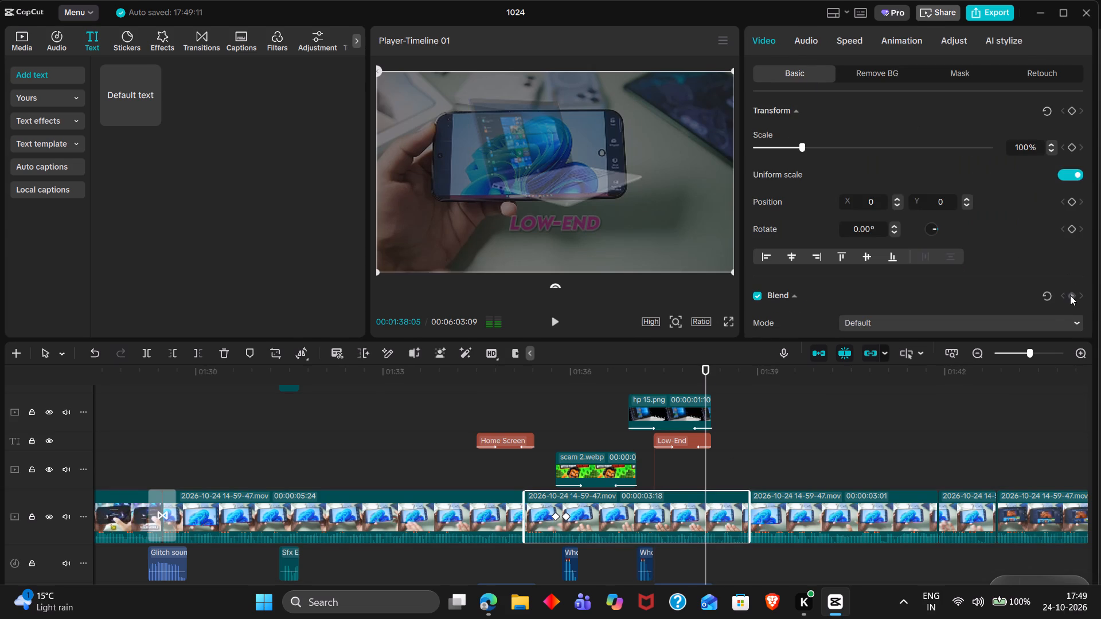
double_click(712, 372)
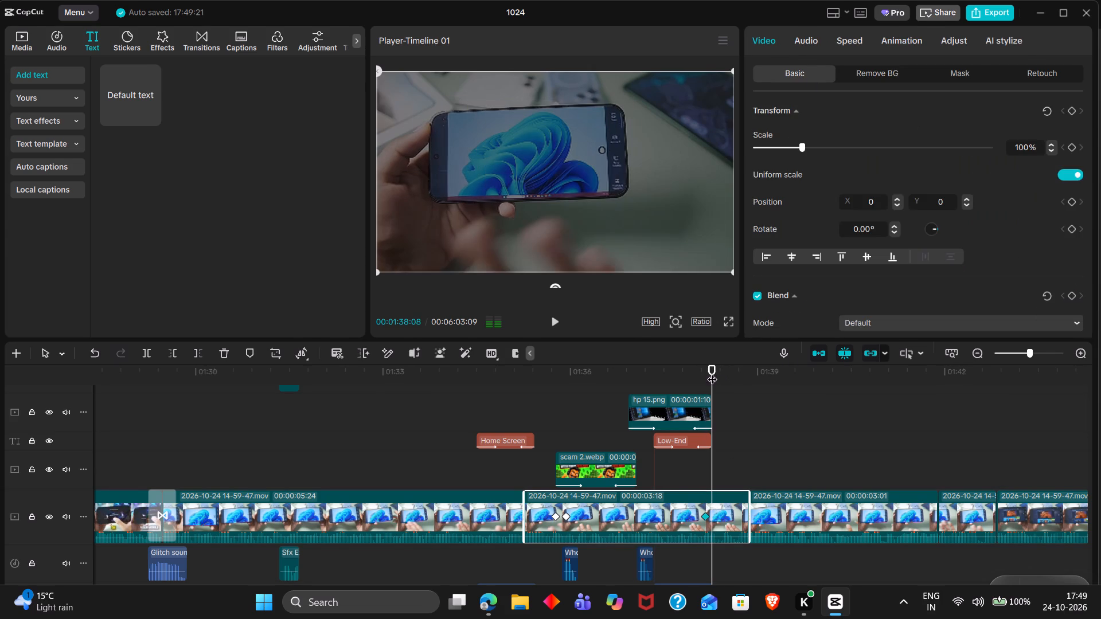
drag(914, 324, 1033, 342)
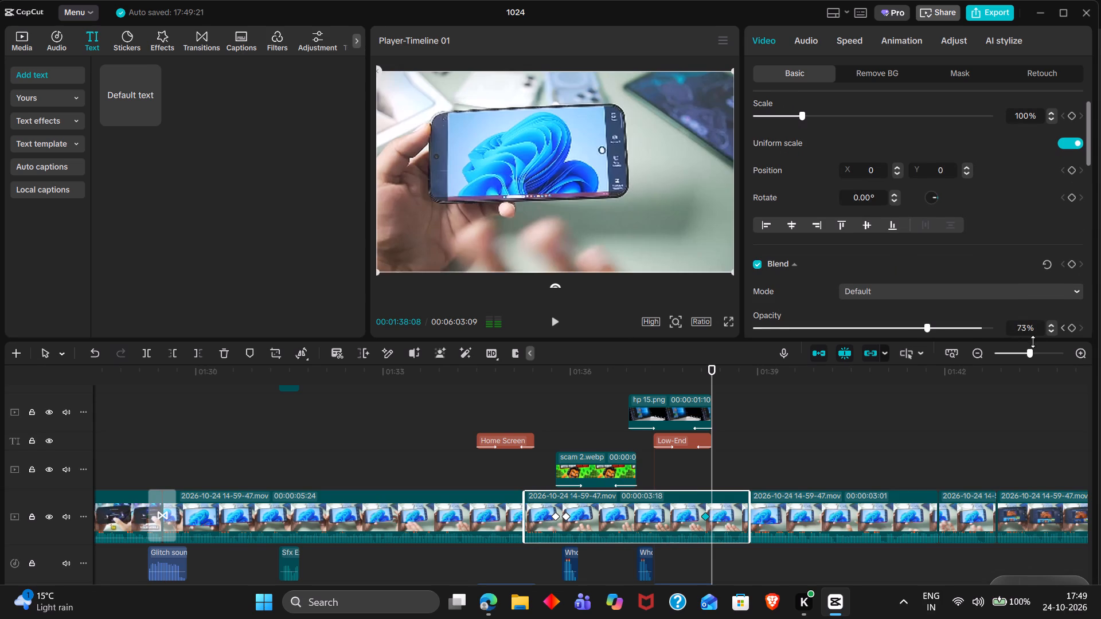
drag(1033, 342, 1038, 340)
ctrl+scroll(694, 483, up, 5)
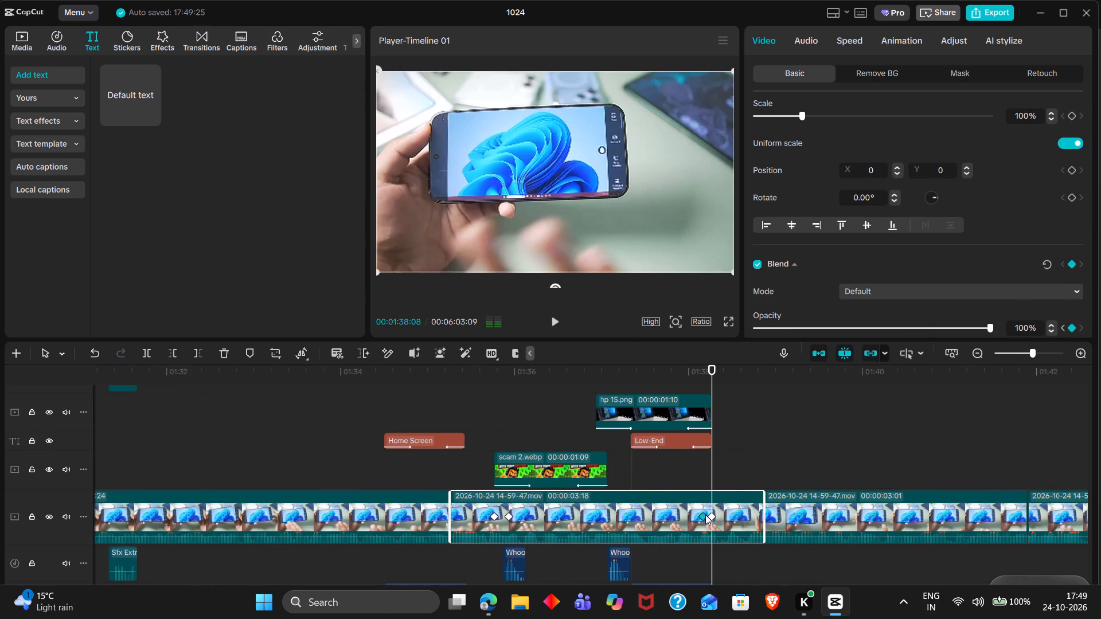
click(703, 515)
click(700, 515)
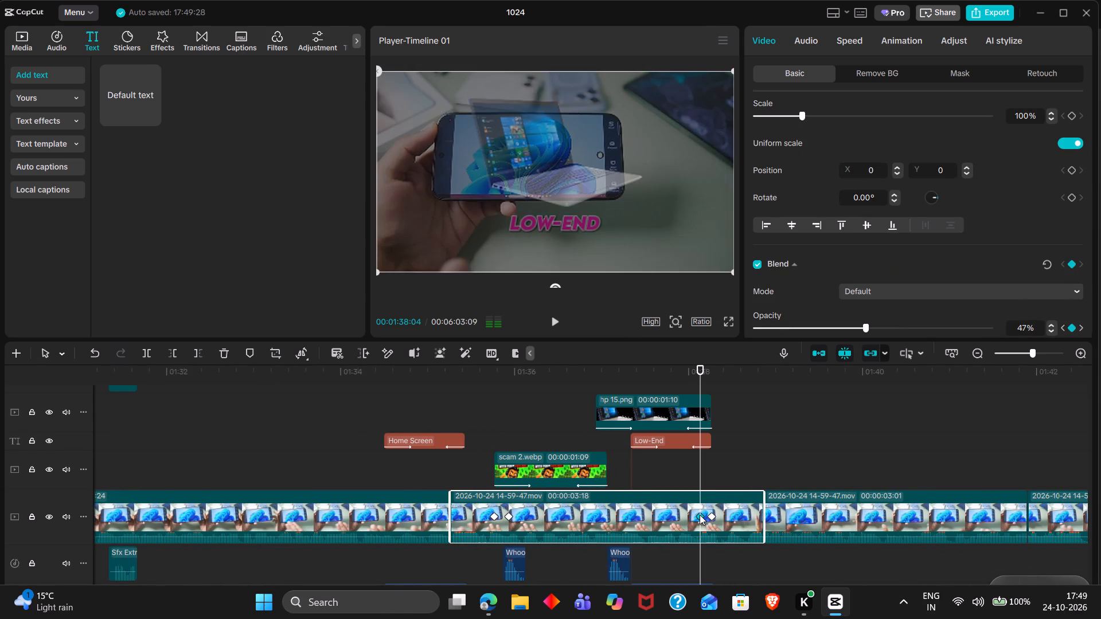
Play back from 00:01:35:20 through the laptop image's exit and into the following clip to check the overlays, sounds and brightness change.
ctrl+scroll(700, 515, down, 5)
double_click(546, 473)
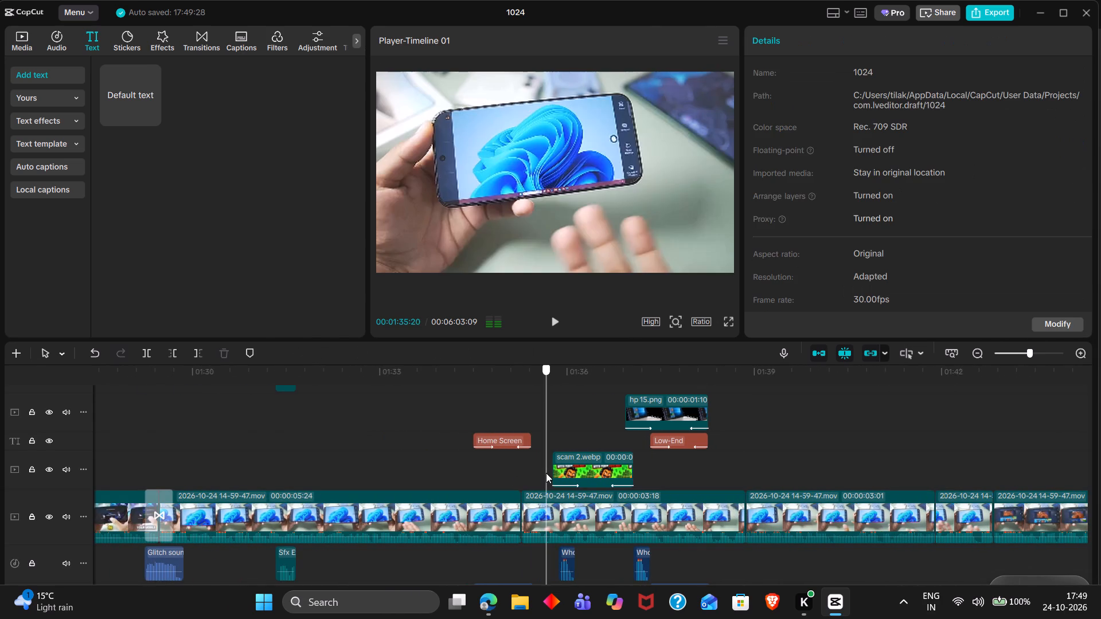
key(space)
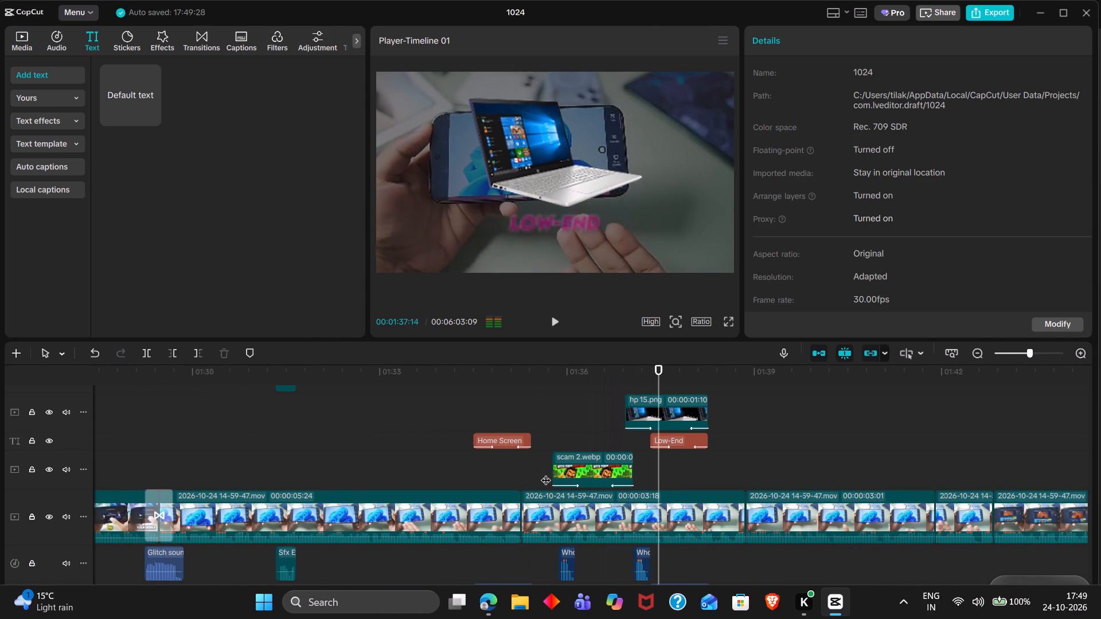
scroll(546, 473, left, 1)
key(space)
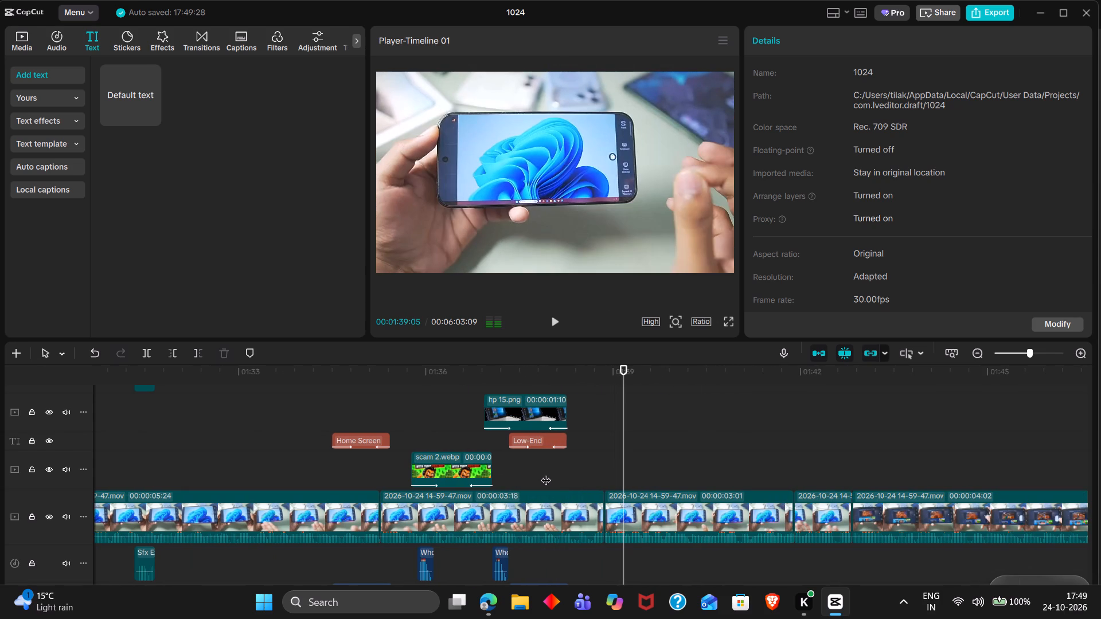
key(space)
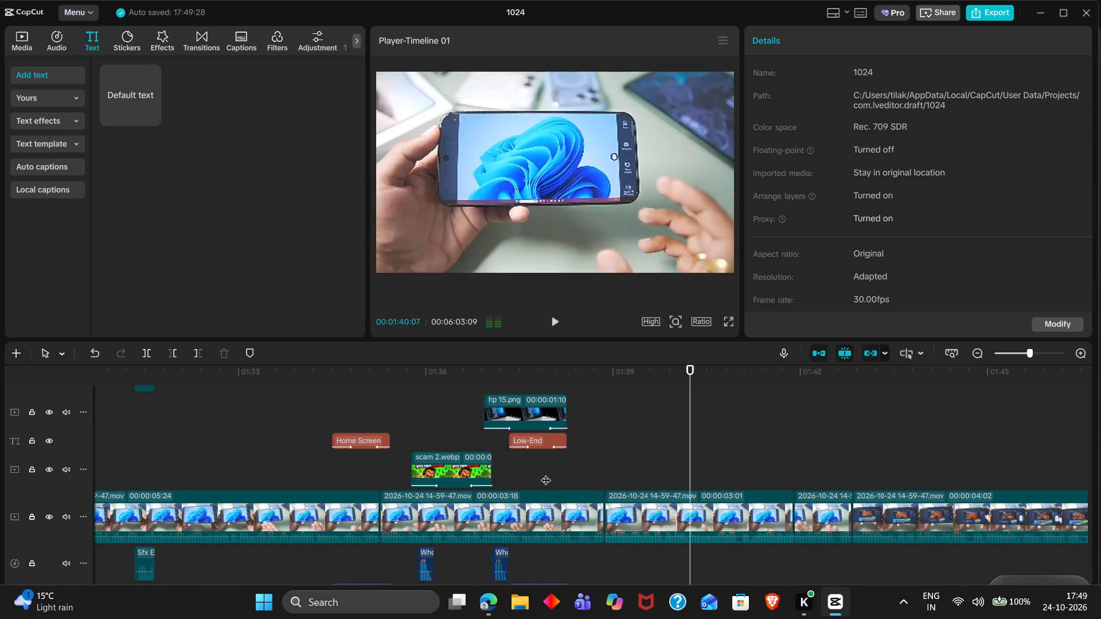
key(space)
click(631, 479)
drag(631, 479, 603, 477)
key(space)
key(space)
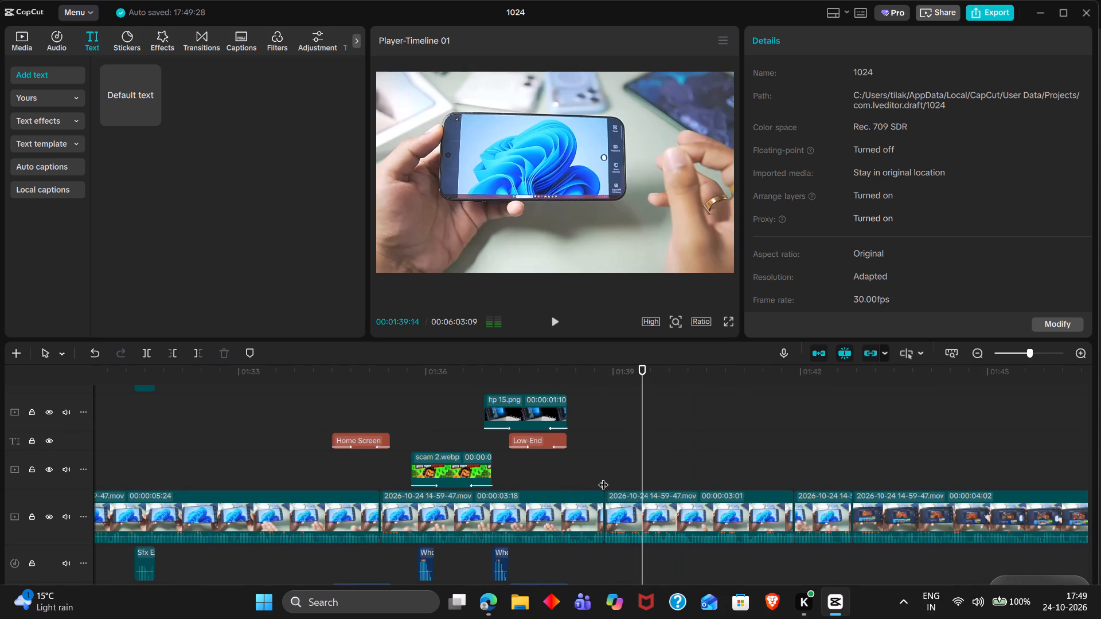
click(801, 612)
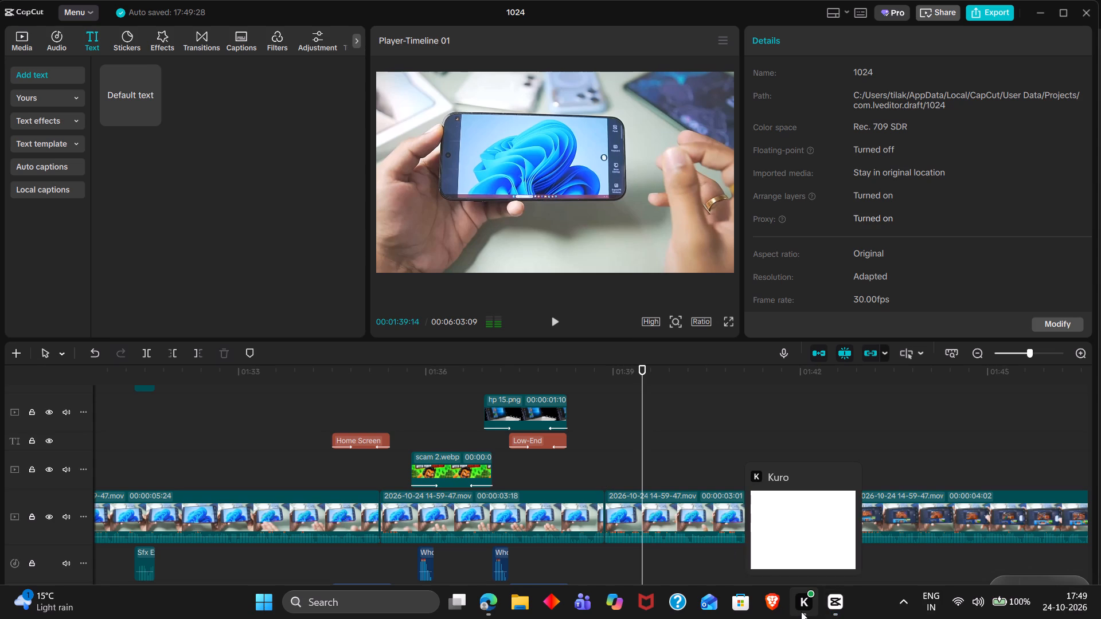